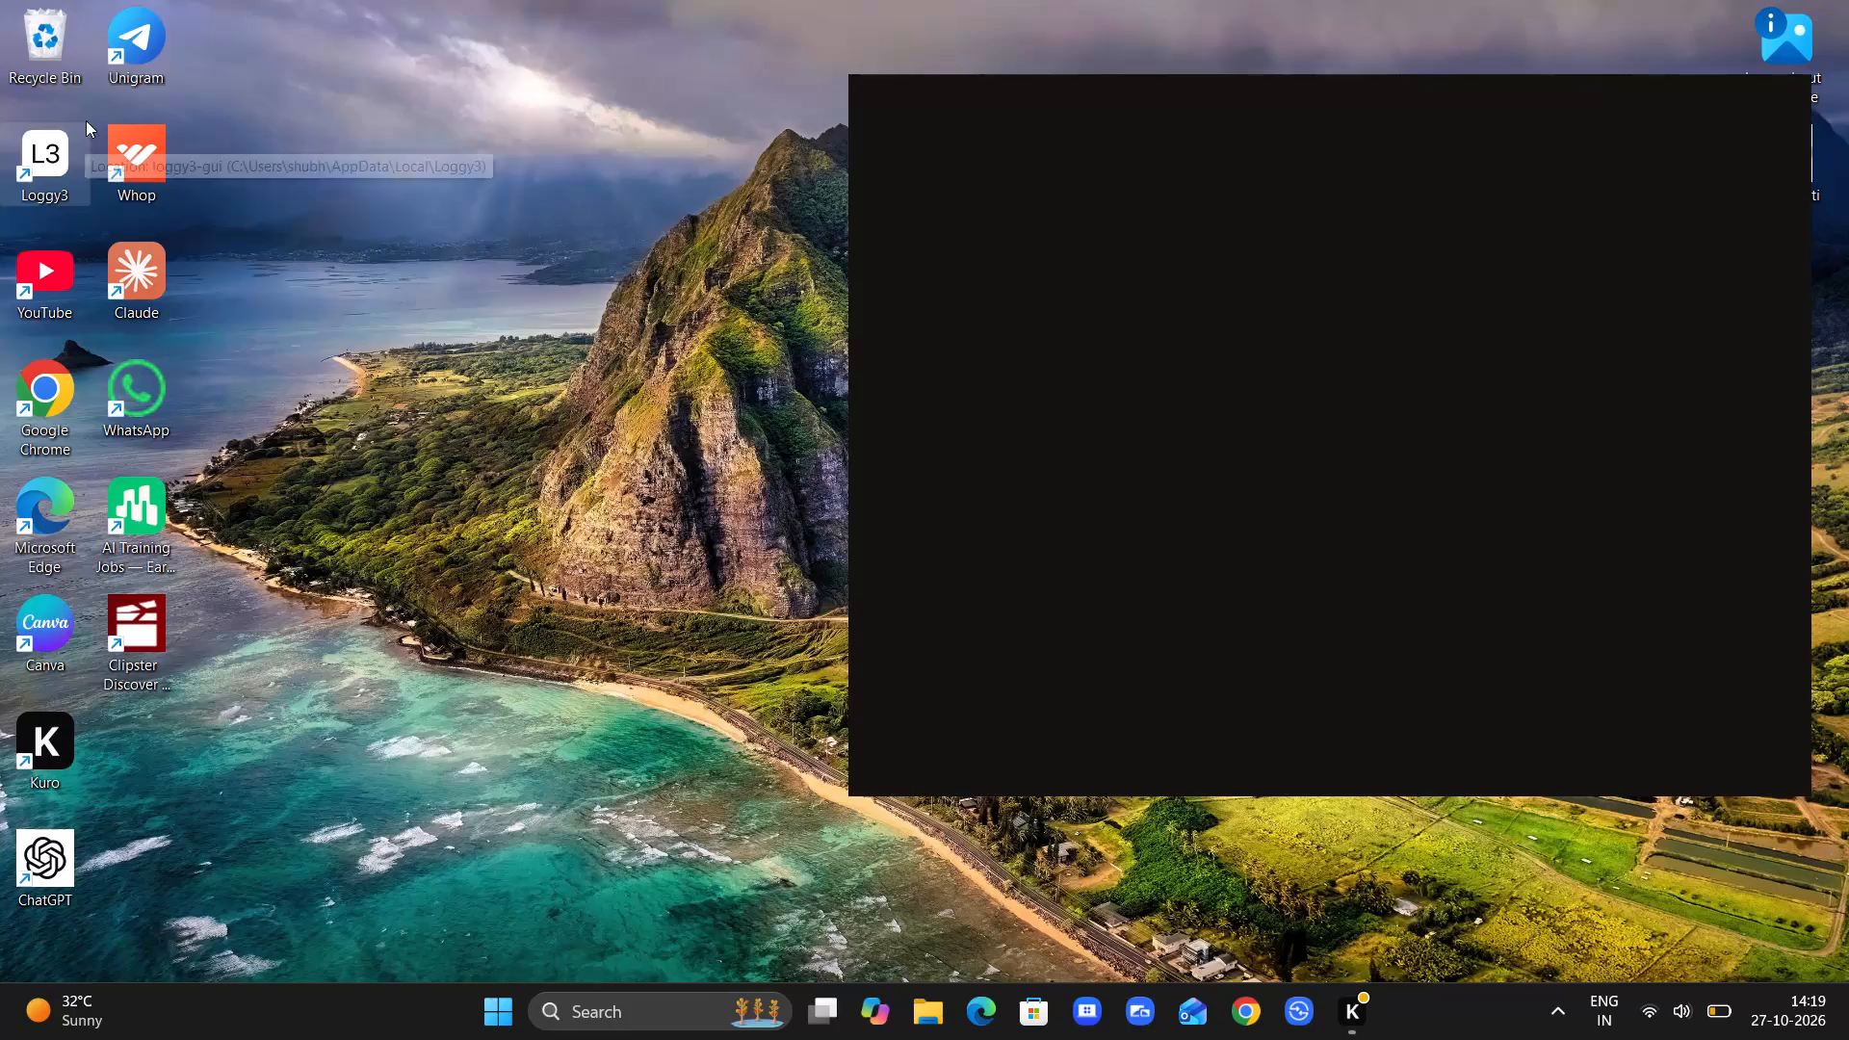
Open Loggy3, start a new recording session, and move its window down out of the way.
{"action": "double_click", "coordinate": [52, 145]}
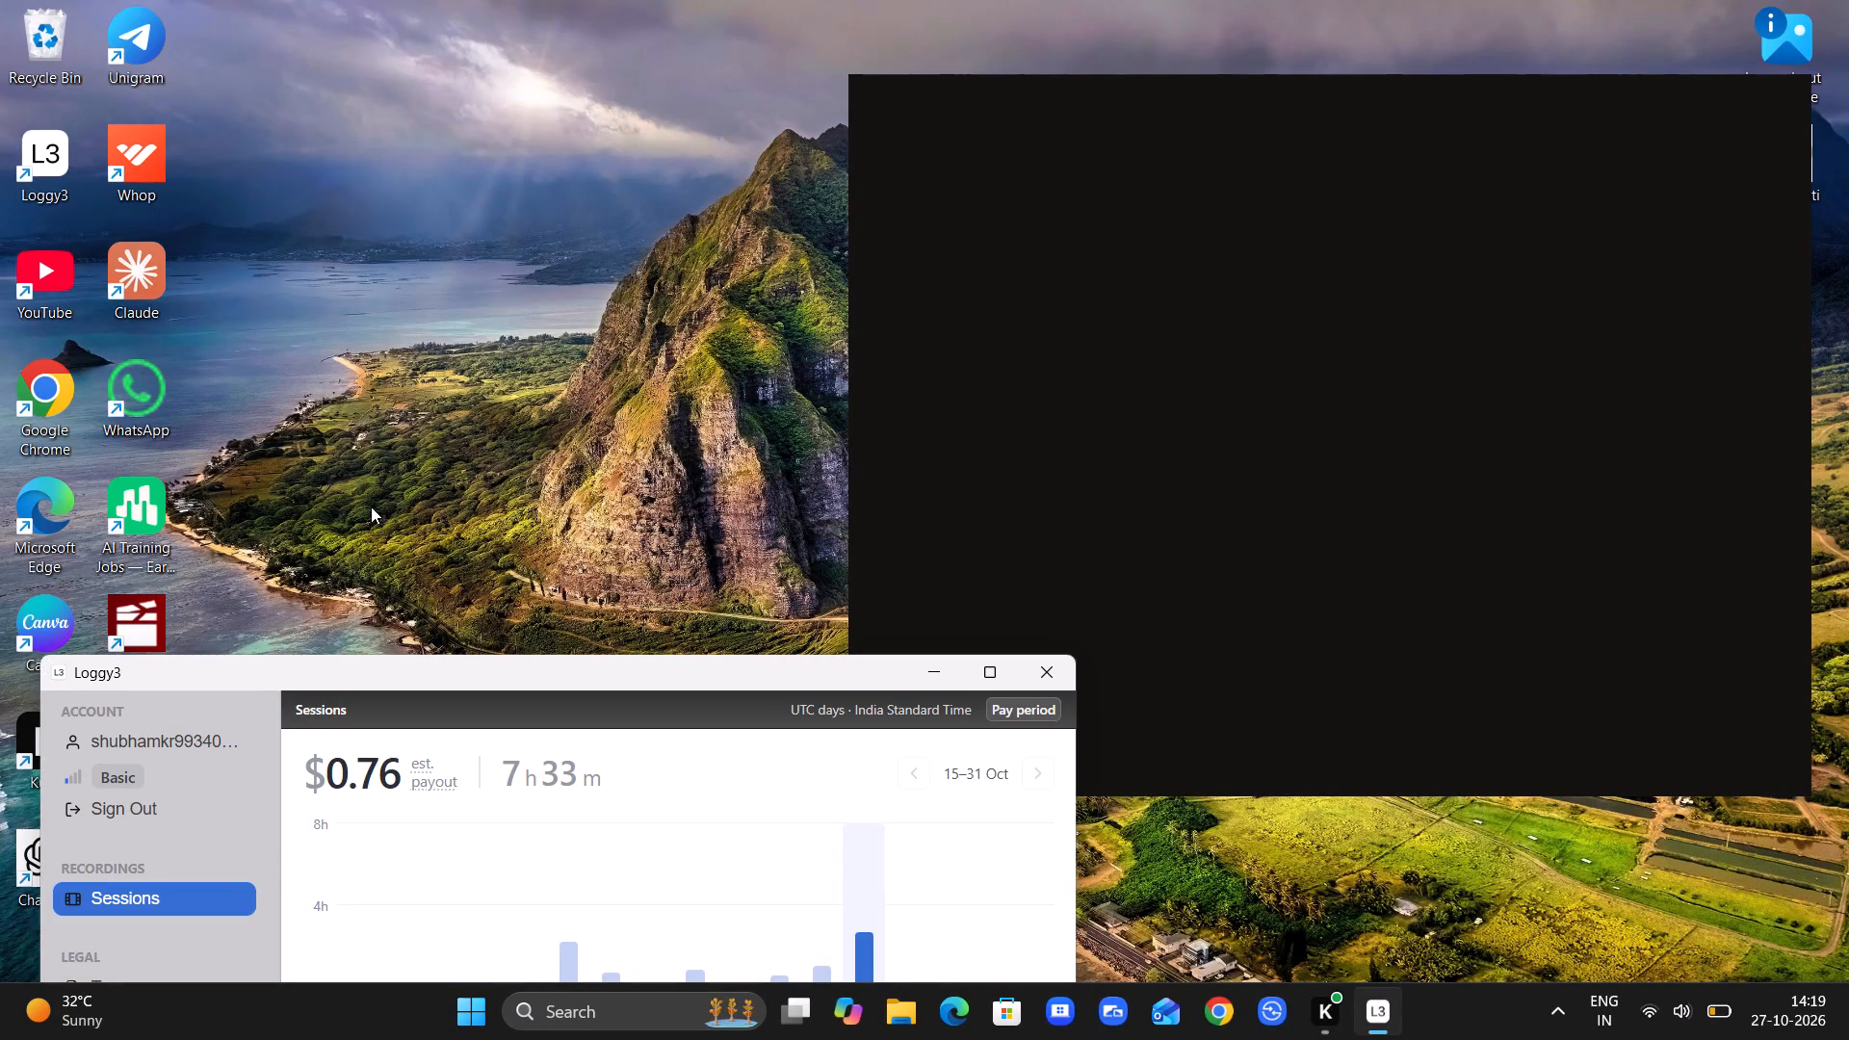
{"action": "left_click_drag", "start_coordinate": [478, 663], "coordinate": [717, 272]}
{"action": "scroll", "coordinate": [860, 481], "scroll_direction": "down", "scroll_amount": 1}
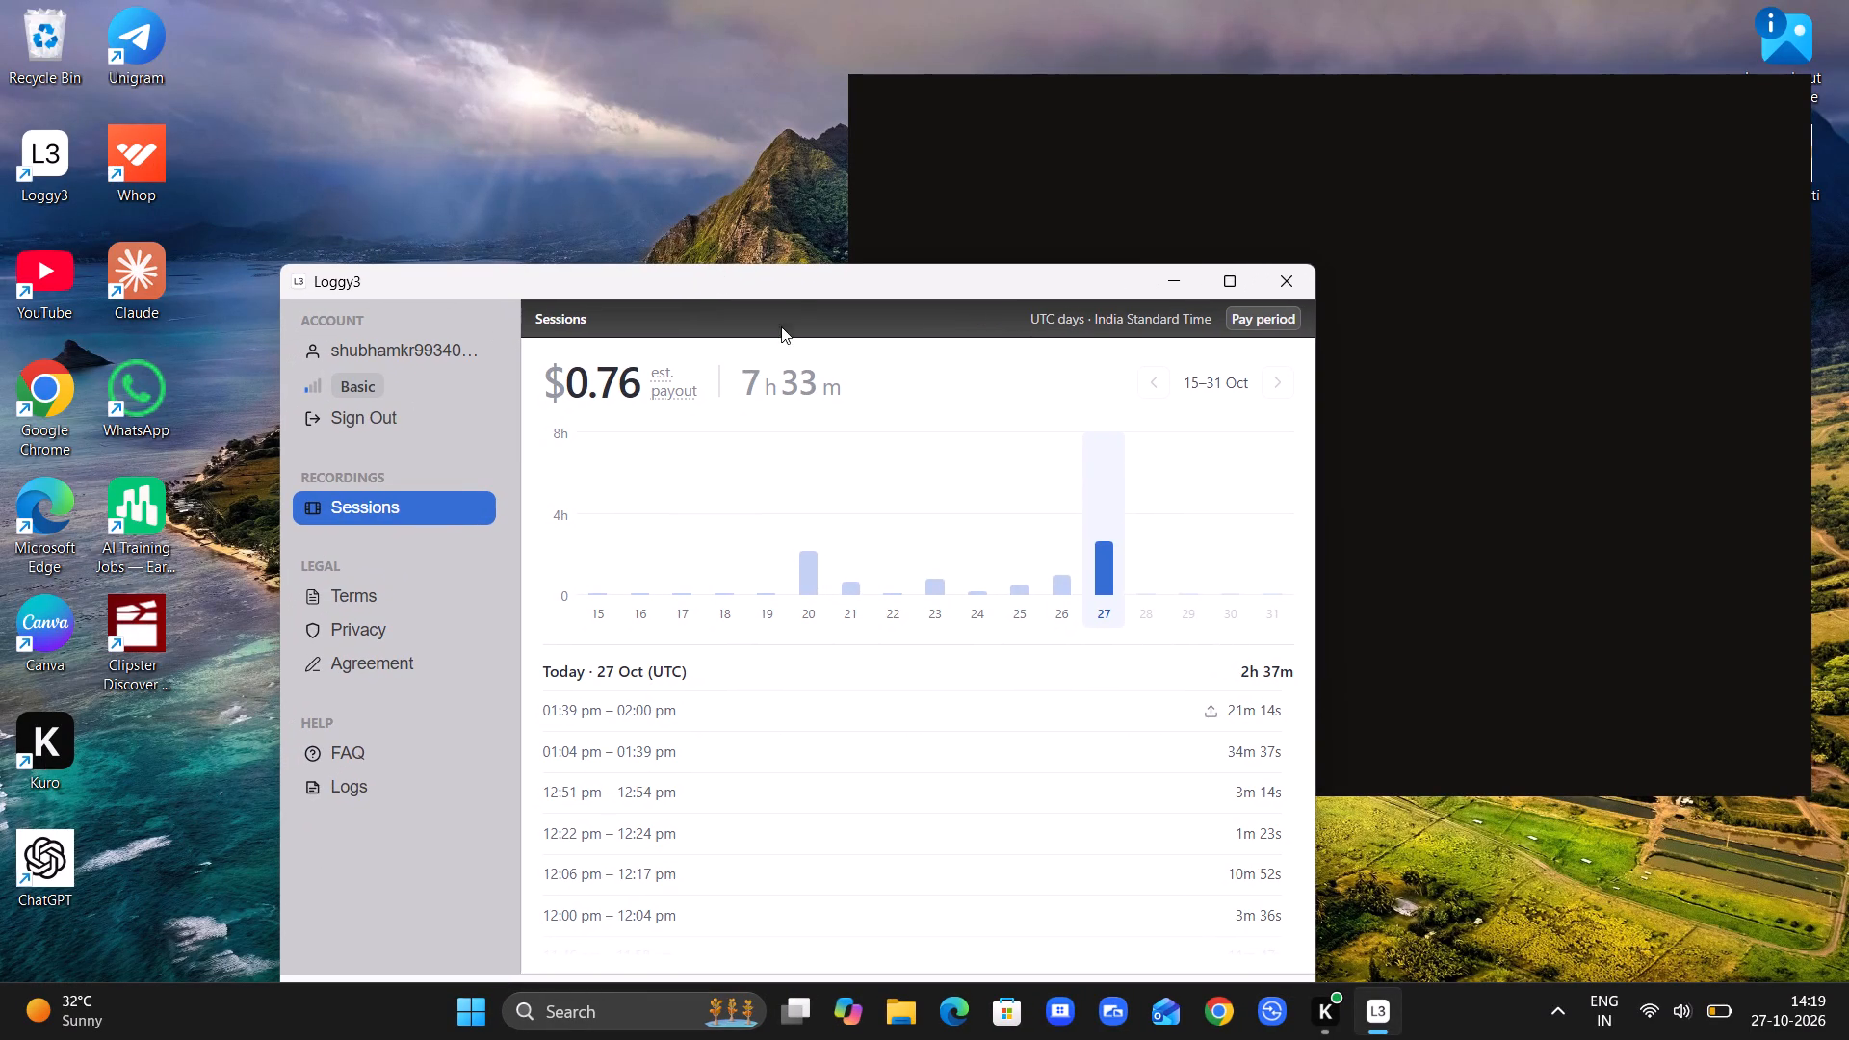
{"action": "left_click_drag", "start_coordinate": [789, 283], "coordinate": [792, 194]}
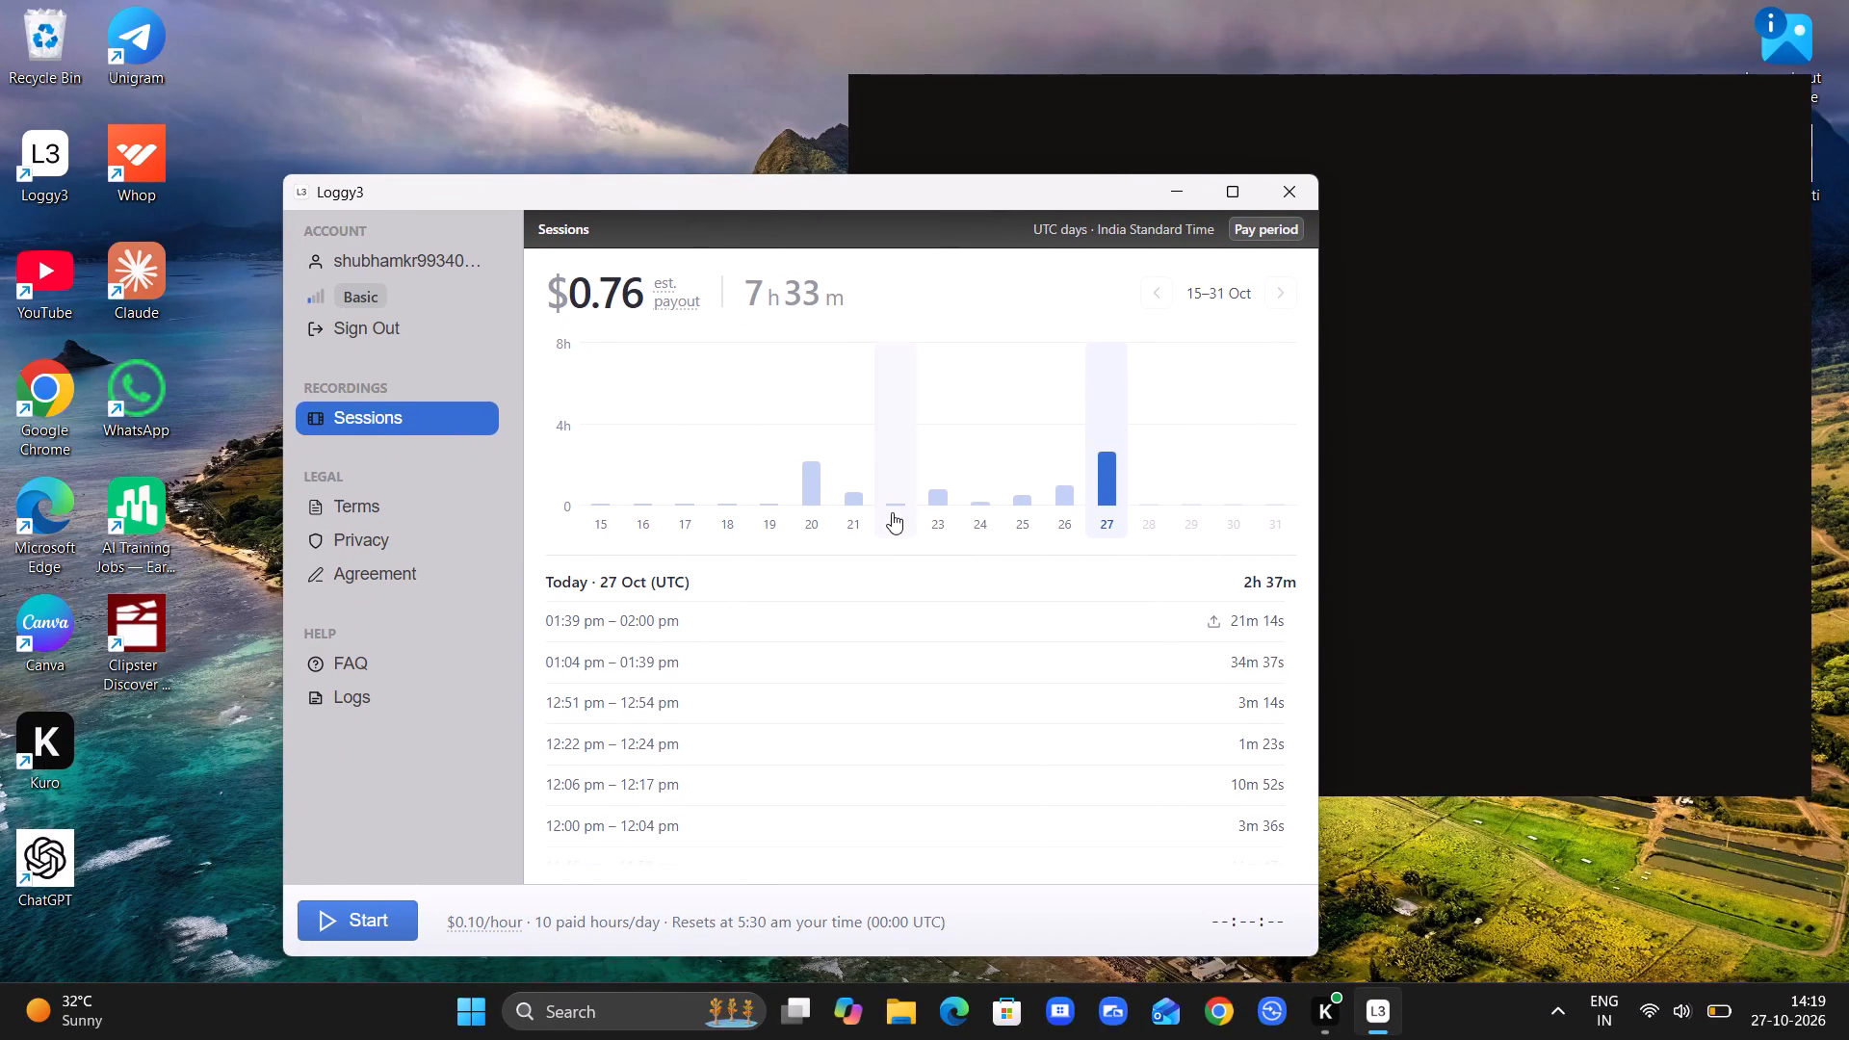
{"action": "left_click", "coordinate": [343, 925]}
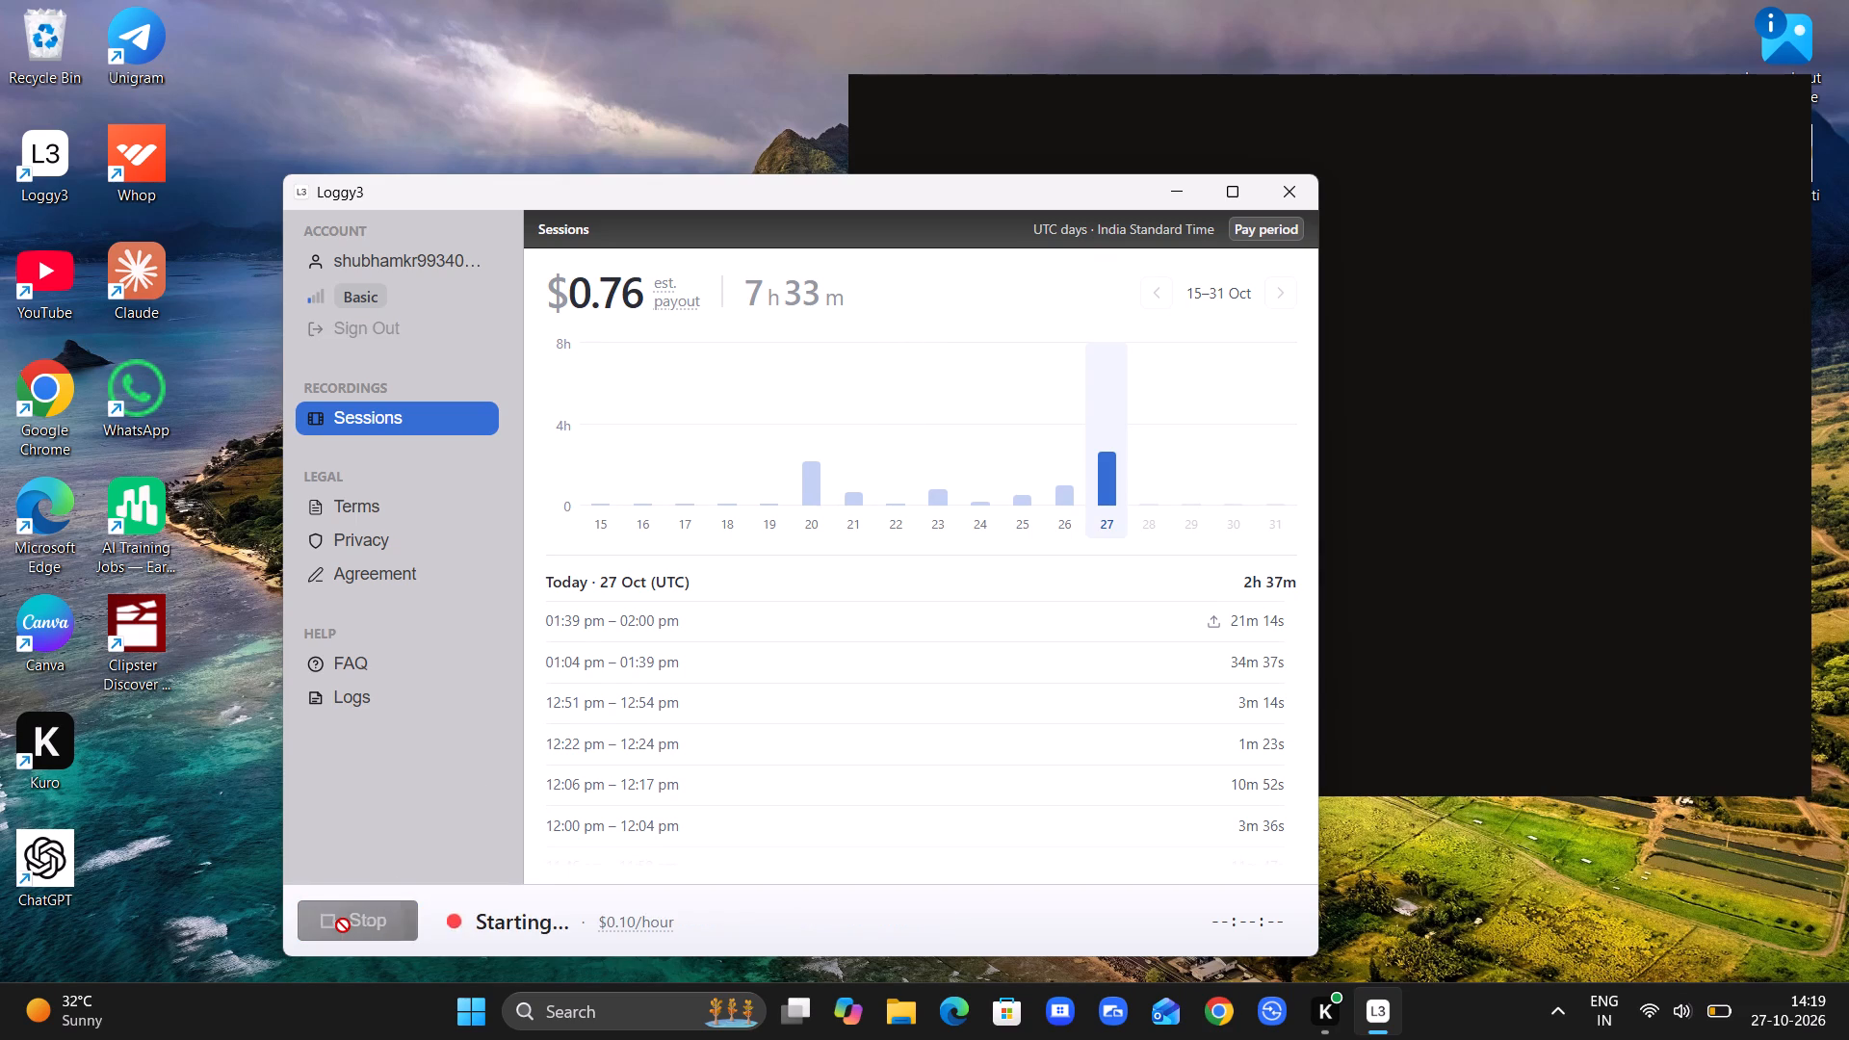
{"action": "left_click_drag", "start_coordinate": [824, 195], "coordinate": [852, 363]}
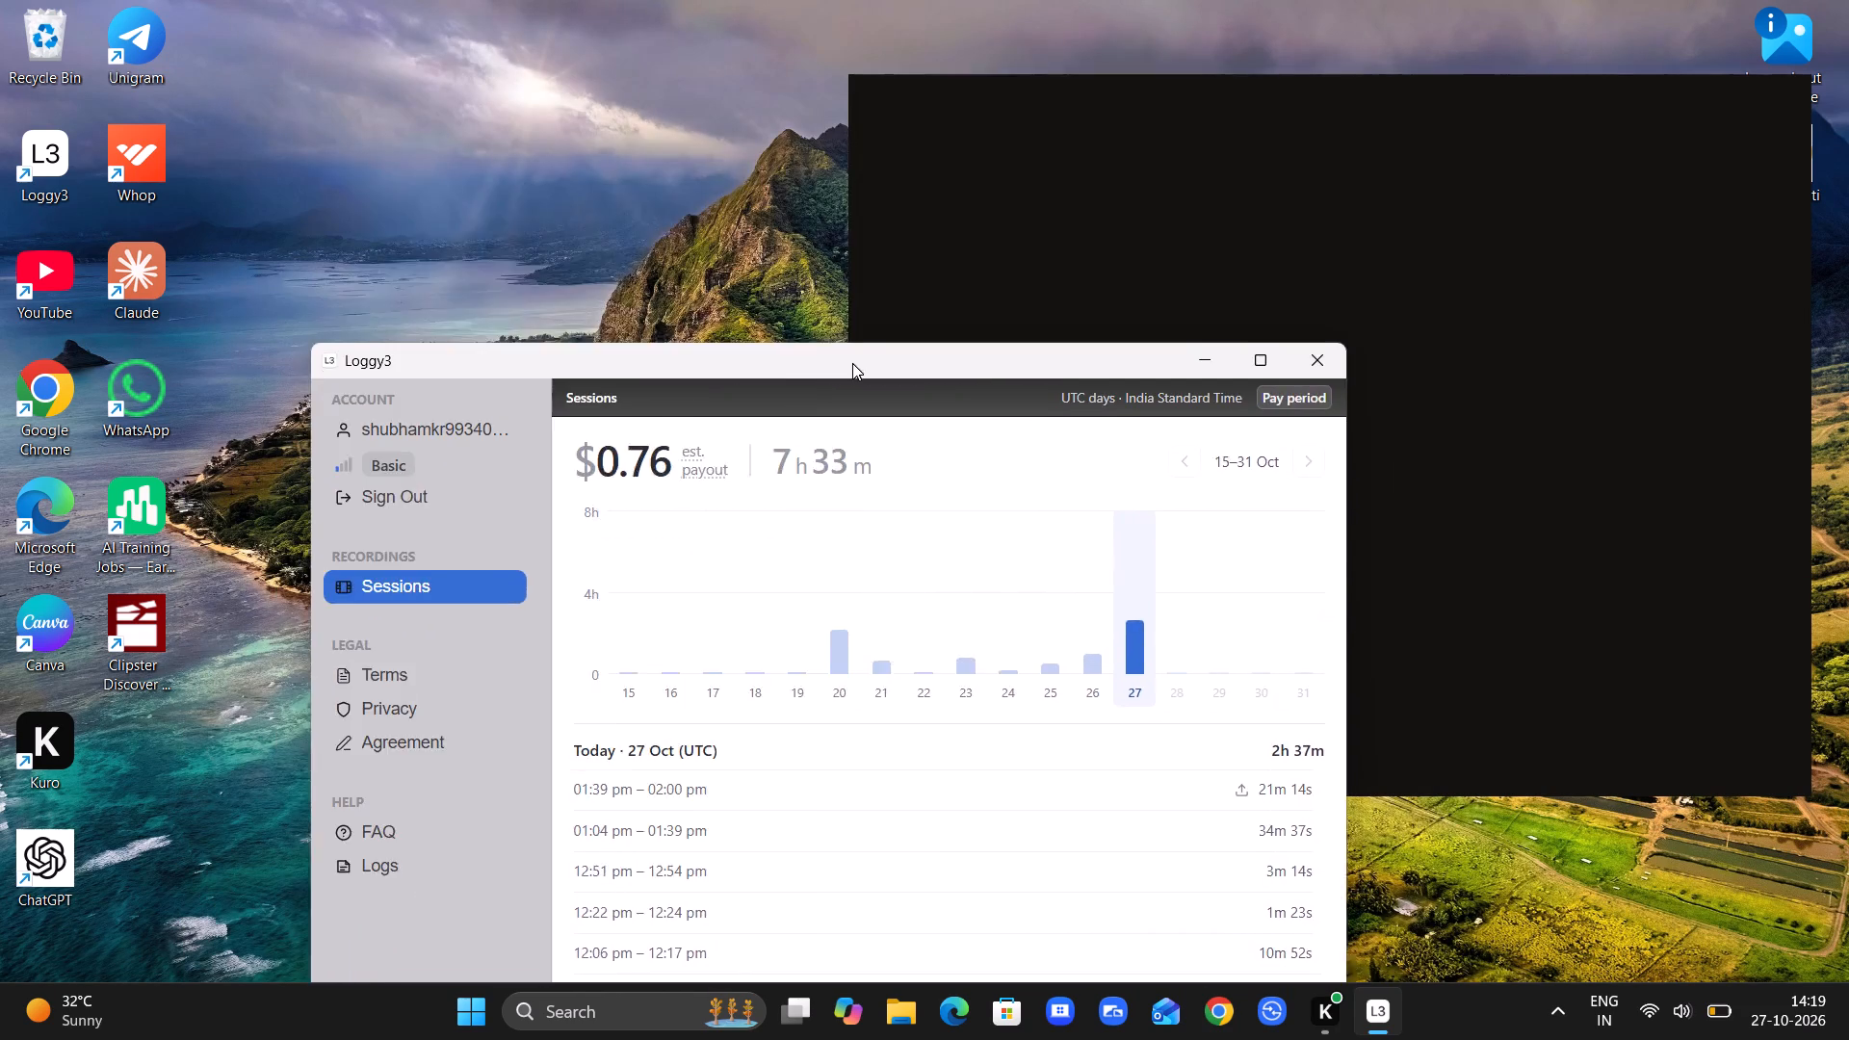
{"action": "left_click_drag", "start_coordinate": [852, 363], "coordinate": [1040, 527]}
{"action": "scroll", "coordinate": [864, 186], "scroll_direction": "down", "scroll_amount": 1}
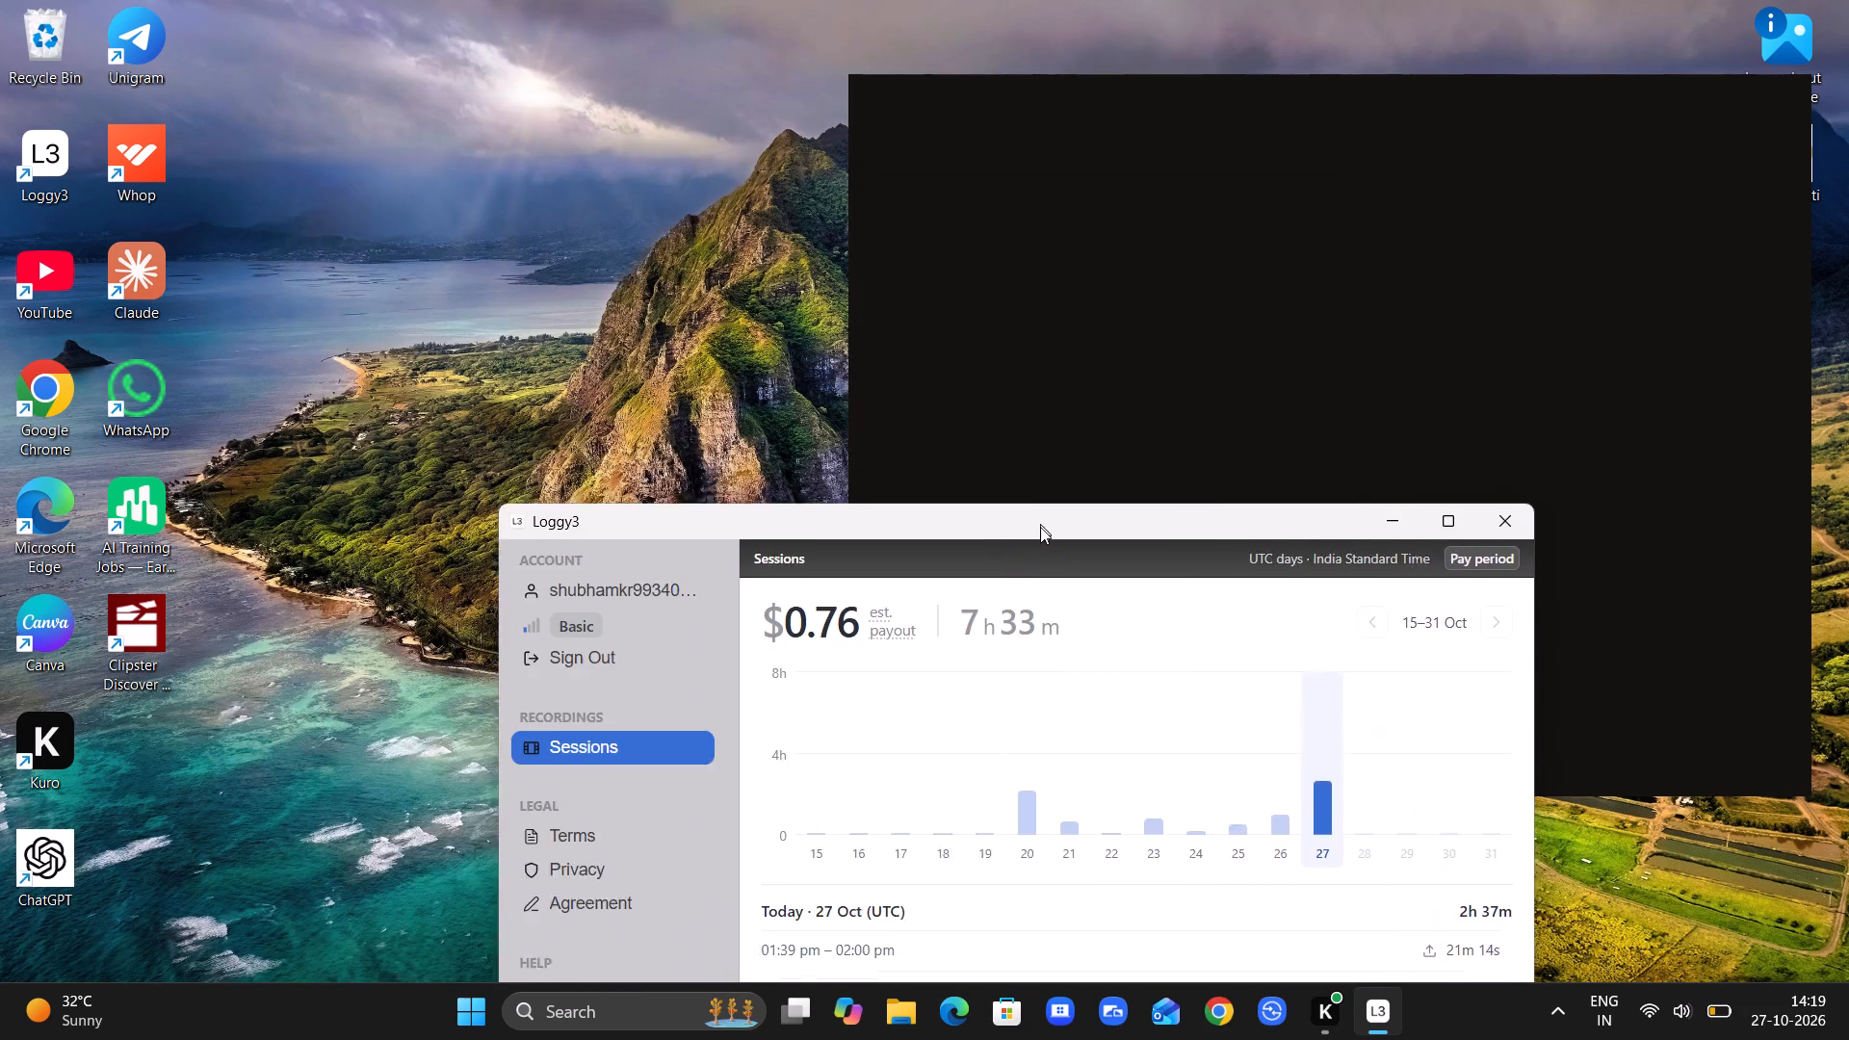
{"action": "left_click_drag", "start_coordinate": [1040, 527], "coordinate": [991, 812]}
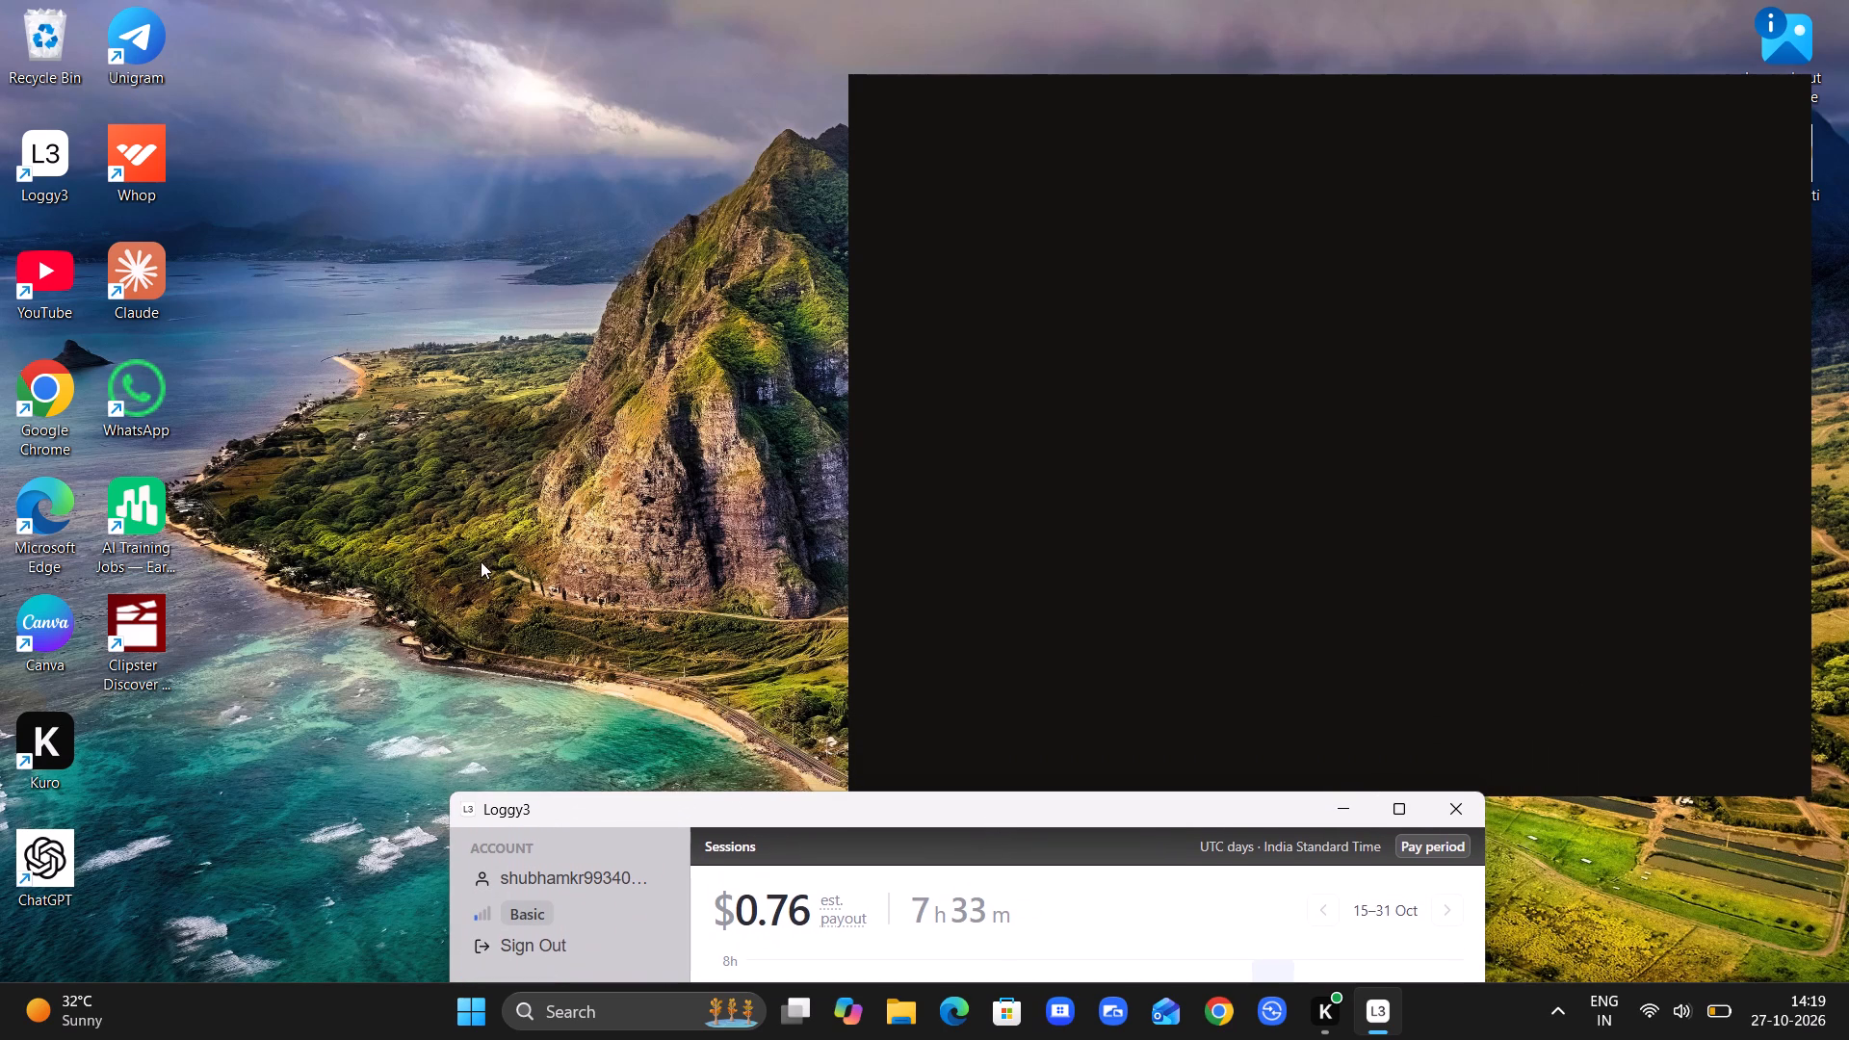
Open Canva with the fashion store social media template poster.
{"action": "double_click", "coordinate": [65, 629]}
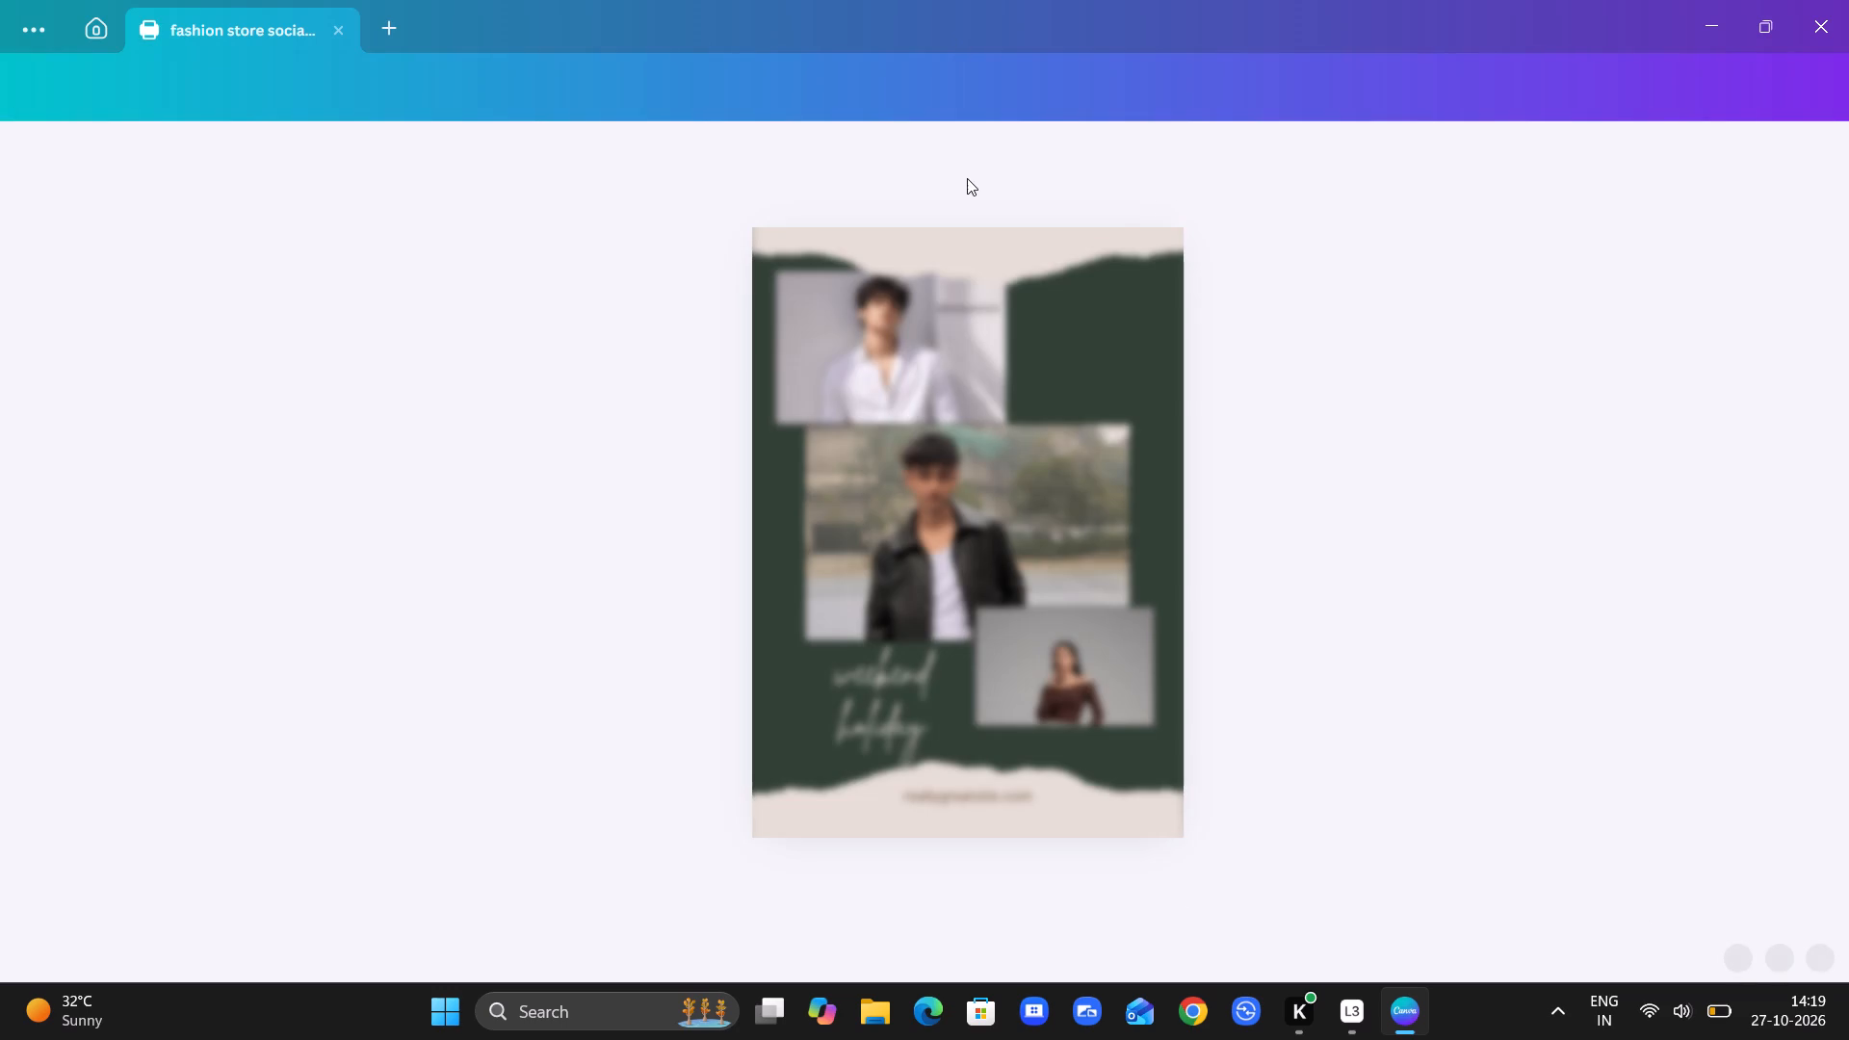
Slightly enlarge the photo of the man in the white shirt from its lower-left corner.
{"action": "left_click", "coordinate": [886, 365]}
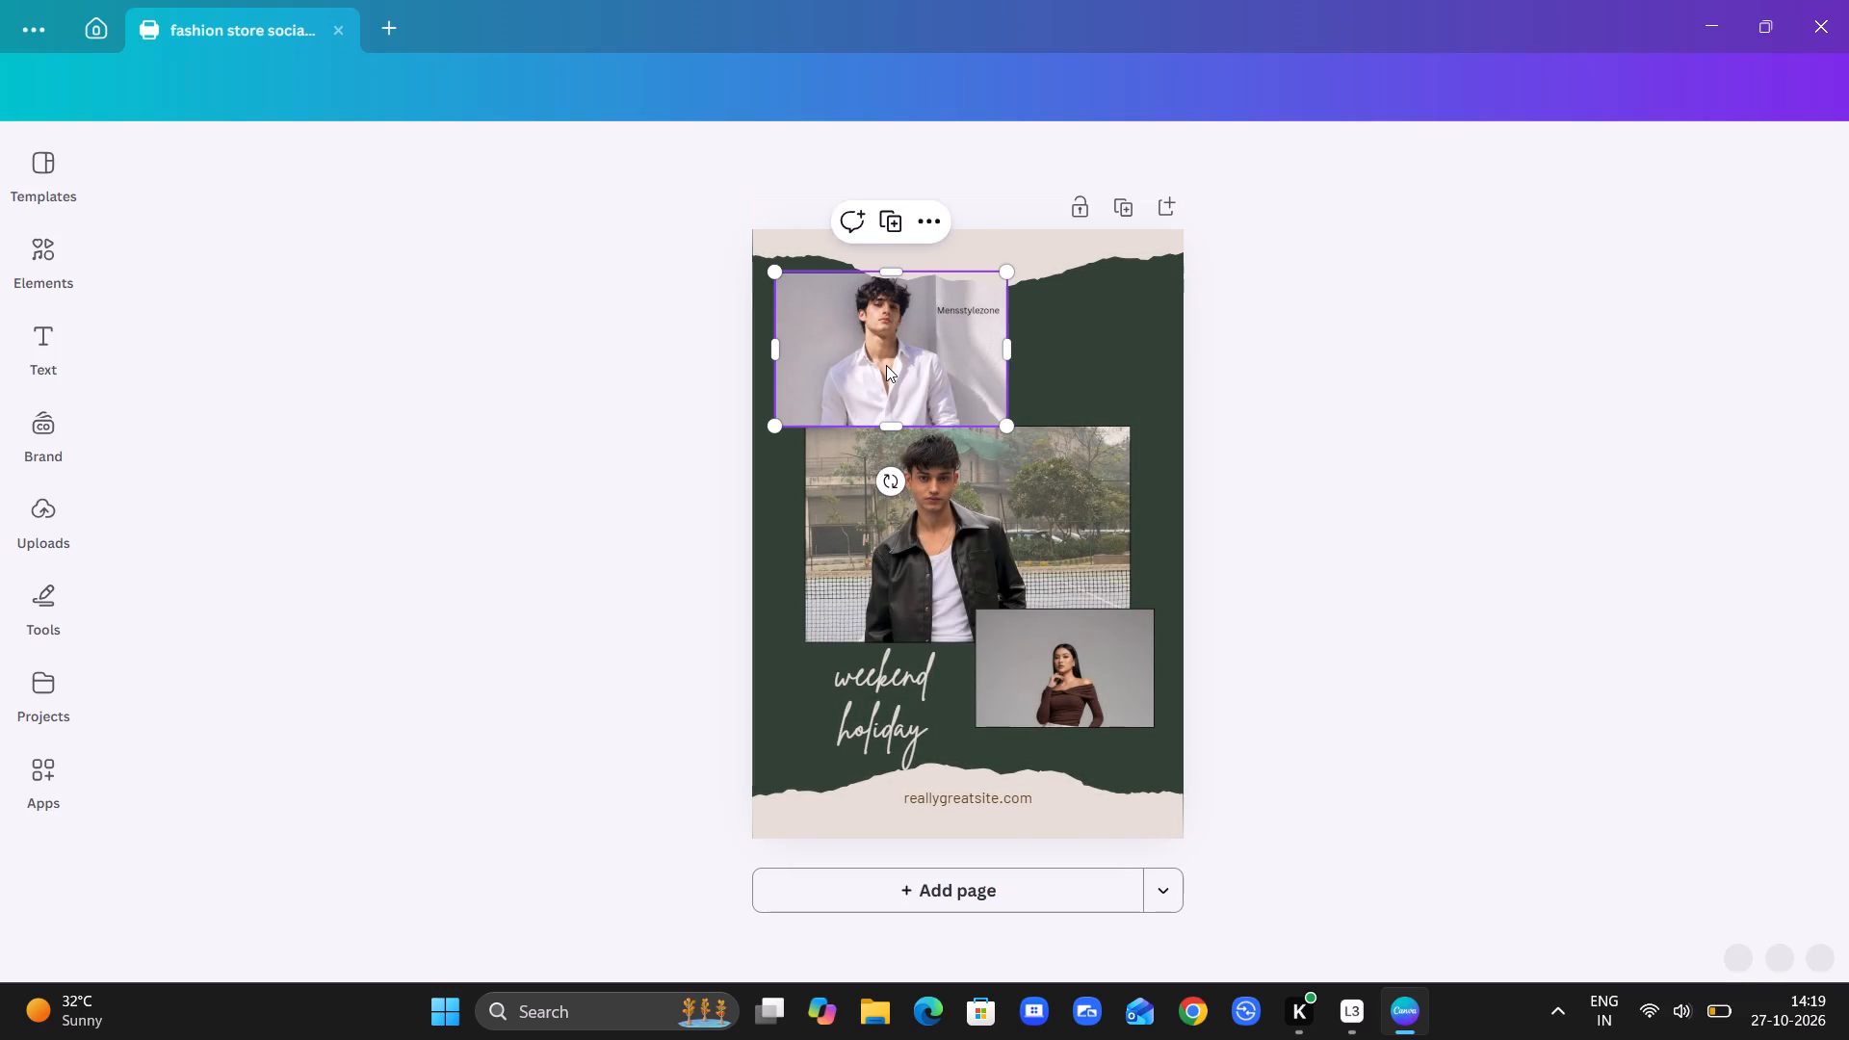
{"action": "left_click_drag", "start_coordinate": [772, 426], "coordinate": [725, 437]}
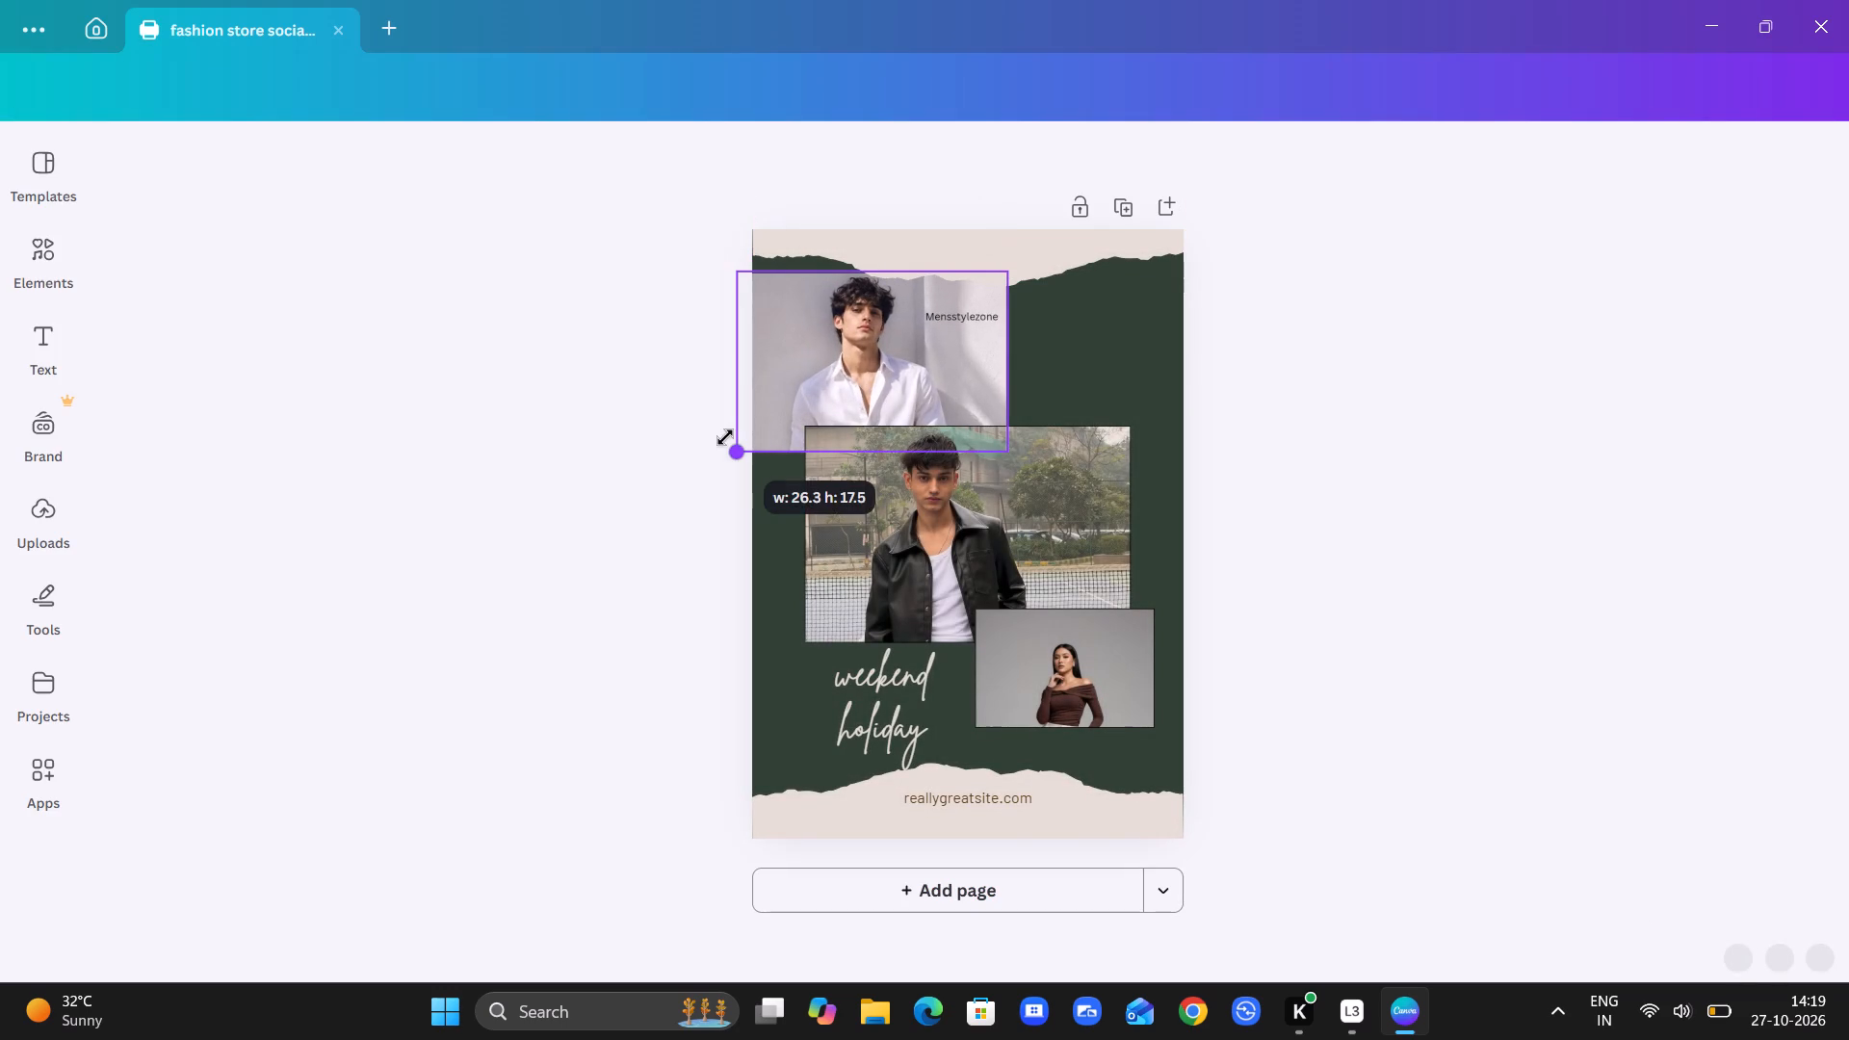
{"action": "left_click_drag", "start_coordinate": [725, 437], "coordinate": [747, 411]}
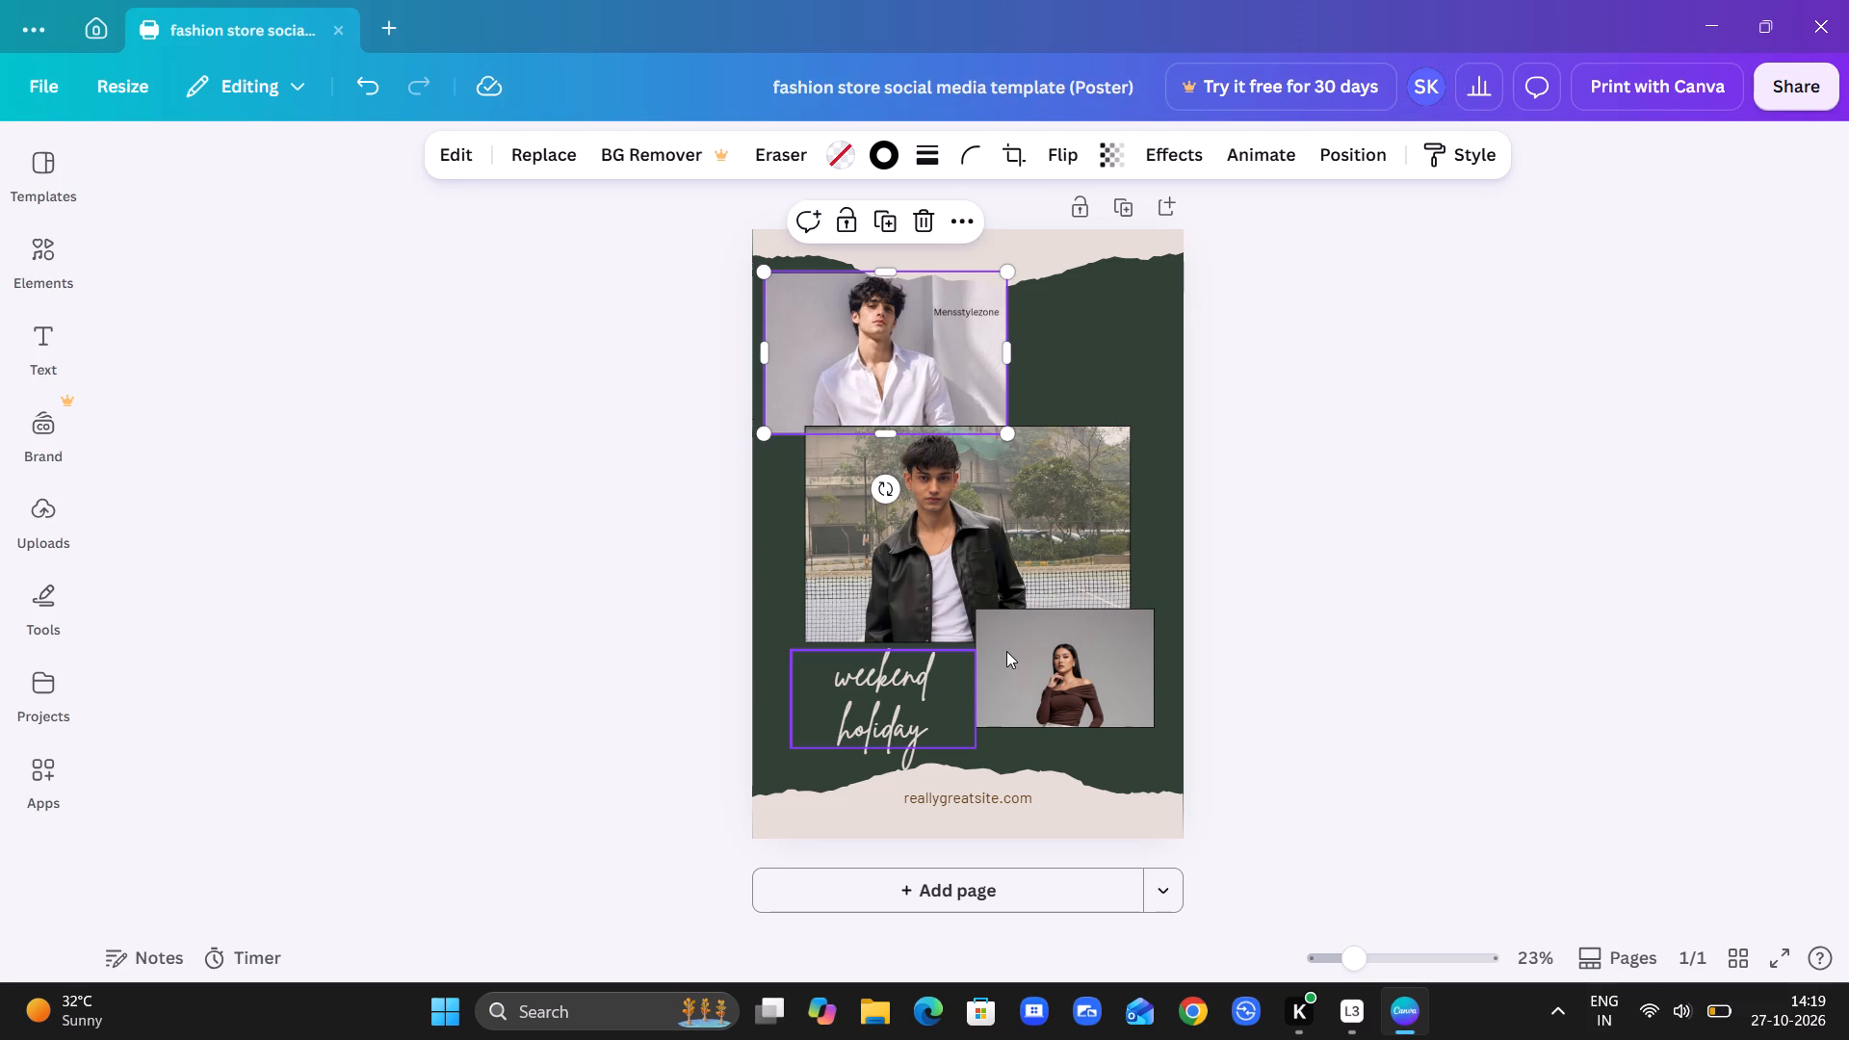
Enlarge the woman's photo from its lower-right corner to about 19 × 12.6.
{"action": "left_click", "coordinate": [1006, 651]}
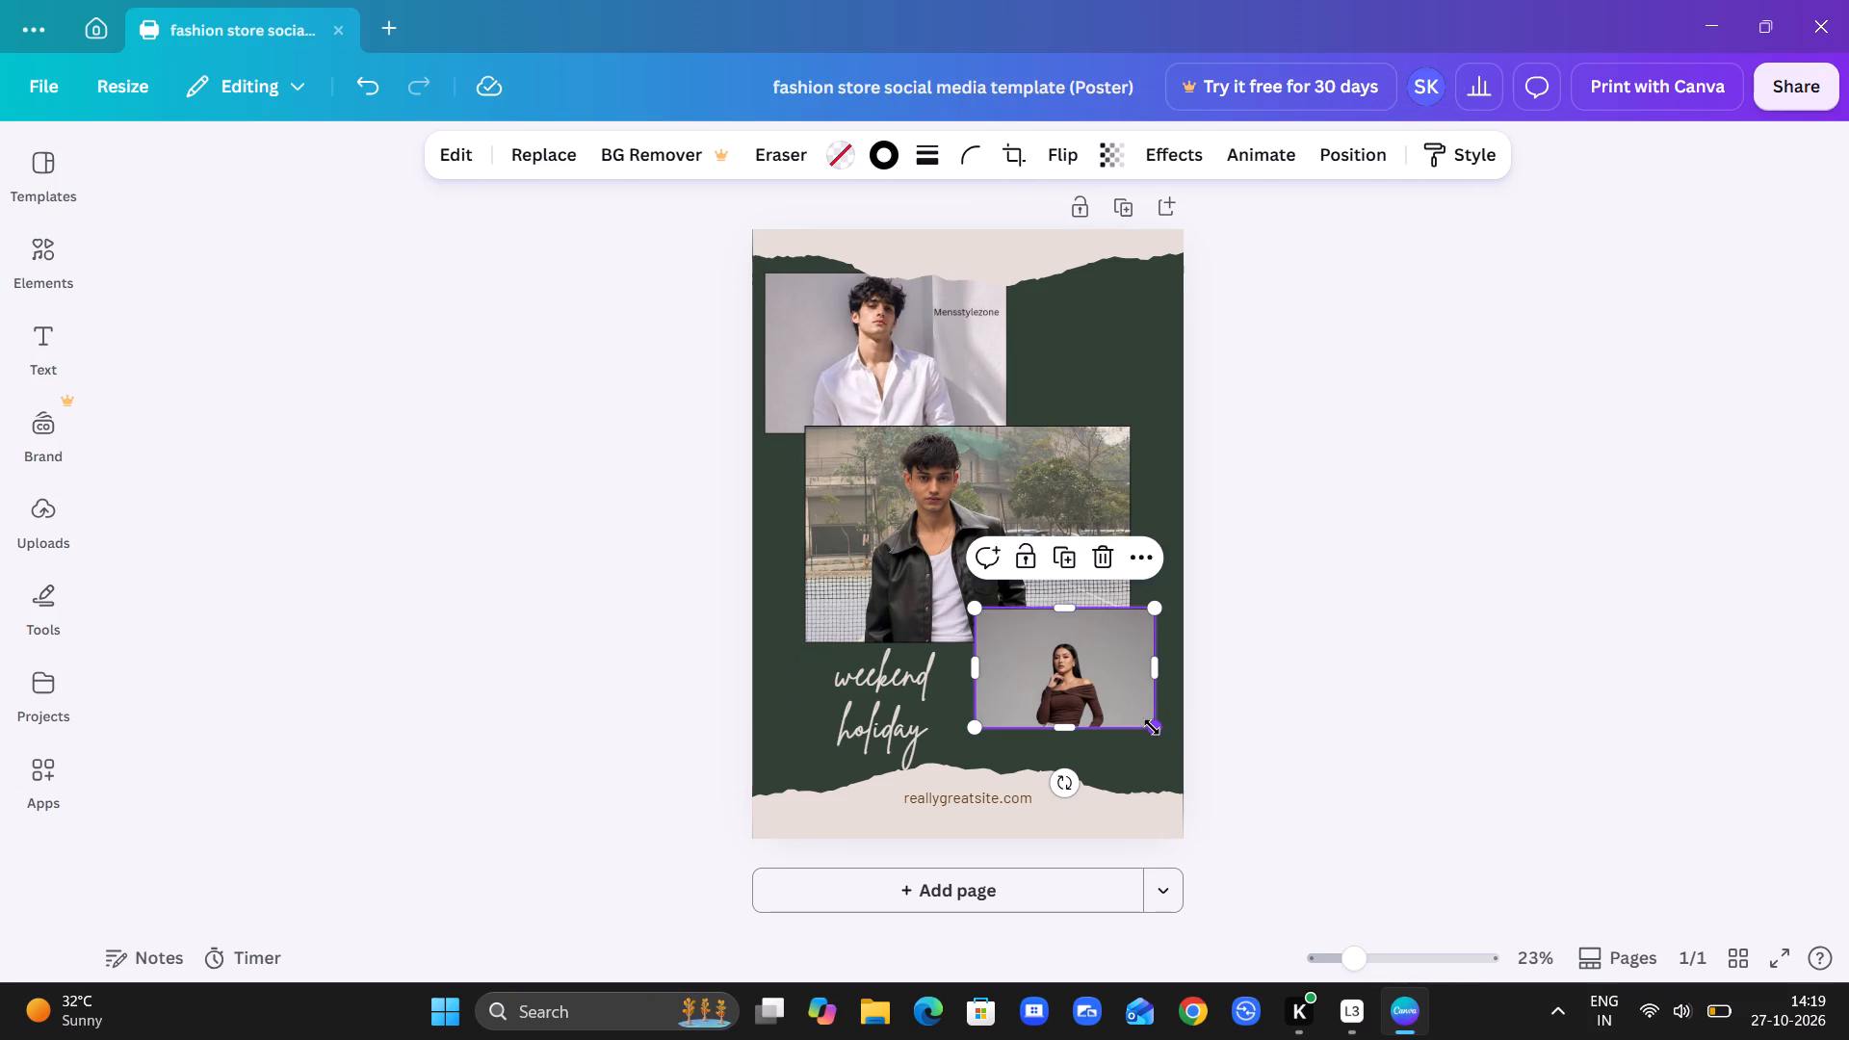
{"action": "left_click_drag", "start_coordinate": [1152, 727], "coordinate": [1173, 741]}
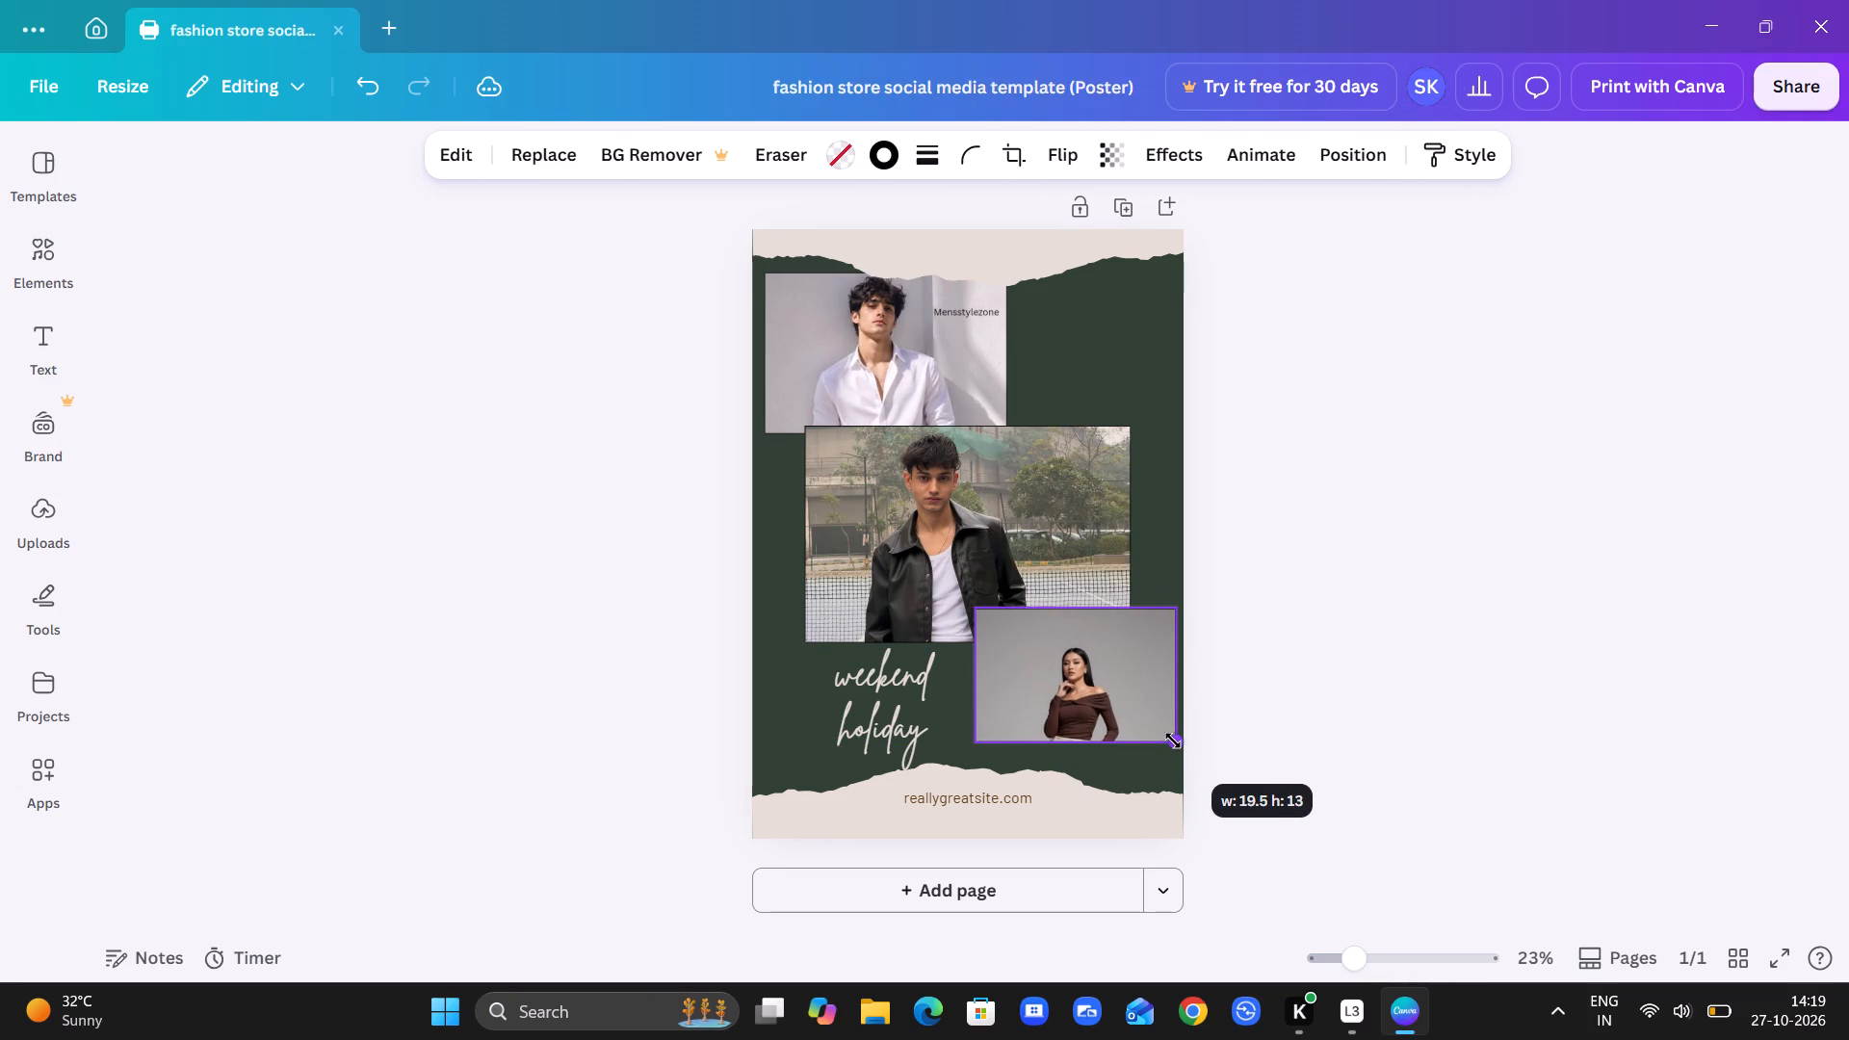
{"action": "left_click_drag", "start_coordinate": [1173, 741], "coordinate": [1165, 740]}
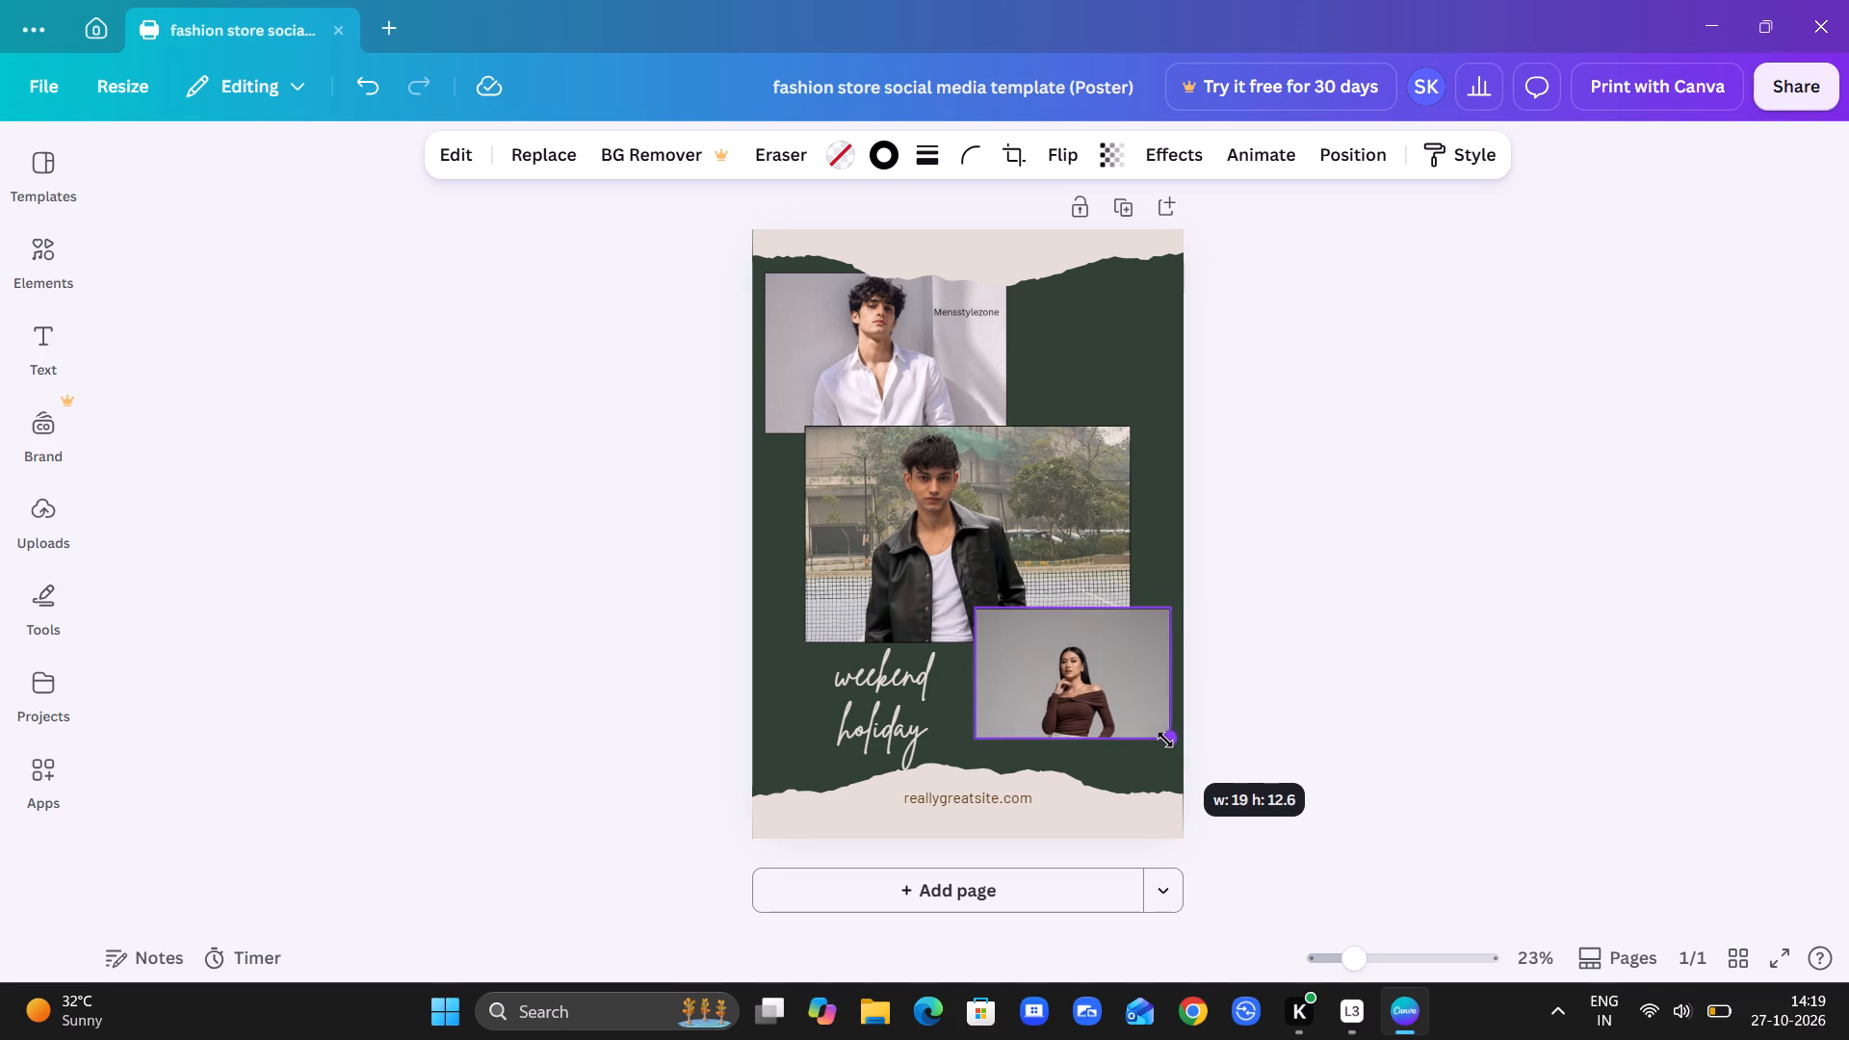
{"action": "left_click_drag", "start_coordinate": [1165, 740], "coordinate": [1164, 745]}
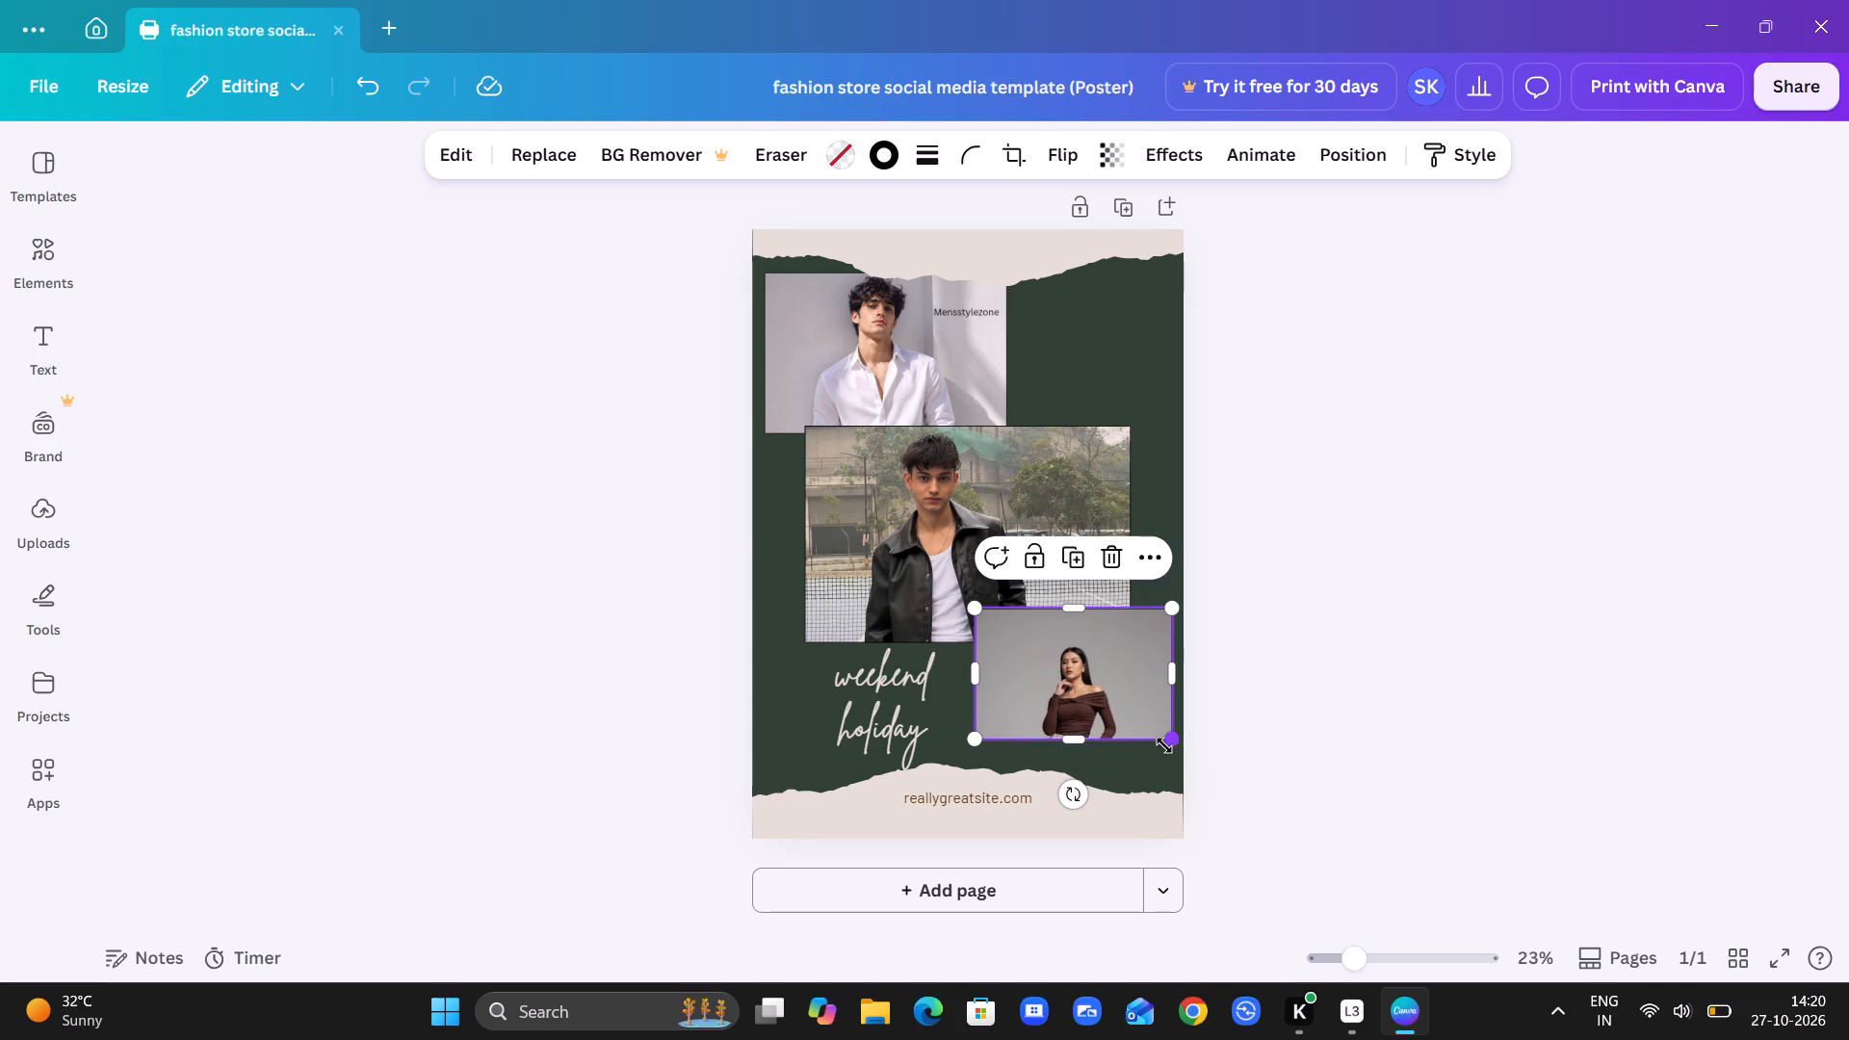
Recrop the woman's photo by enlarging the image inside its frame and shifting it down so her head and upper body fit.
{"action": "left_click", "coordinate": [1084, 670]}
{"action": "left_click", "coordinate": [1084, 670]}
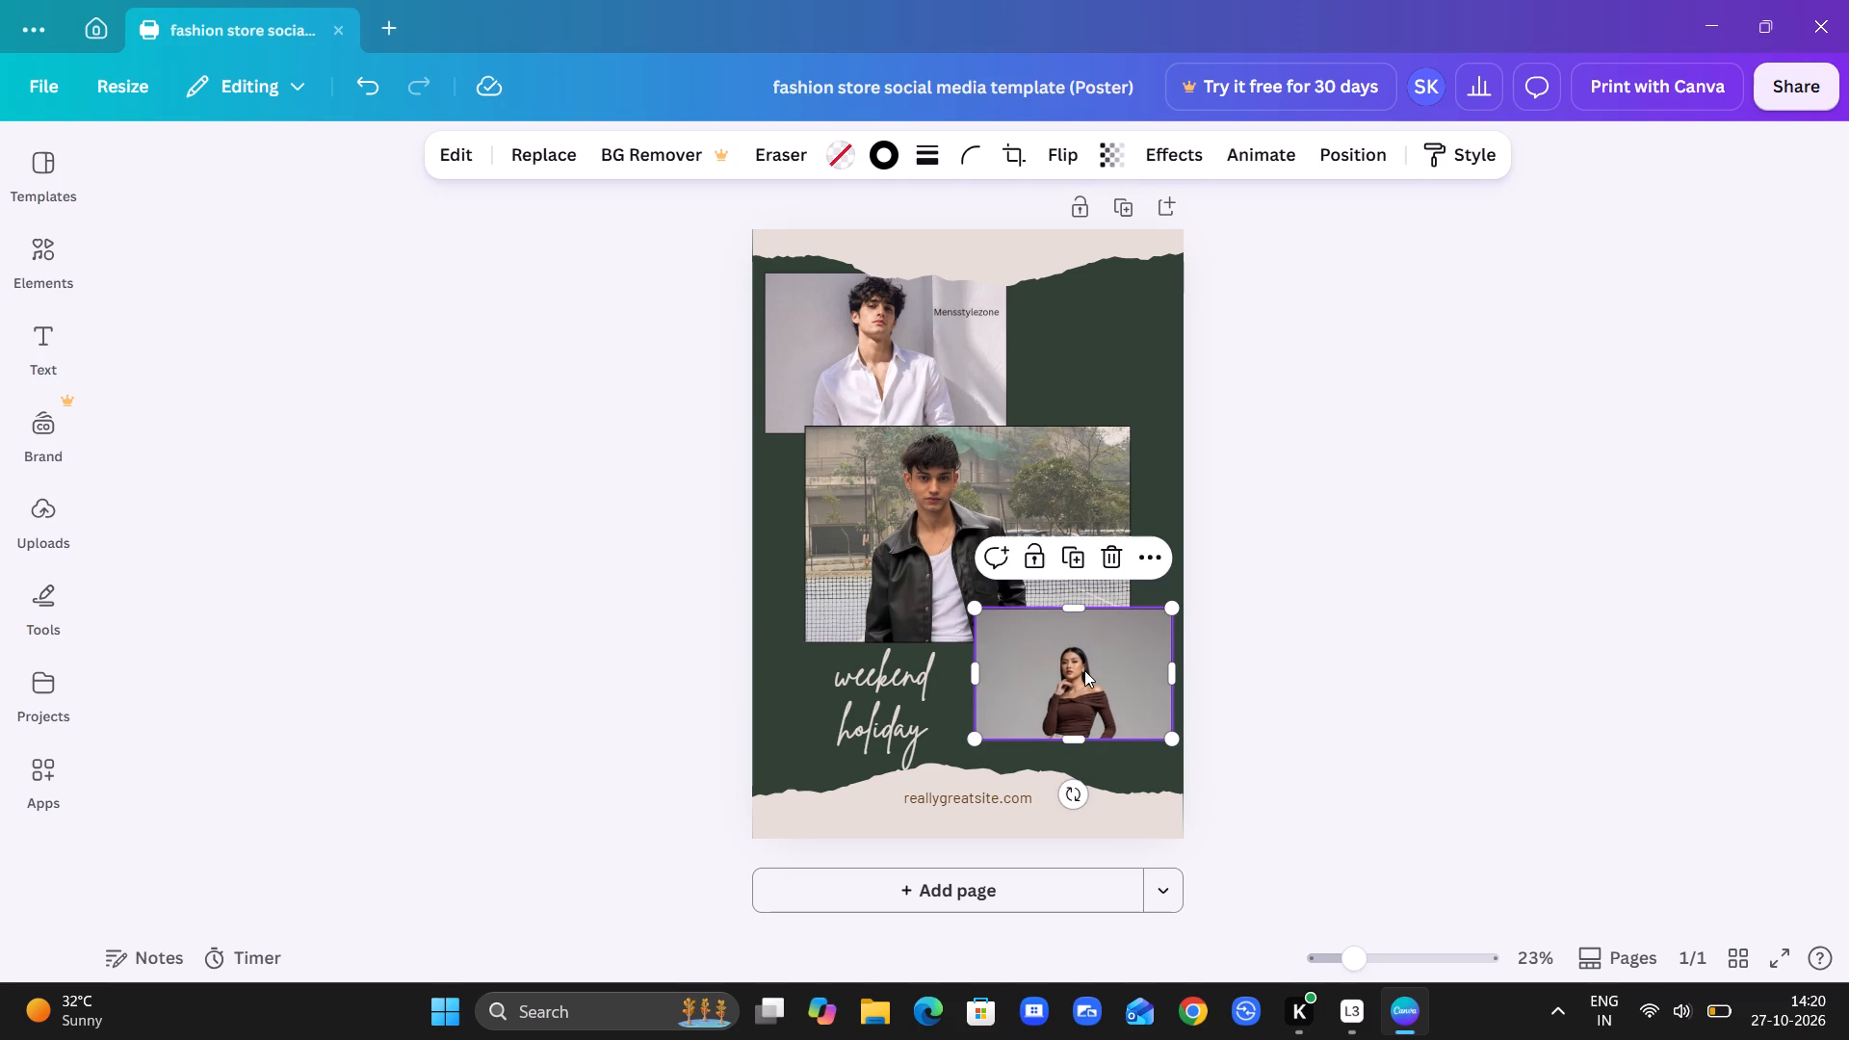
{"action": "double_click", "coordinate": [1084, 670]}
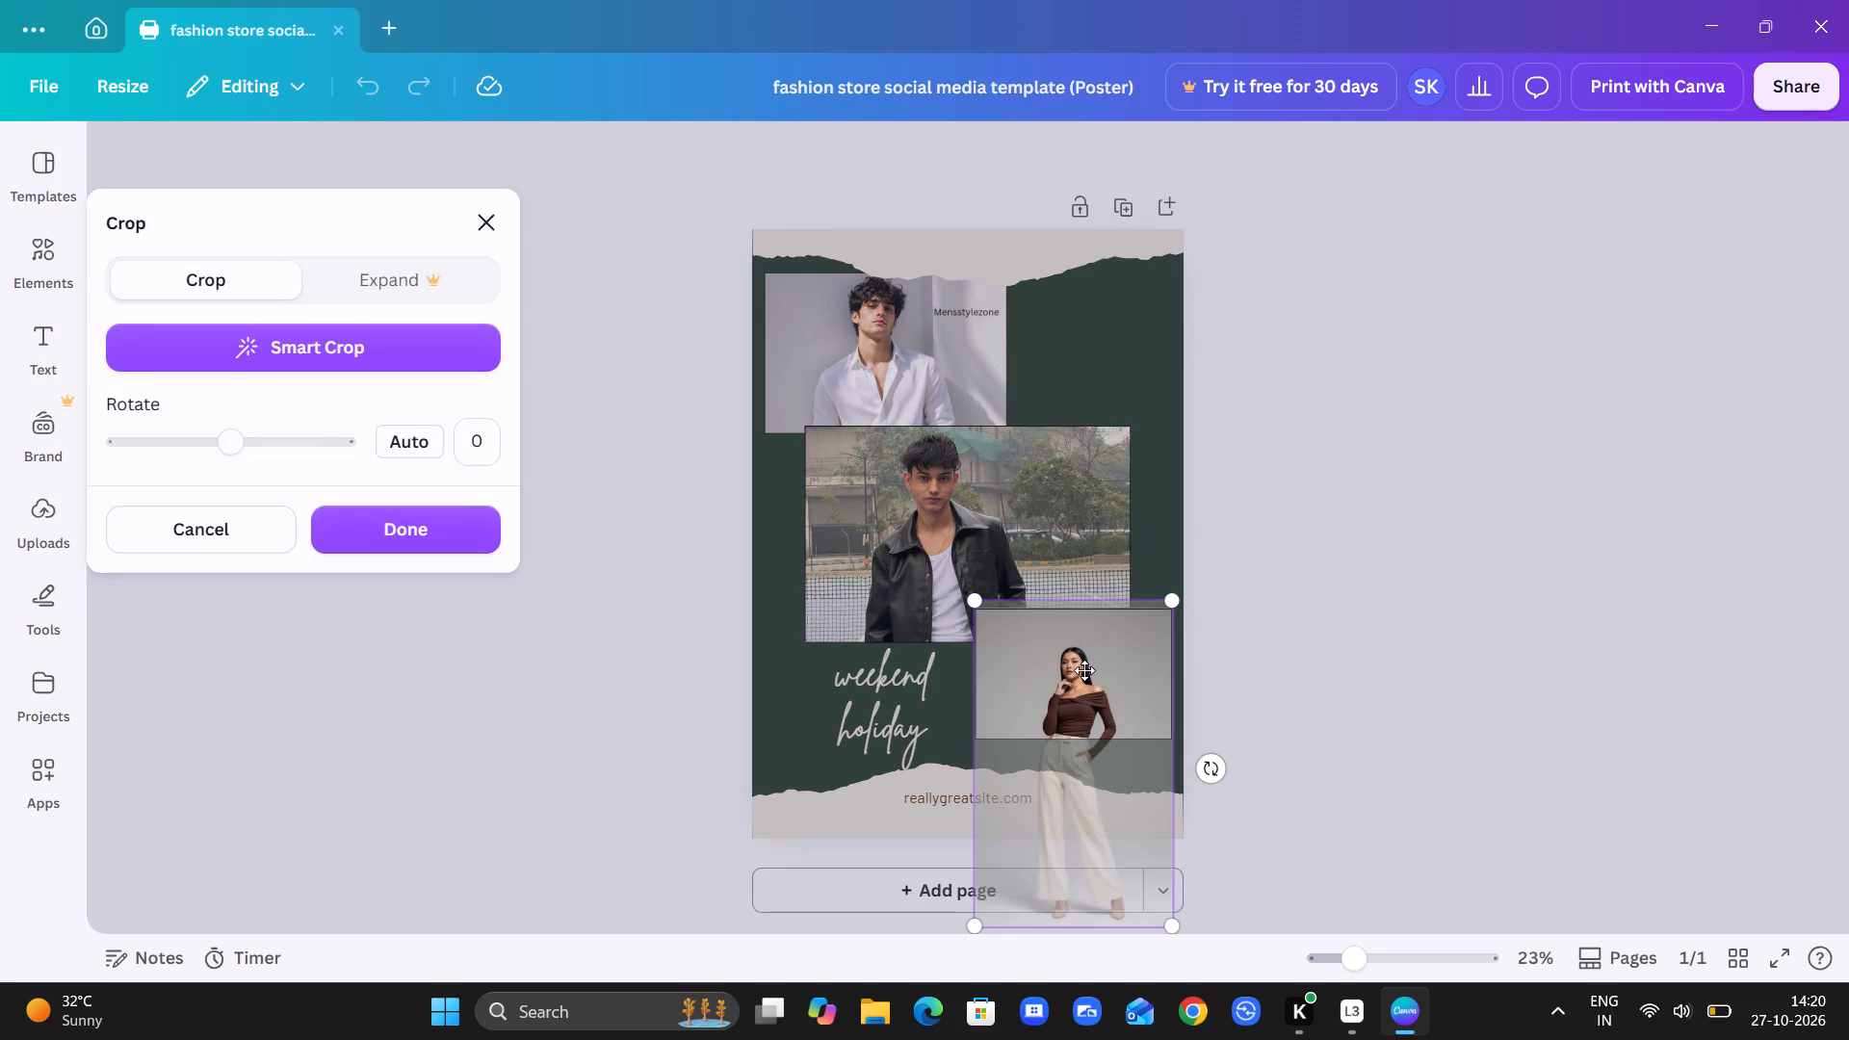
{"action": "left_click_drag", "start_coordinate": [1164, 605], "coordinate": [1237, 543]}
{"action": "left_click_drag", "start_coordinate": [1116, 616], "coordinate": [1099, 637]}
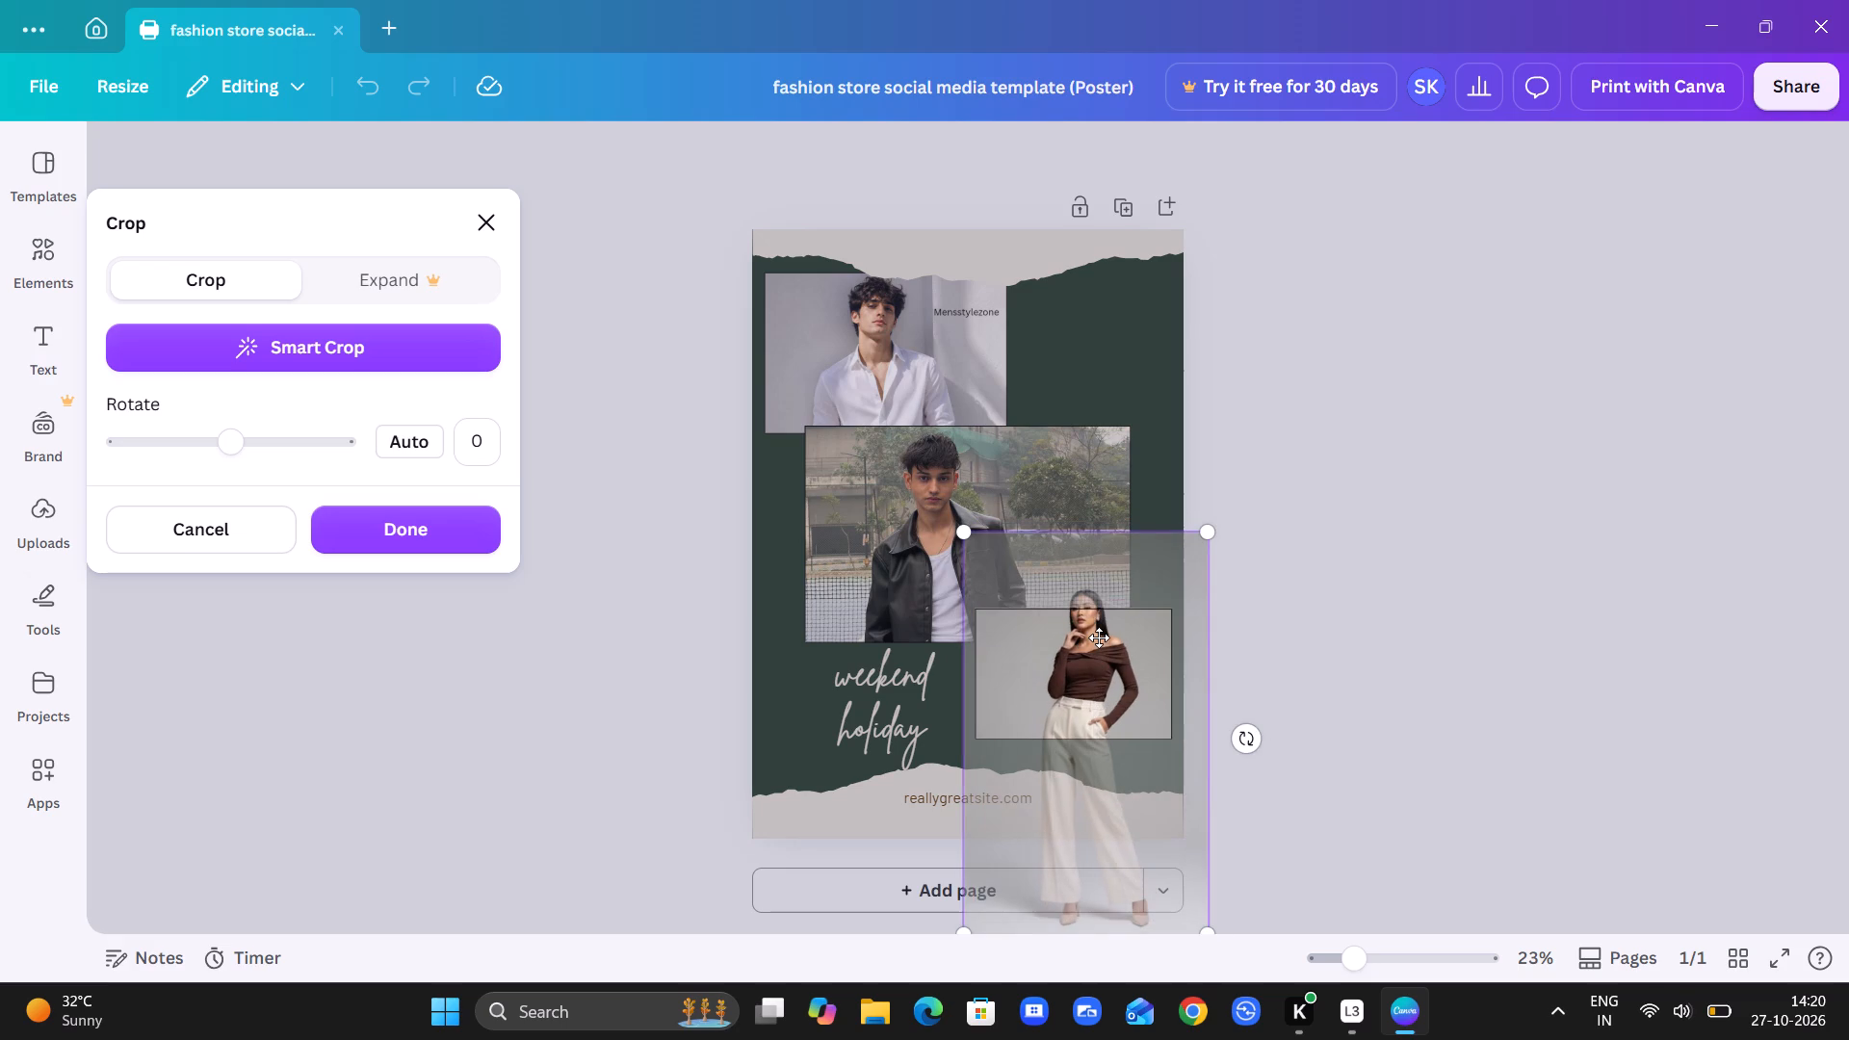
{"action": "left_click", "coordinate": [1099, 637]}
{"action": "left_click_drag", "start_coordinate": [1099, 637], "coordinate": [1093, 693]}
{"action": "left_click", "coordinate": [534, 717]}
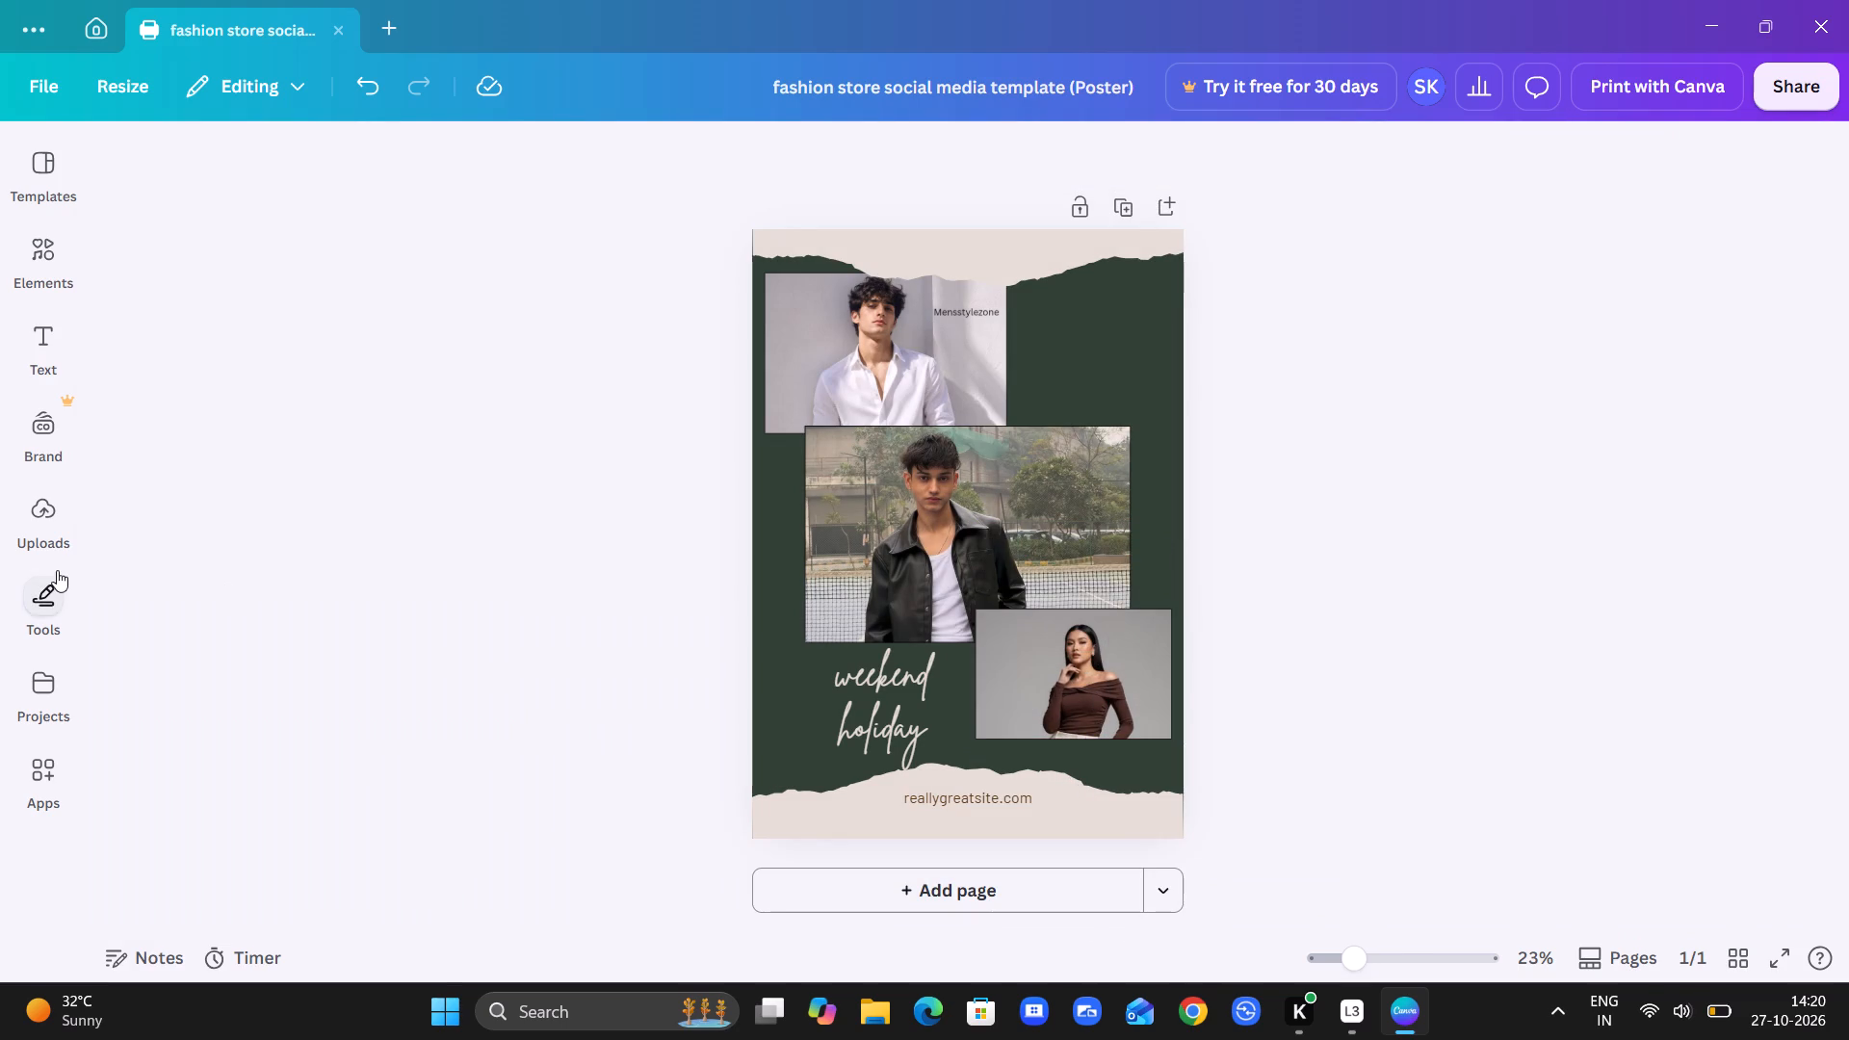
Open the uploads and browse the poster templates for photo collage layouts.
{"action": "left_click", "coordinate": [57, 515]}
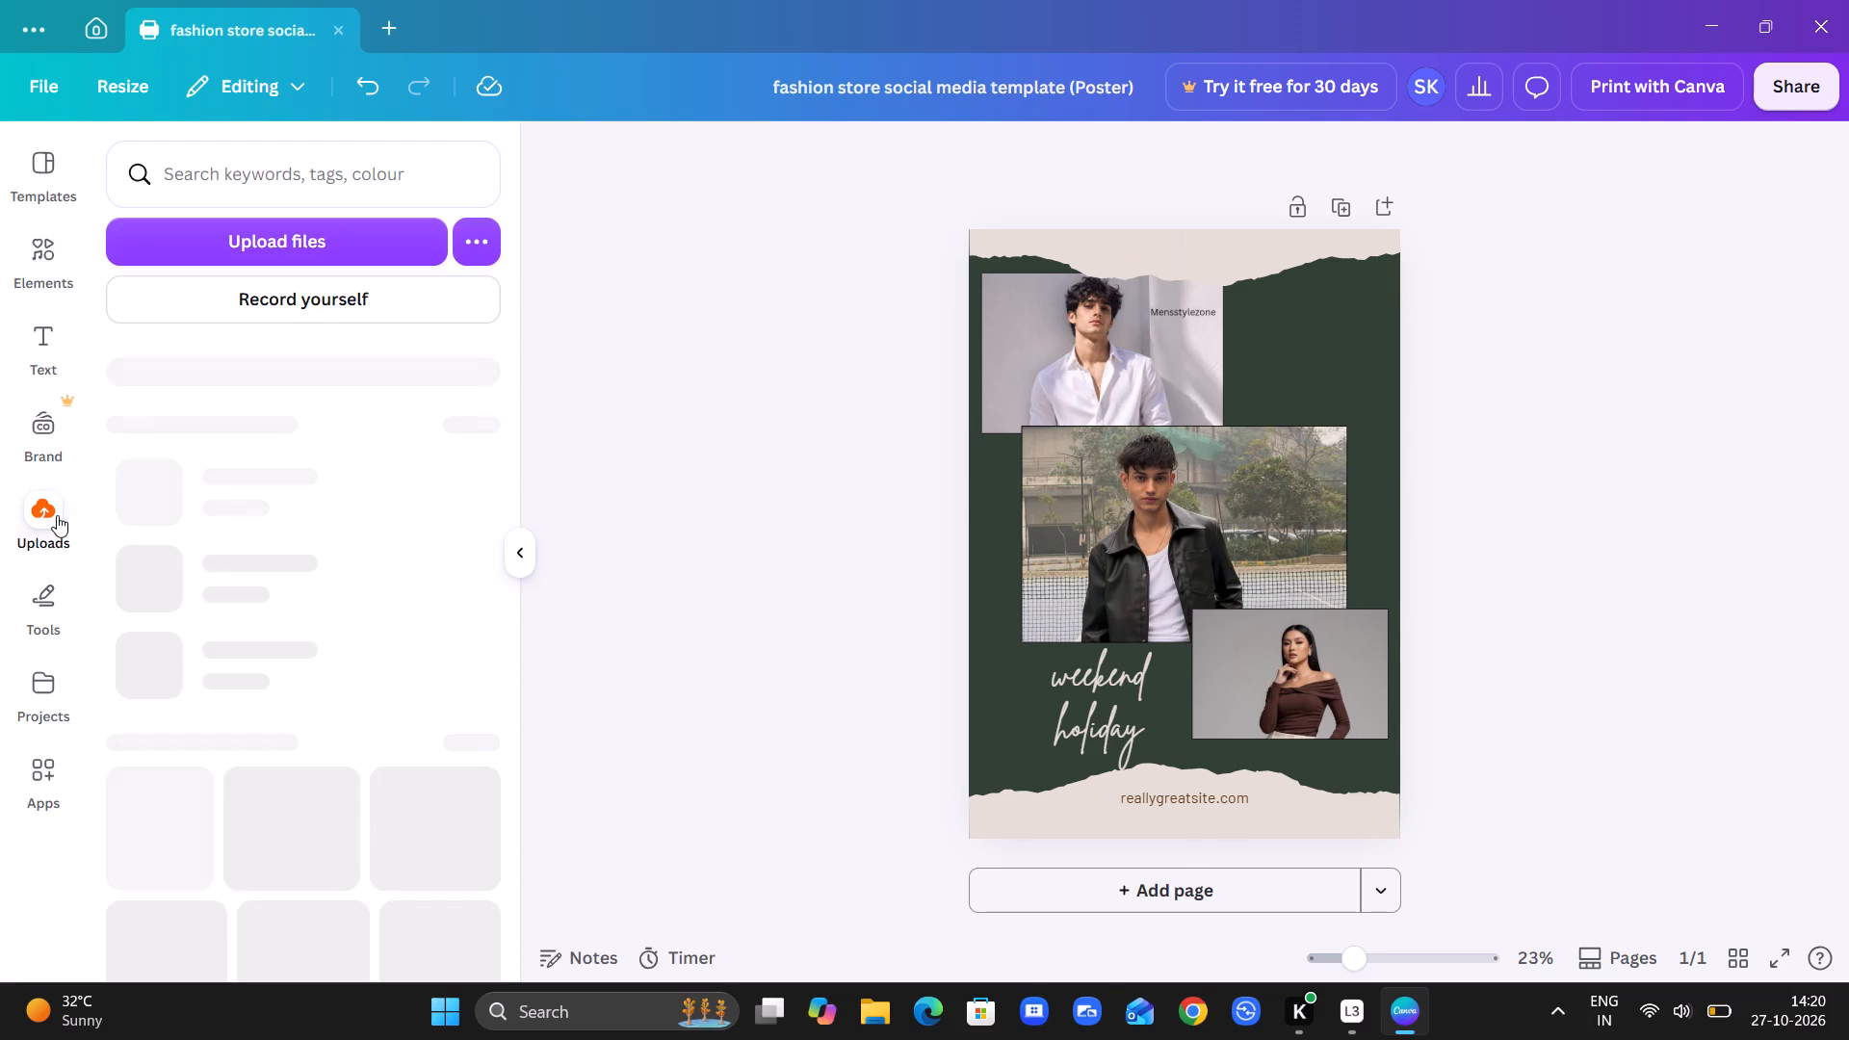
{"action": "left_click", "coordinate": [52, 199]}
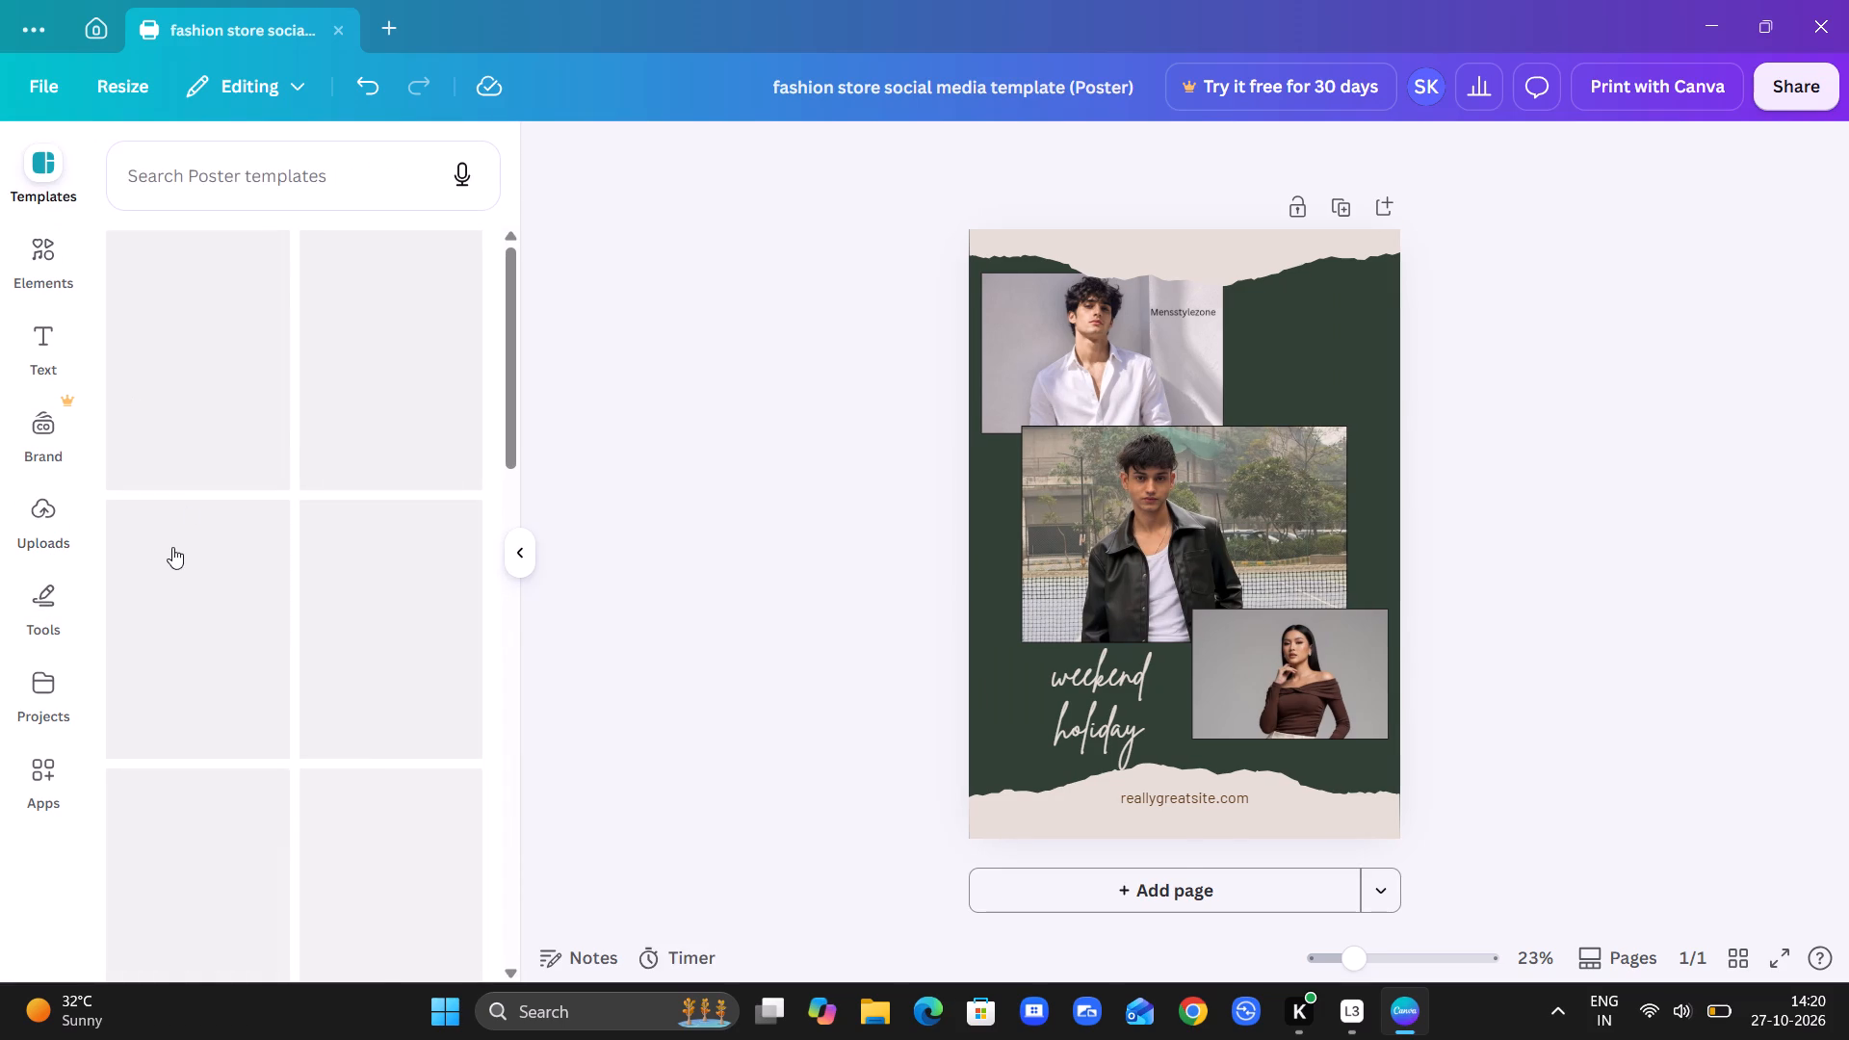
{"action": "scroll", "coordinate": [250, 641], "scroll_direction": "down", "scroll_amount": 4}
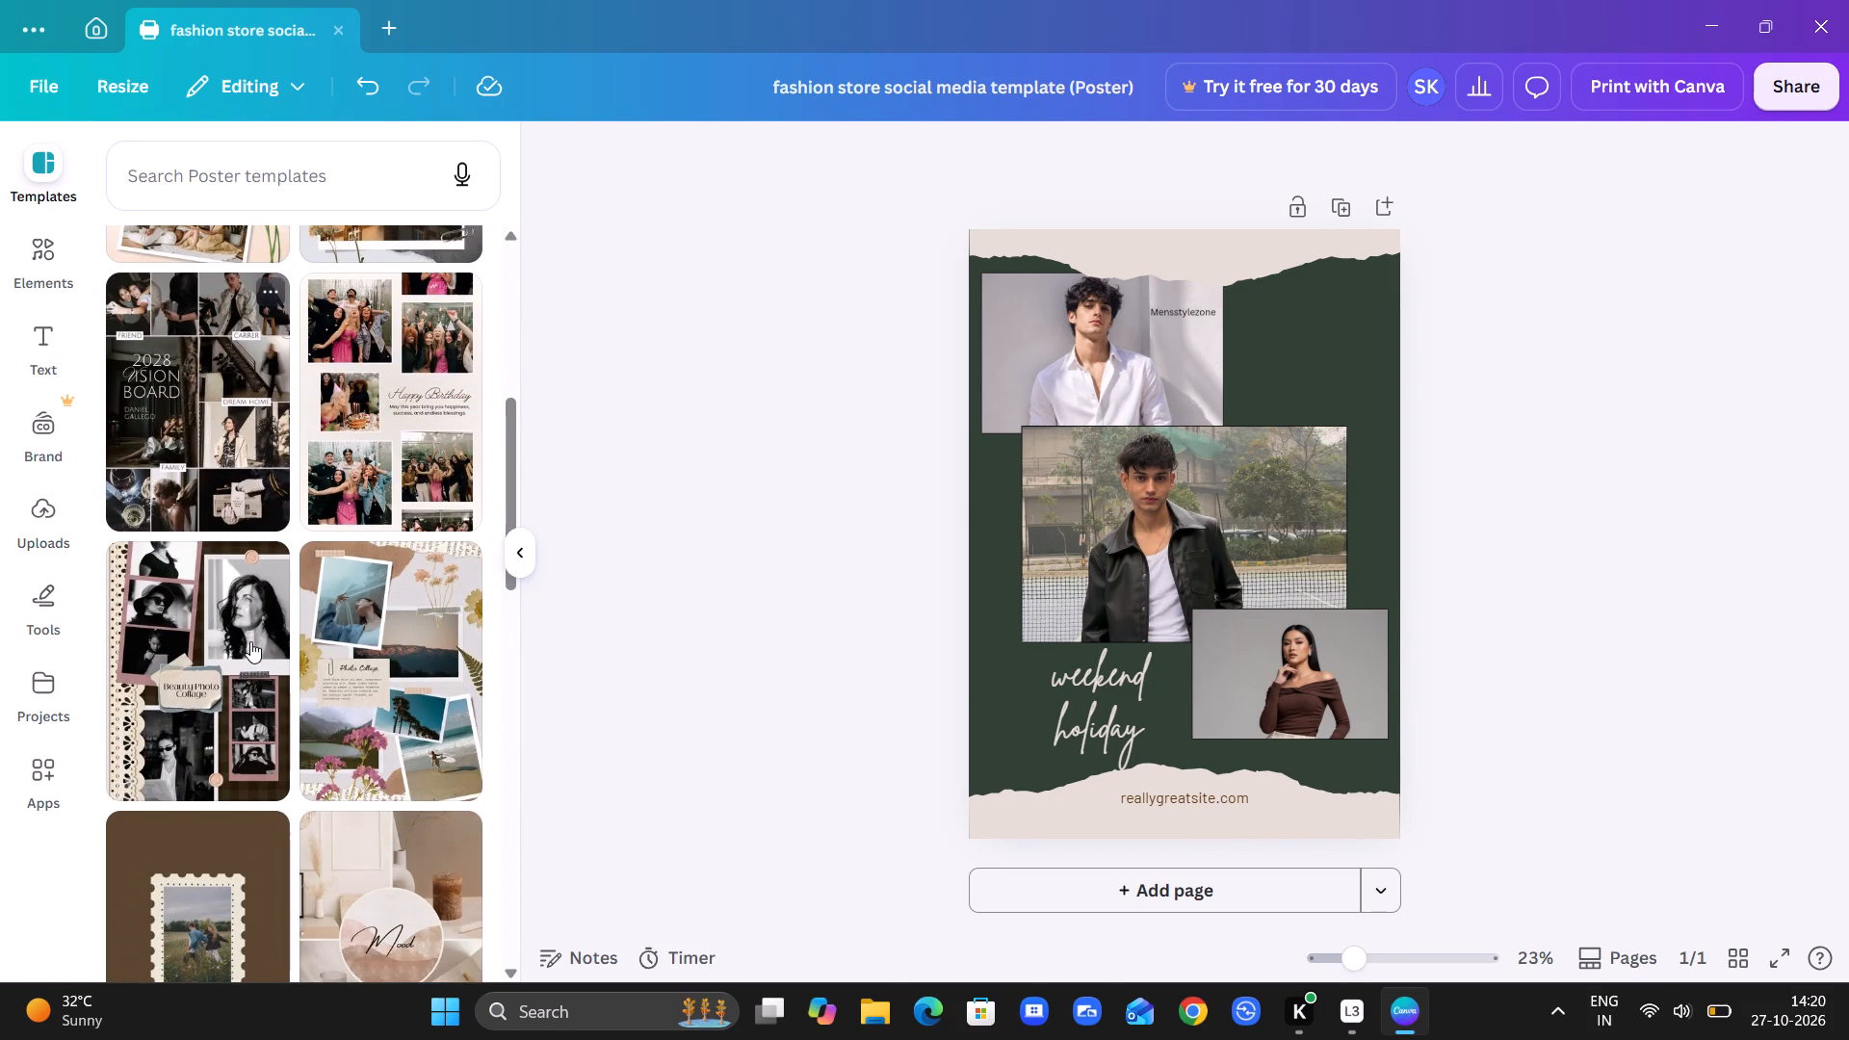
{"action": "scroll", "coordinate": [250, 641], "scroll_direction": "down", "scroll_amount": 3}
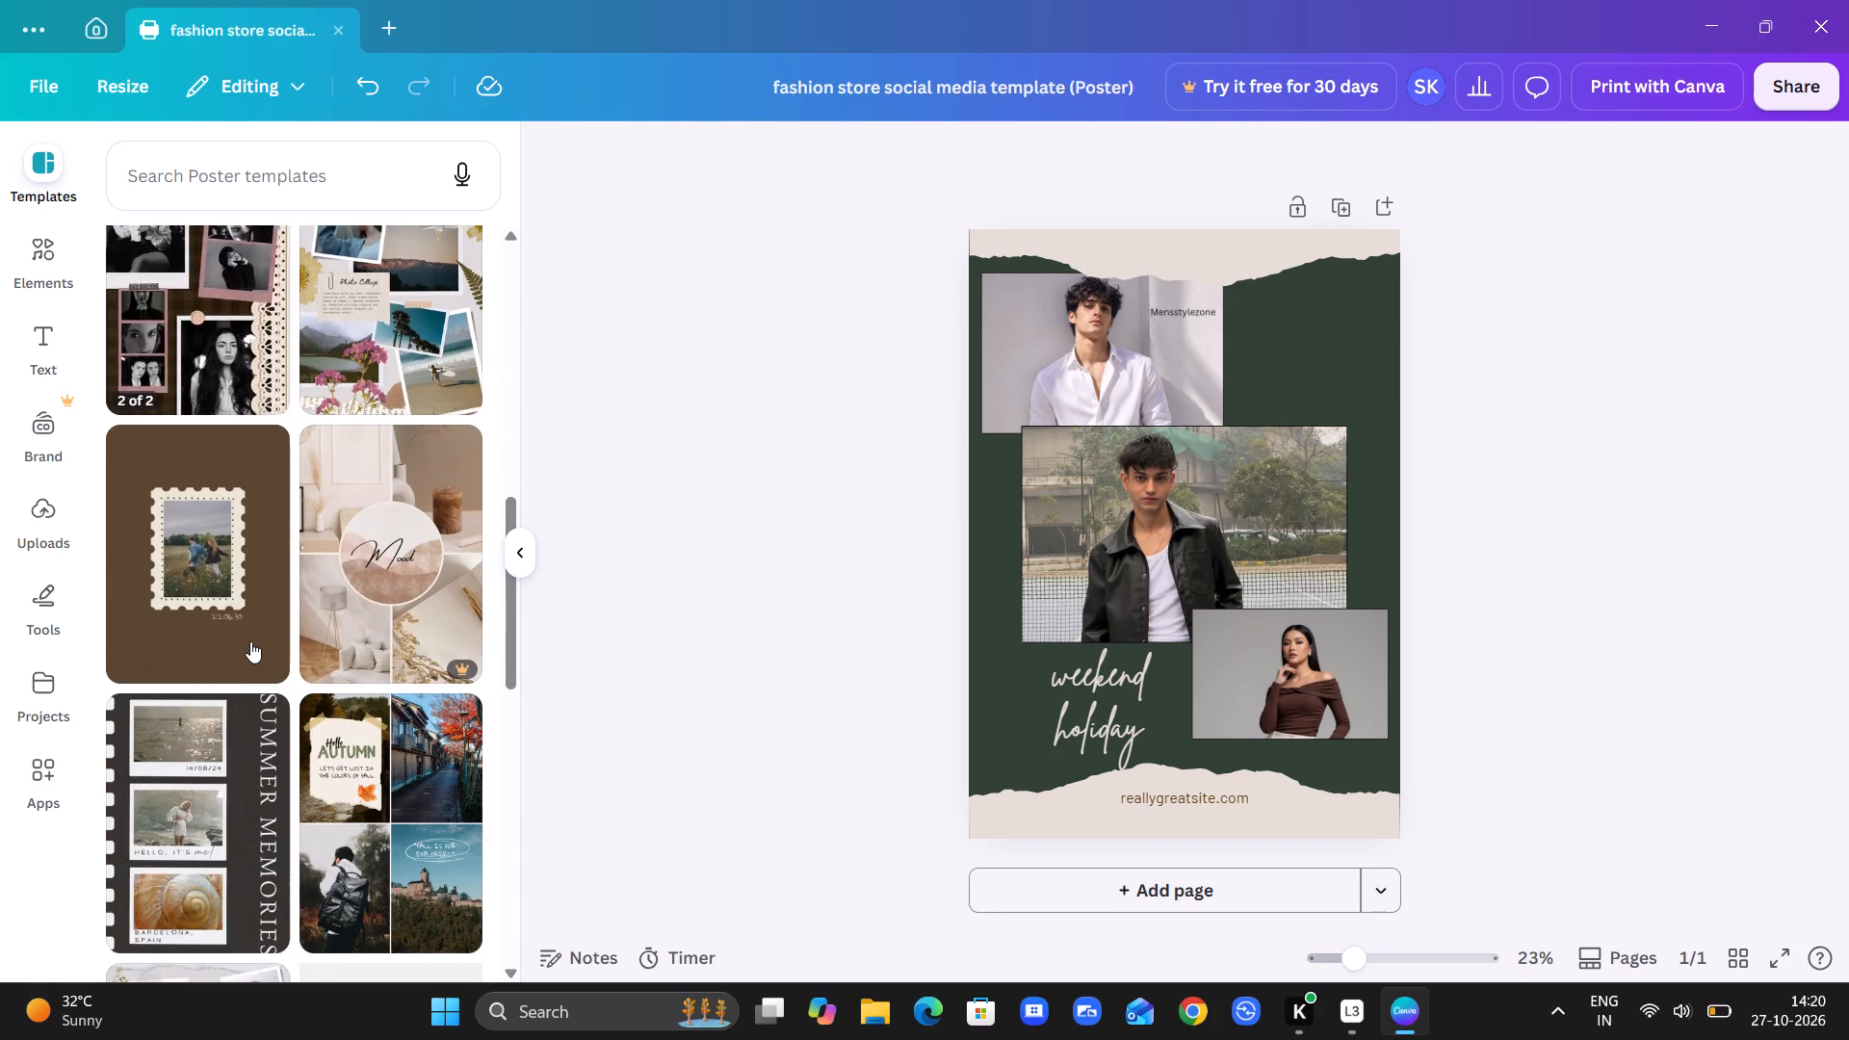
{"action": "scroll", "coordinate": [250, 641], "scroll_direction": "right", "scroll_amount": 2}
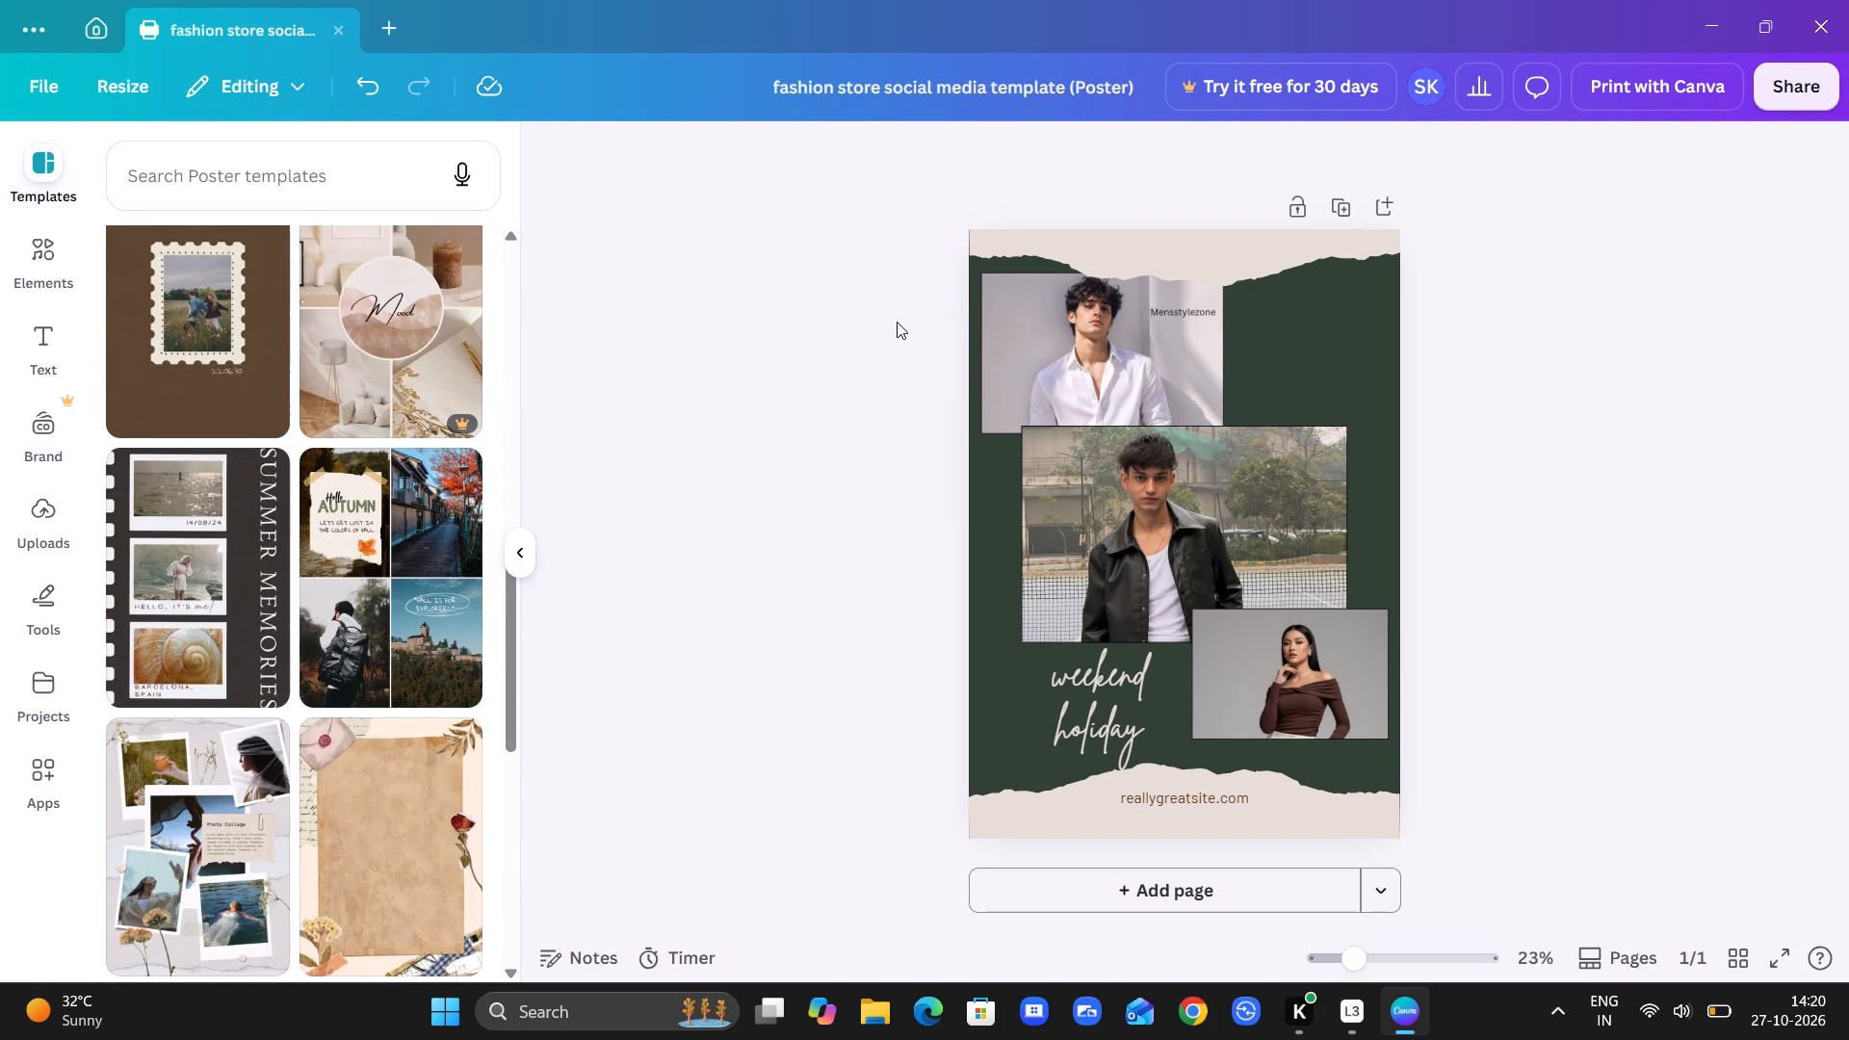
Select the three photos and the "weekend holiday" text together and scale them up slightly to fill more of the poster's width.
{"action": "left_click_drag", "start_coordinate": [897, 322], "coordinate": [1519, 710]}
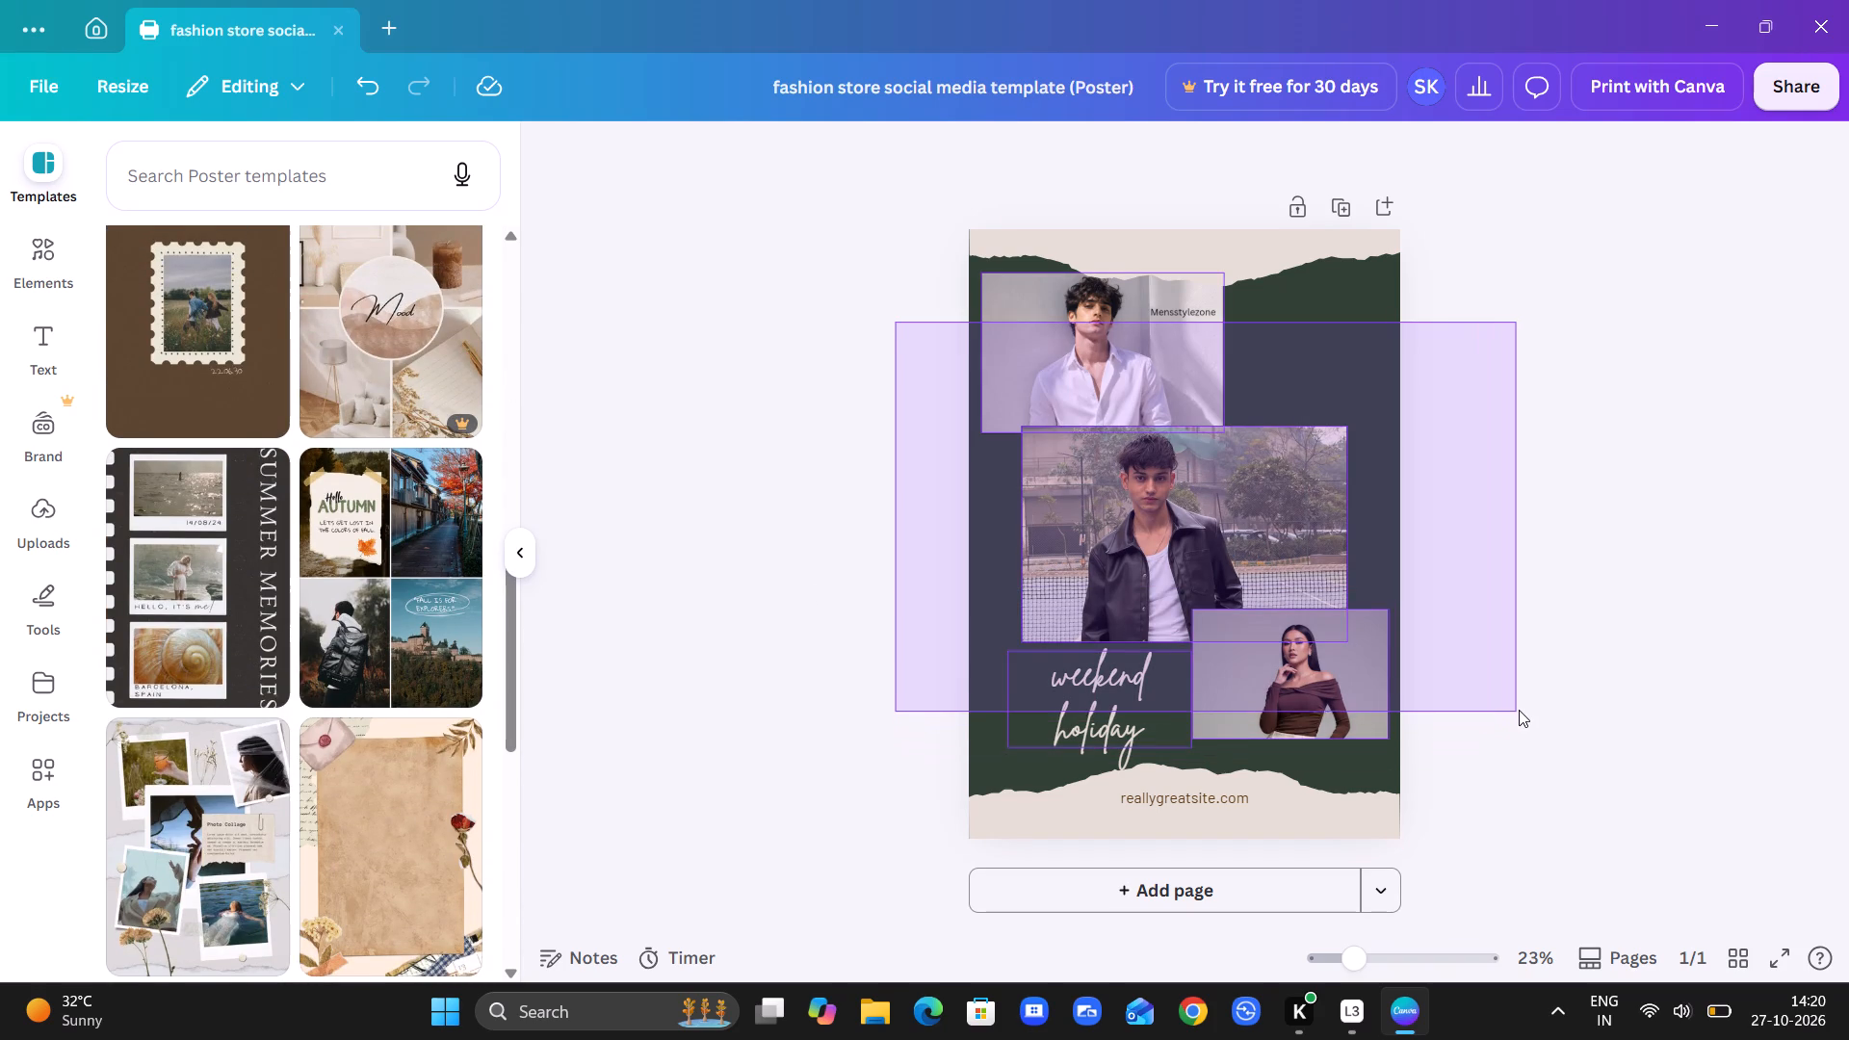
{"action": "left_click_drag", "start_coordinate": [1519, 710], "coordinate": [1524, 693]}
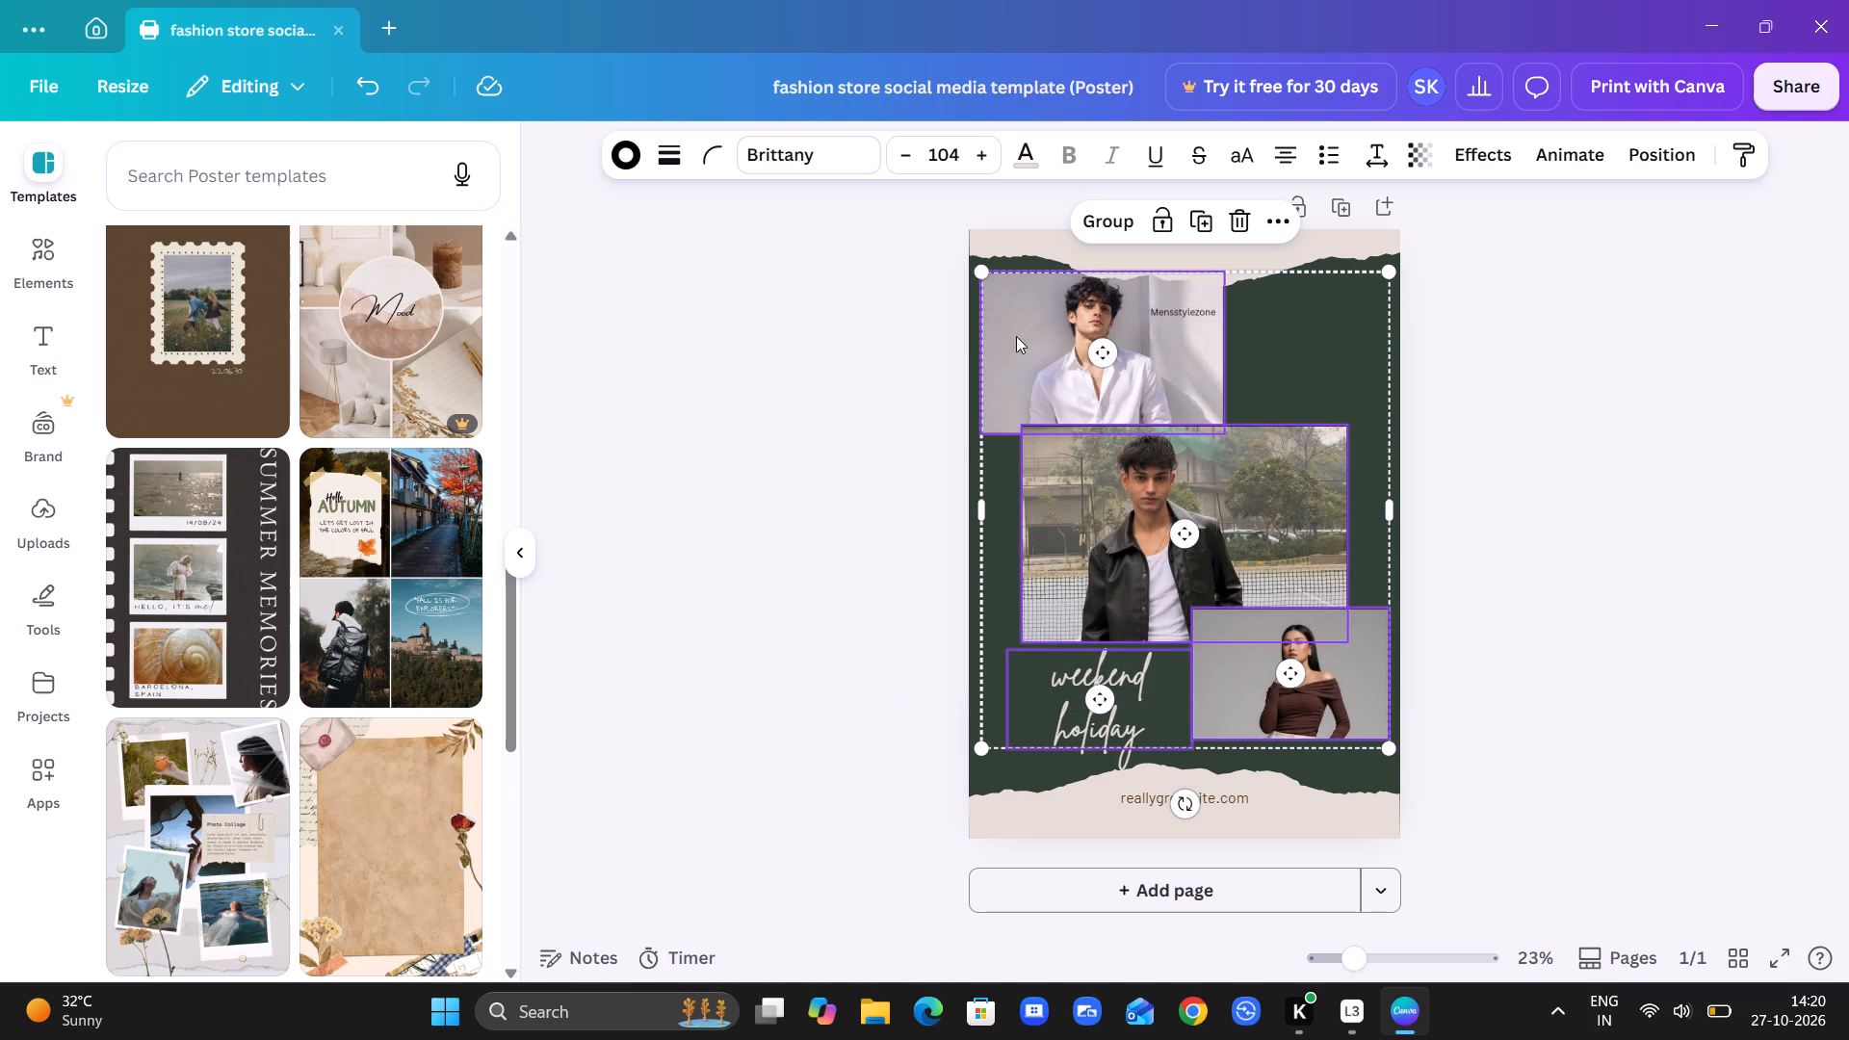
{"action": "left_click_drag", "start_coordinate": [979, 273], "coordinate": [966, 270]}
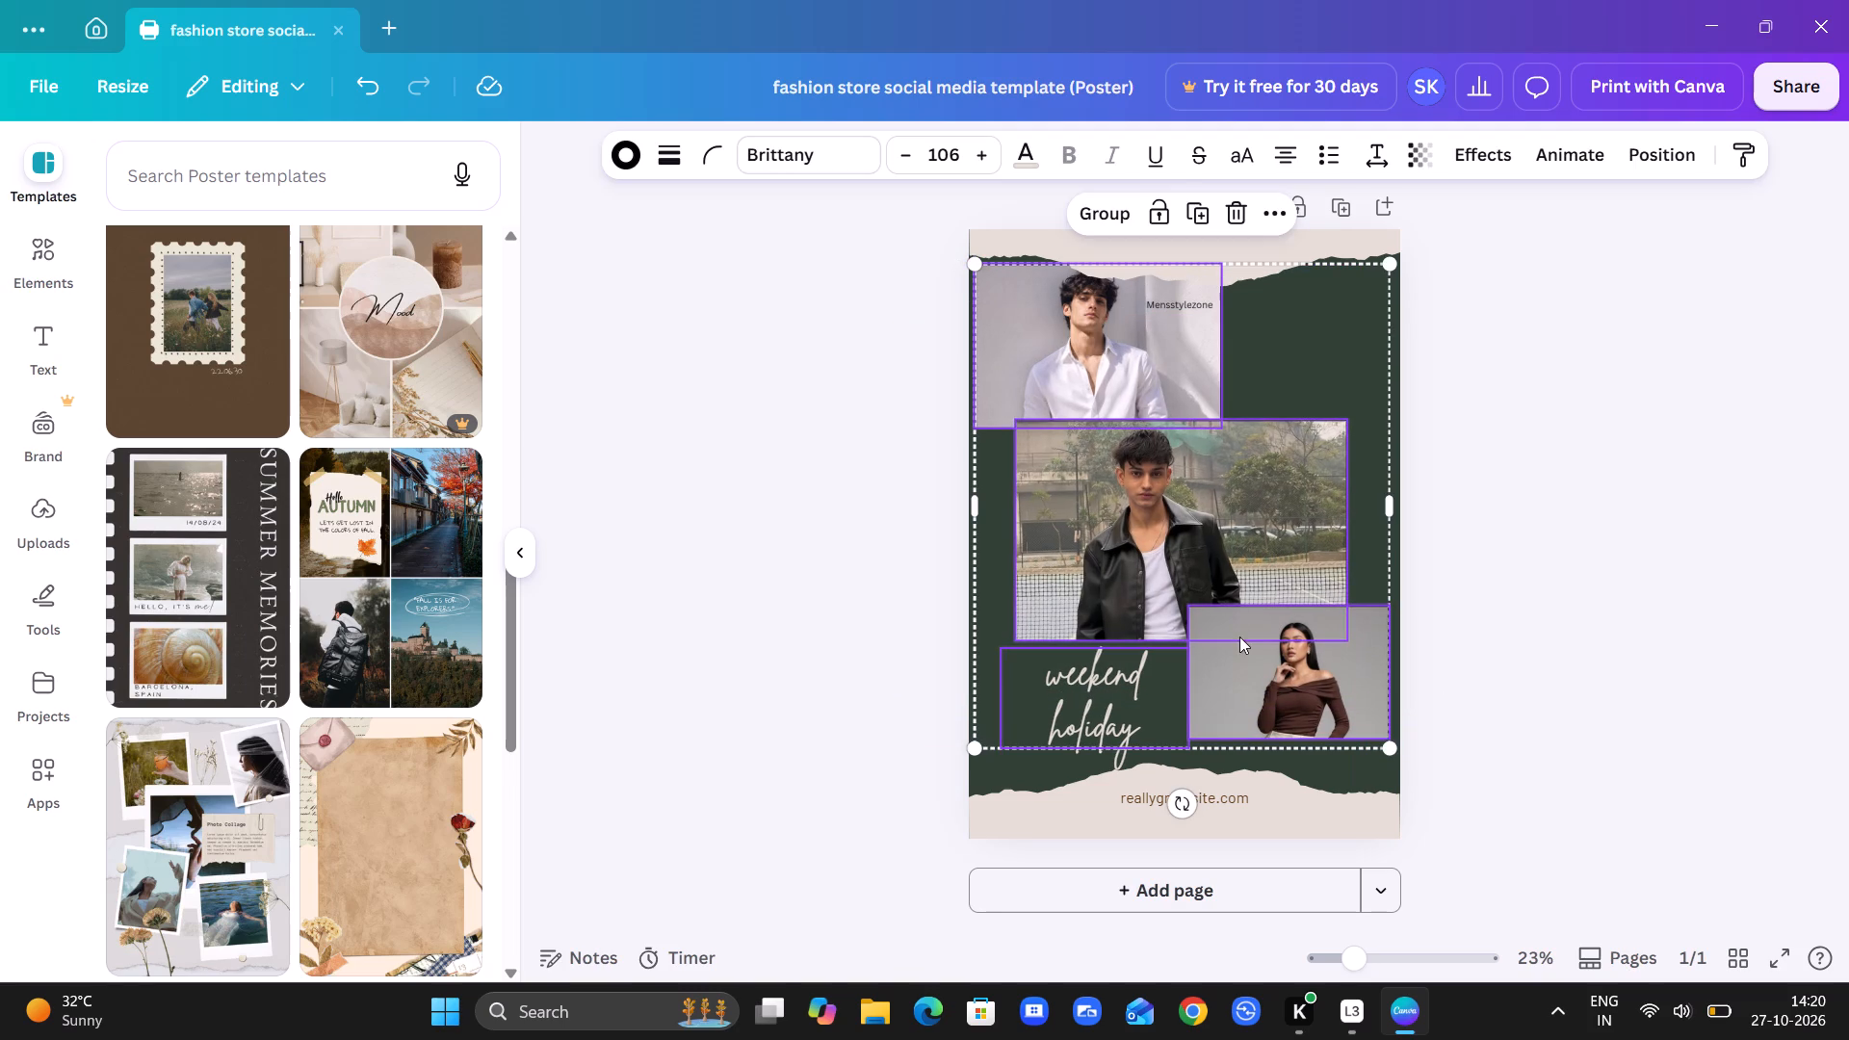
{"action": "left_click_drag", "start_coordinate": [1393, 741], "coordinate": [1413, 751]}
{"action": "left_click_drag", "start_coordinate": [1413, 751], "coordinate": [1407, 741]}
{"action": "left_click", "coordinate": [859, 530]}
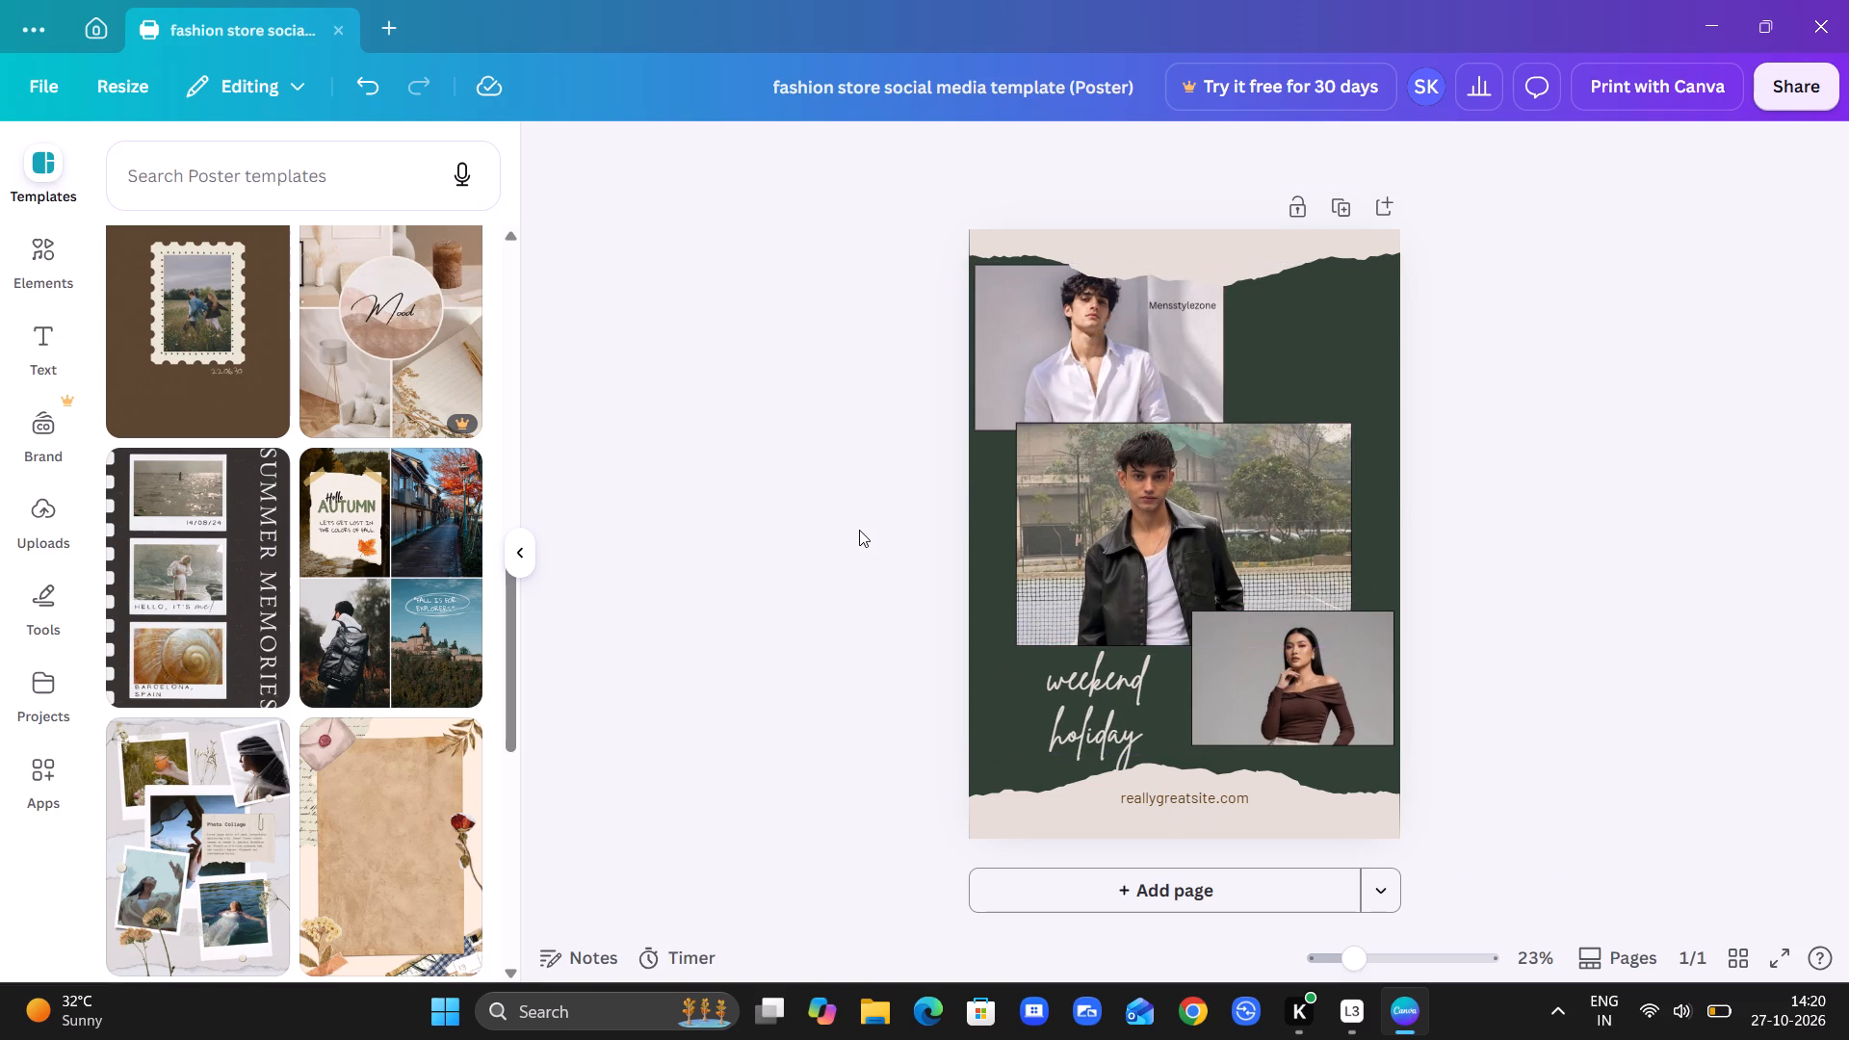
Fine-tune the size of the white-shirt photo from its upper-left corner, keeping a narrow margin to the poster's edge.
{"action": "left_click", "coordinate": [1034, 365]}
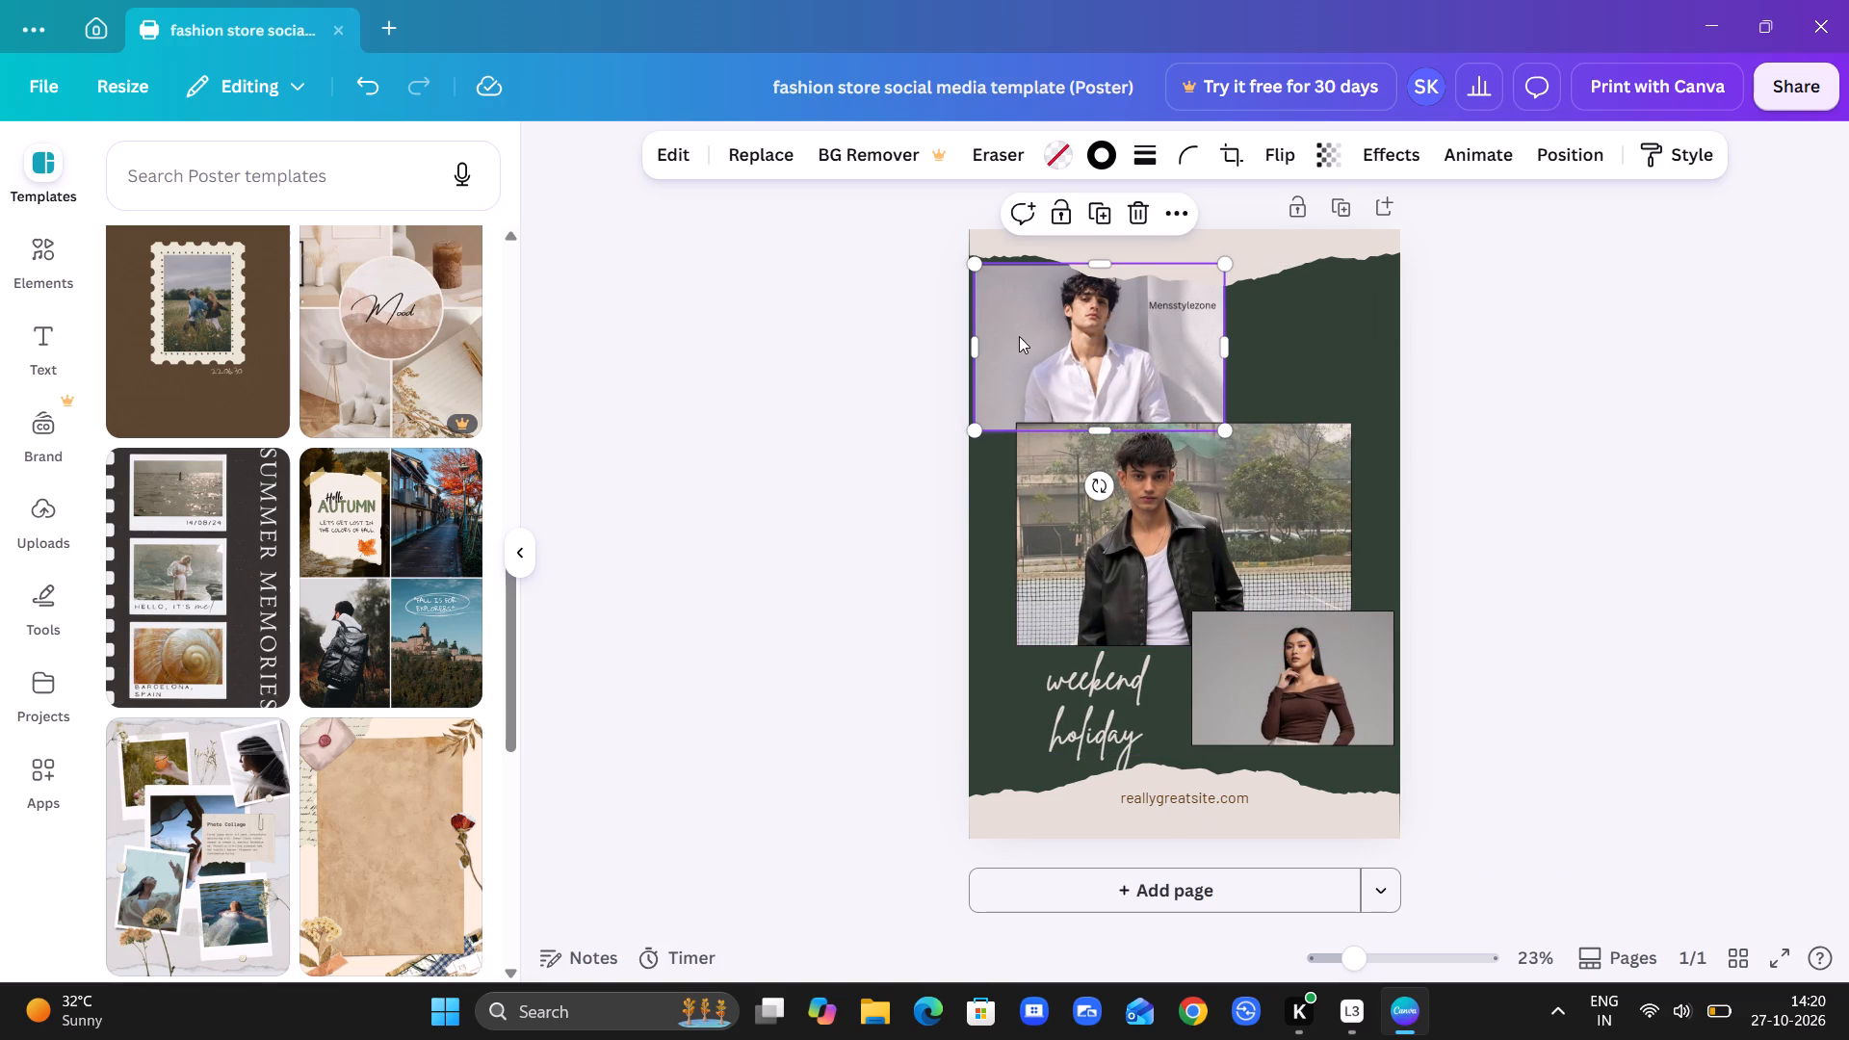
{"action": "left_click", "coordinate": [976, 266]}
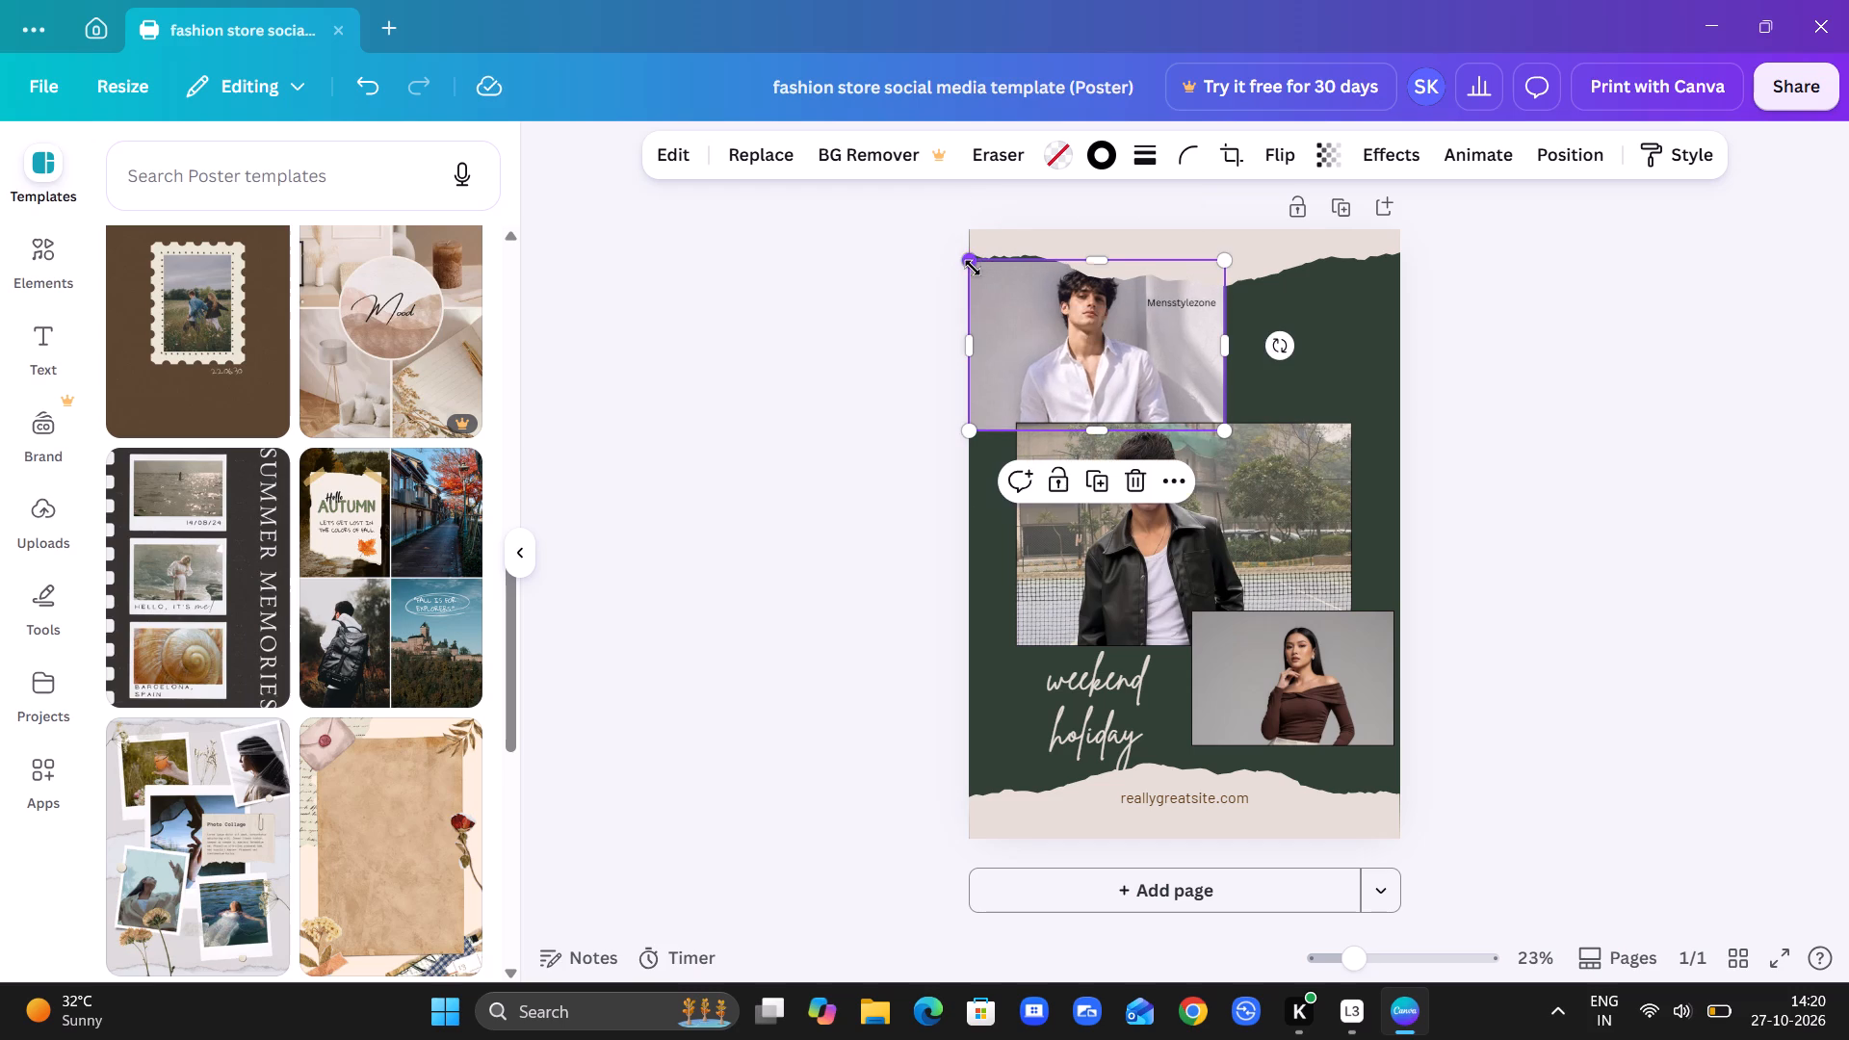
{"action": "left_click", "coordinate": [973, 268]}
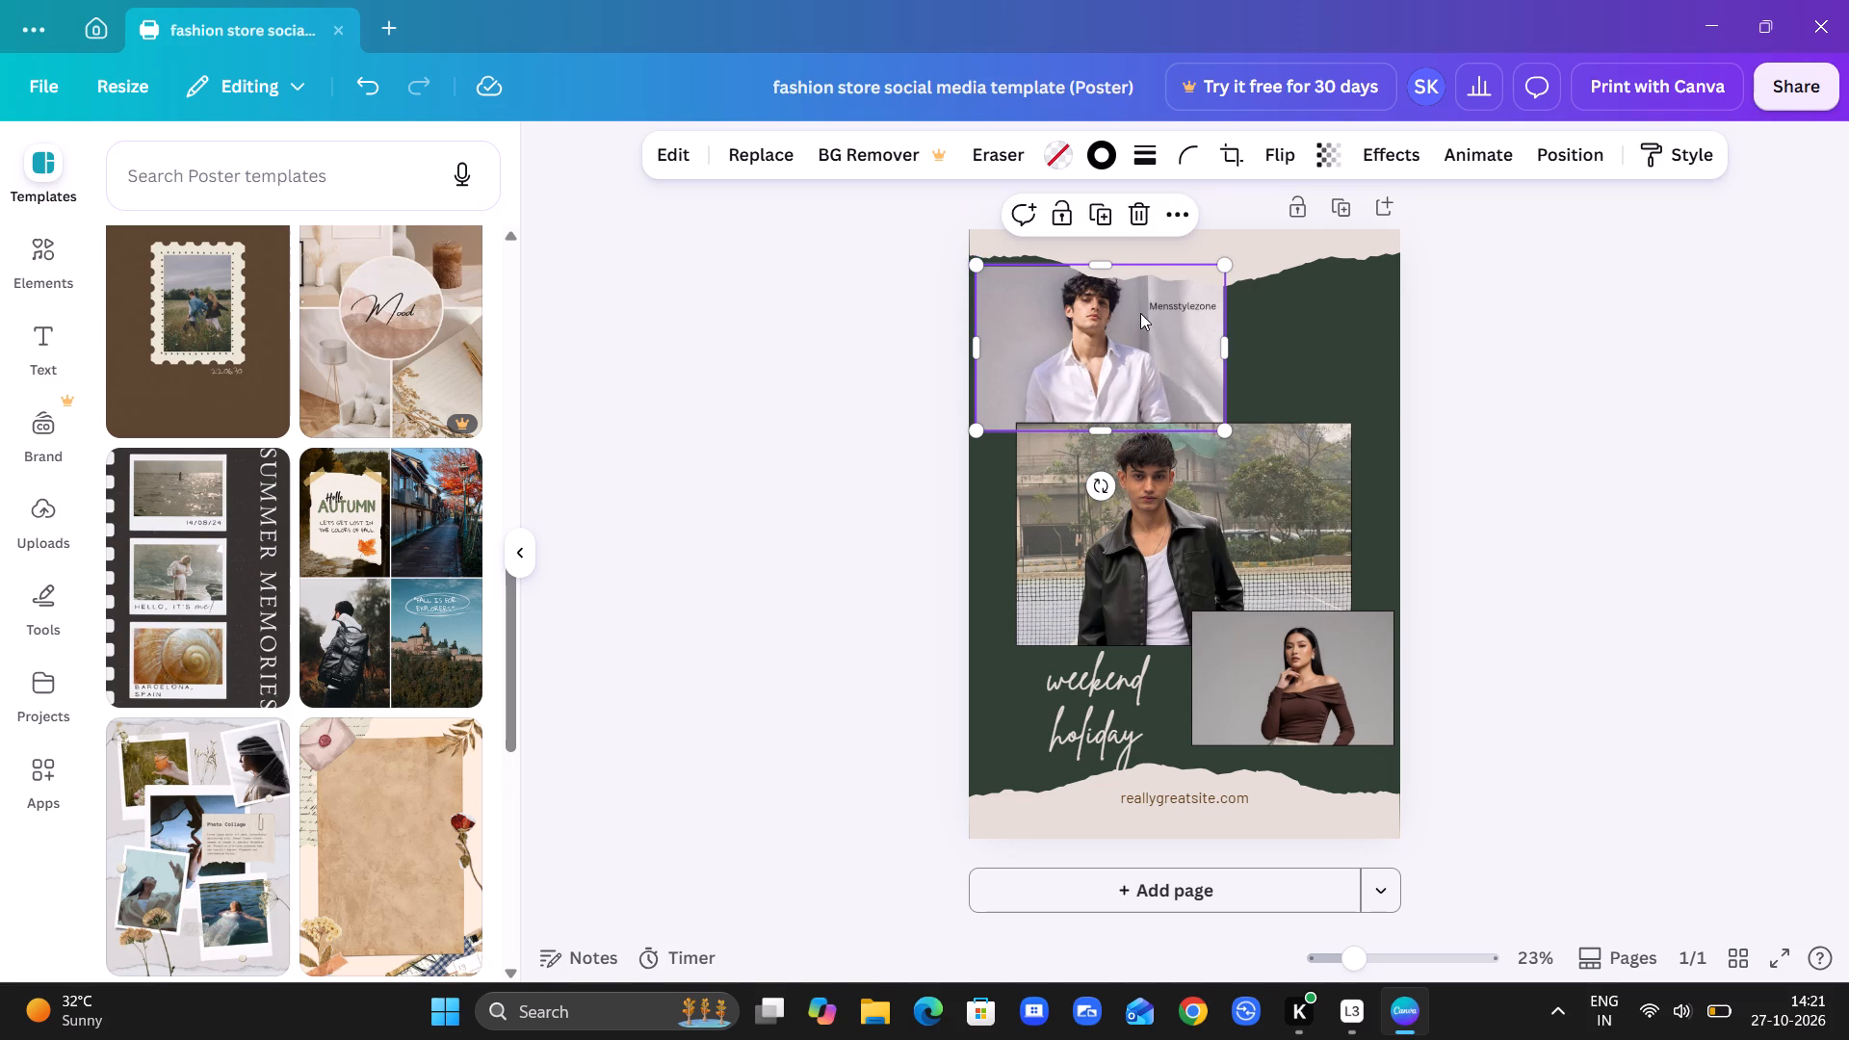
{"action": "left_click", "coordinate": [1442, 440]}
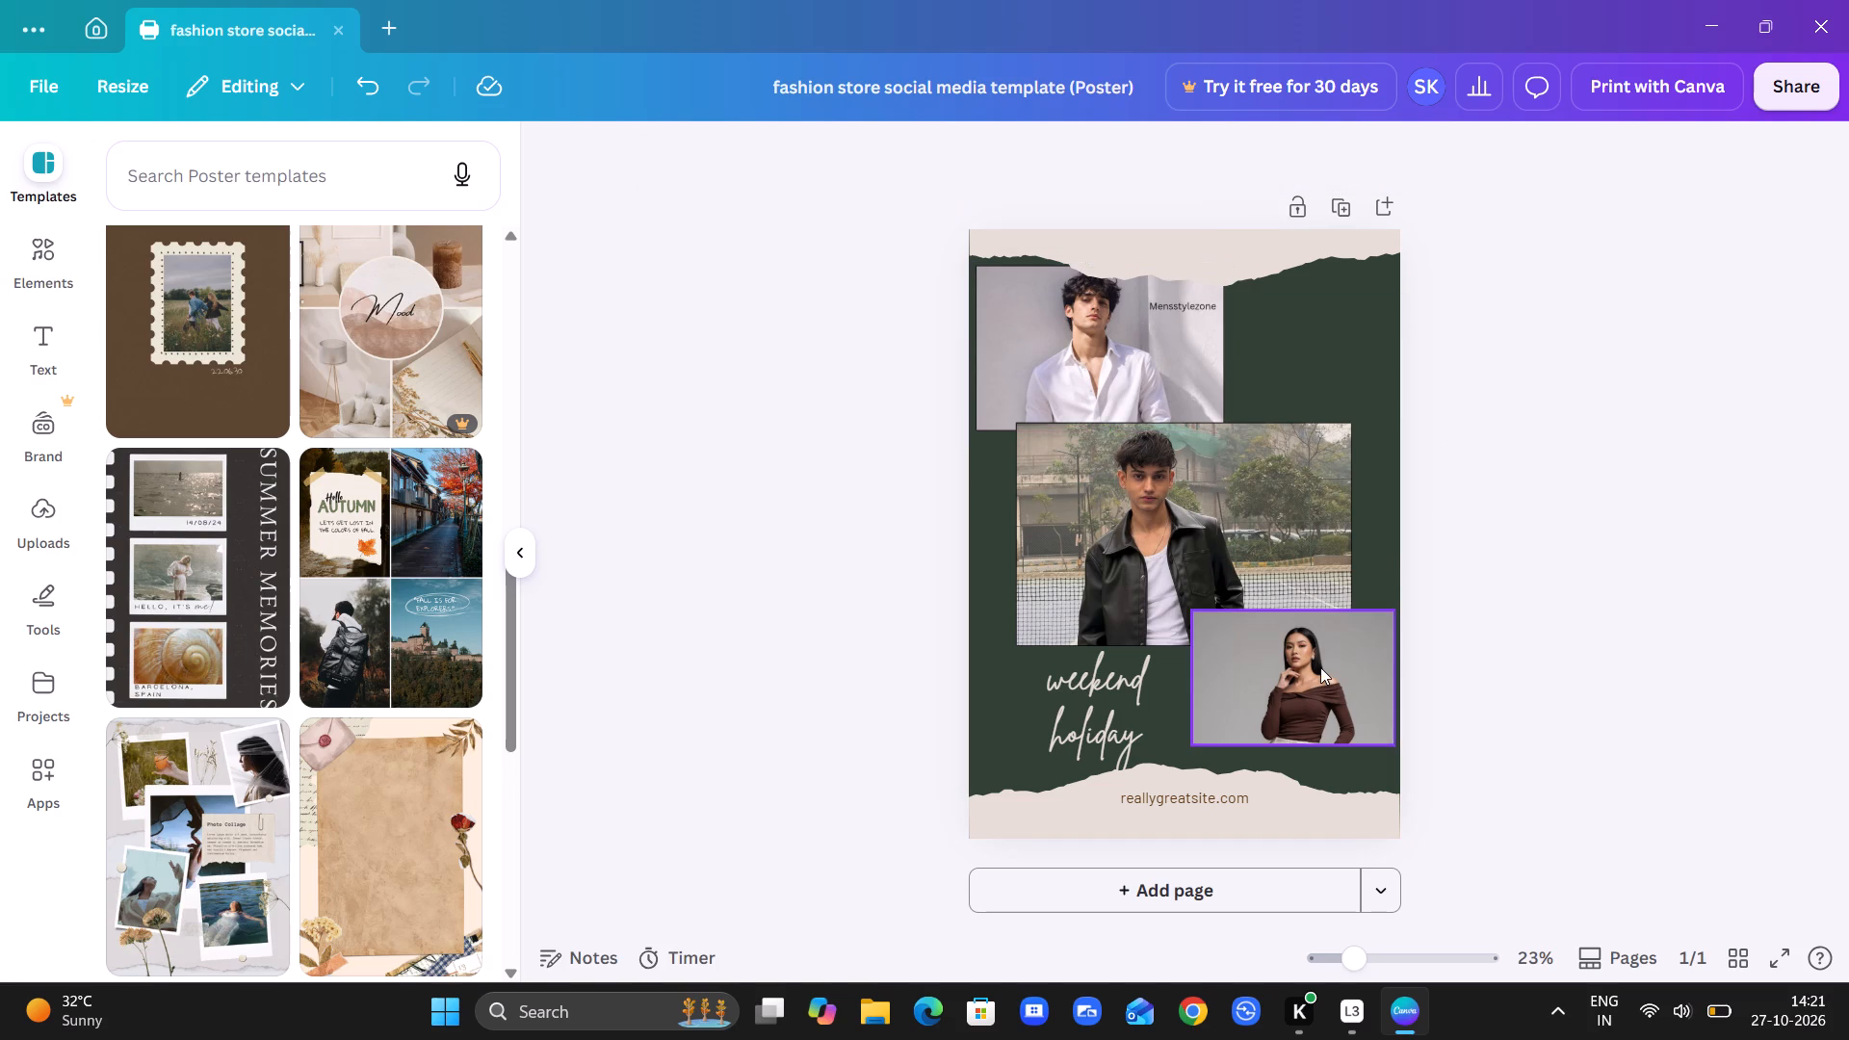
Recrop the woman's photo by enlarging the image inside its frame and shifting it down so her head and torso fill it.
{"action": "left_click", "coordinate": [1320, 667]}
{"action": "double_click", "coordinate": [1328, 676]}
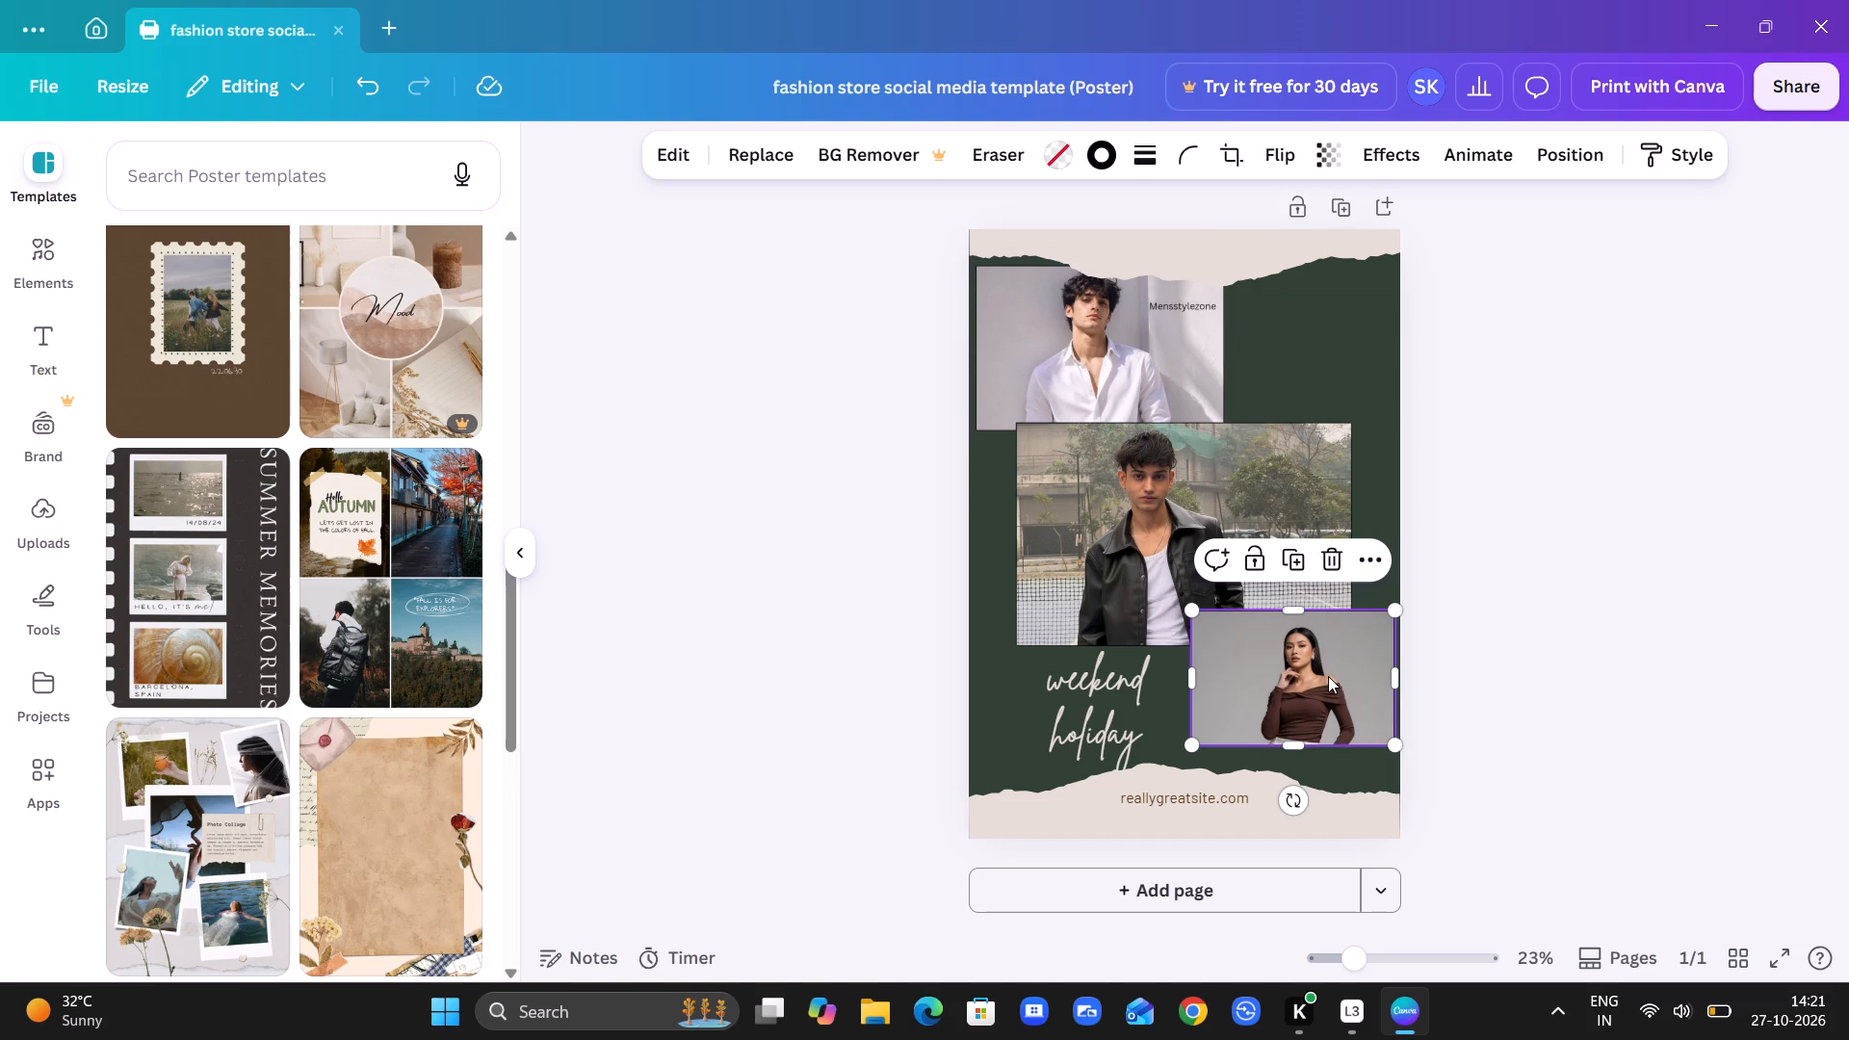
{"action": "left_click_drag", "start_coordinate": [1430, 577], "coordinate": [1492, 508]}
{"action": "left_click_drag", "start_coordinate": [1335, 652], "coordinate": [1287, 733]}
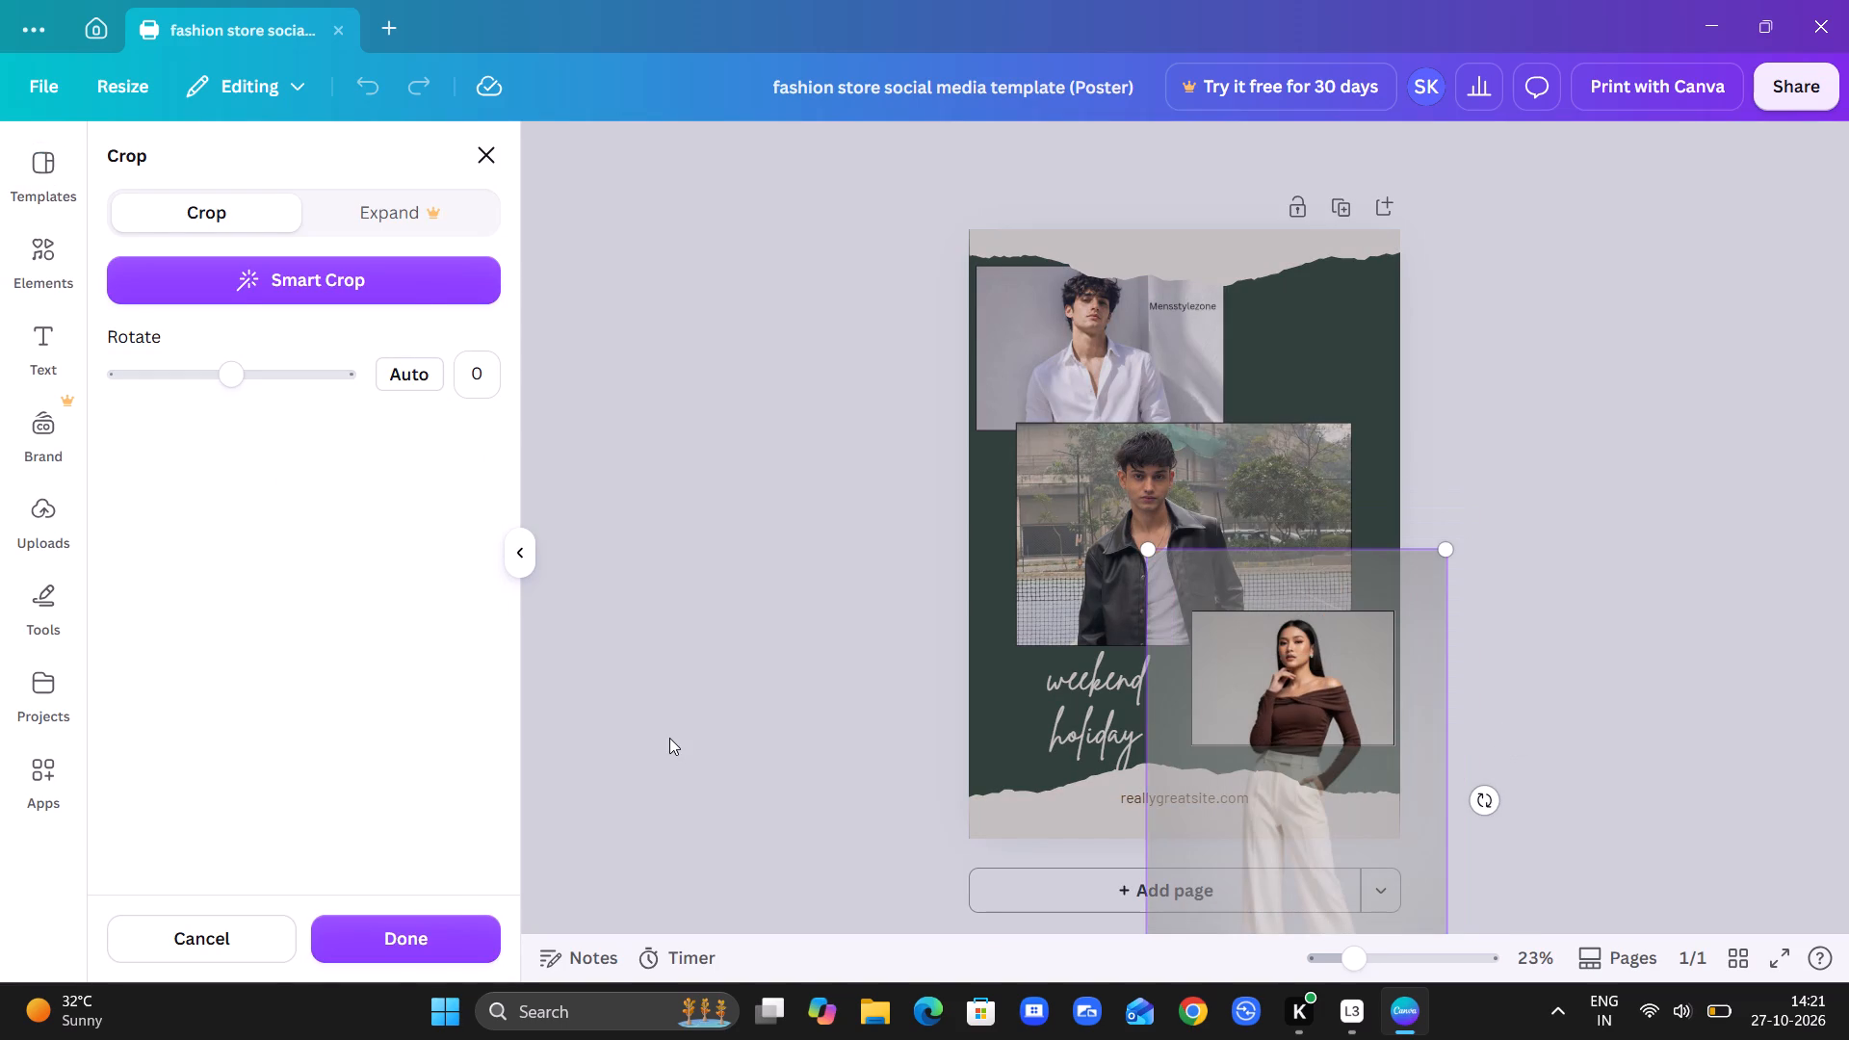
{"action": "left_click", "coordinate": [669, 738]}
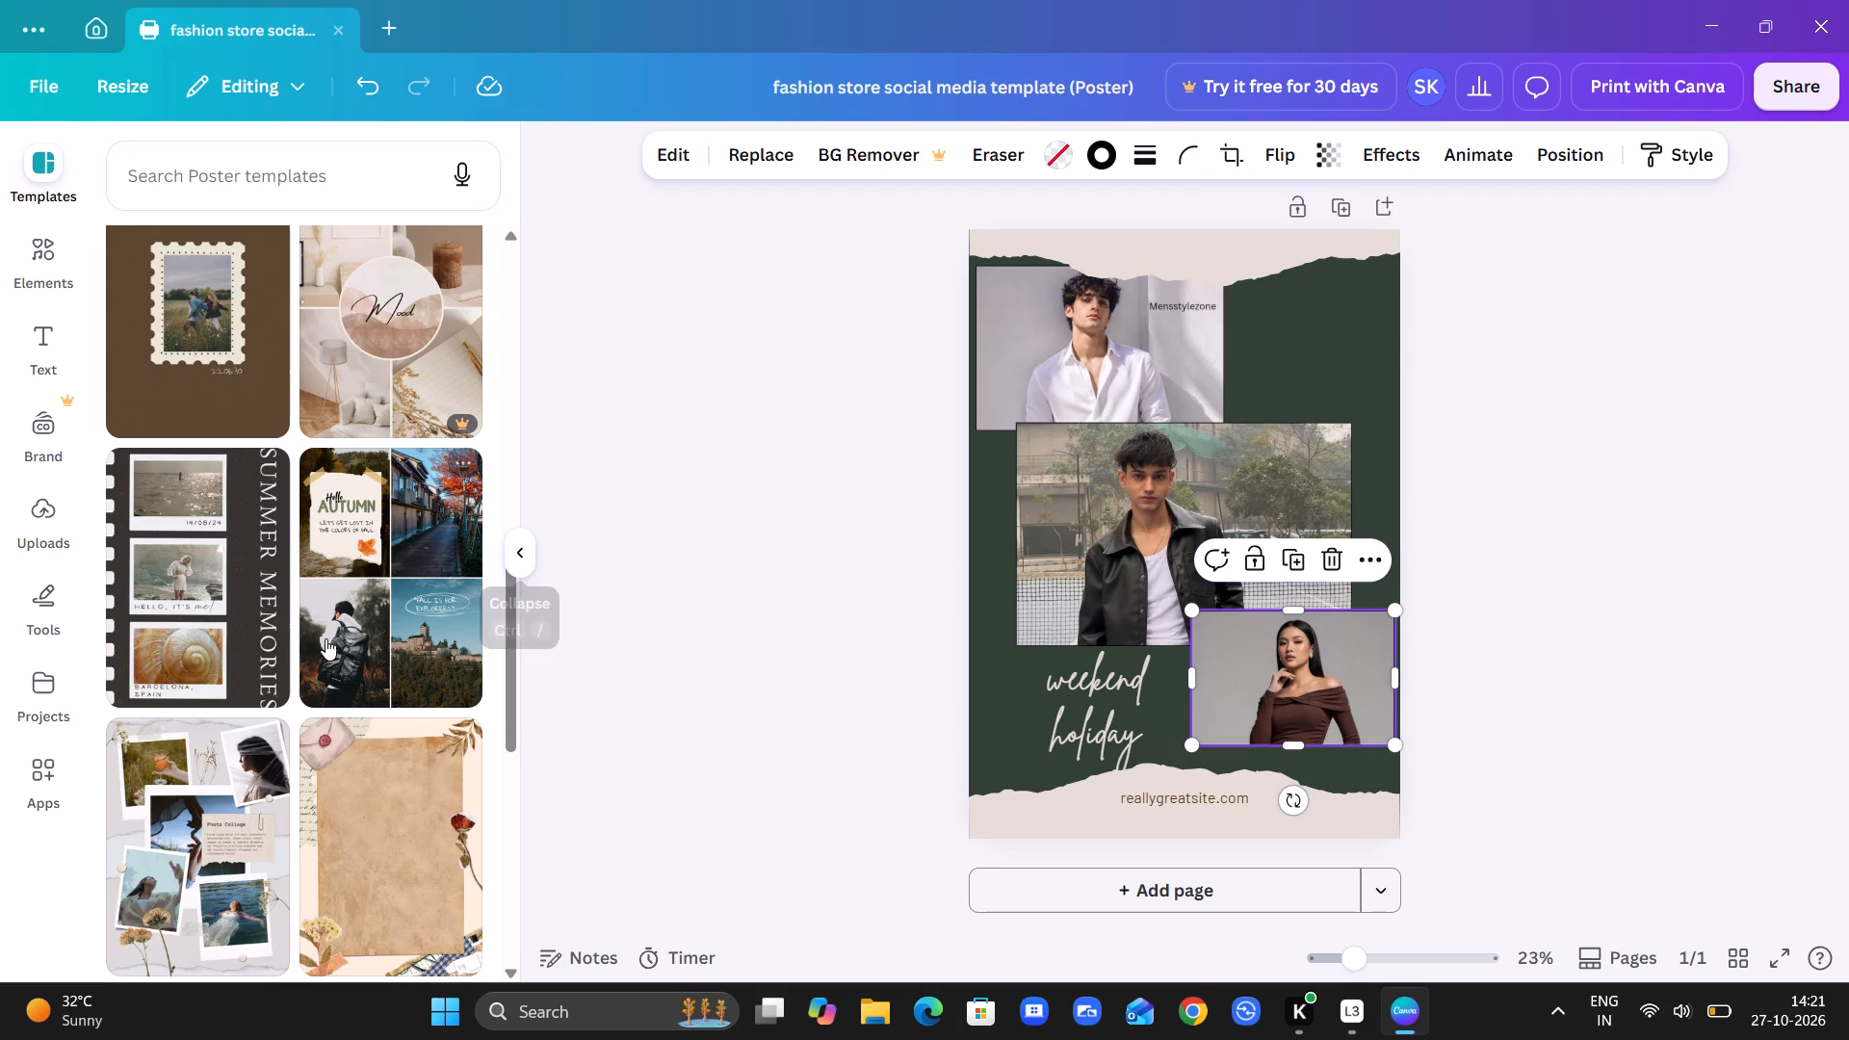
Move the leather-jacket photo up slightly, keeping it horizontally centred and overlapping the white-shirt and woman's photos.
{"action": "left_click_drag", "start_coordinate": [1181, 557], "coordinate": [1190, 559]}
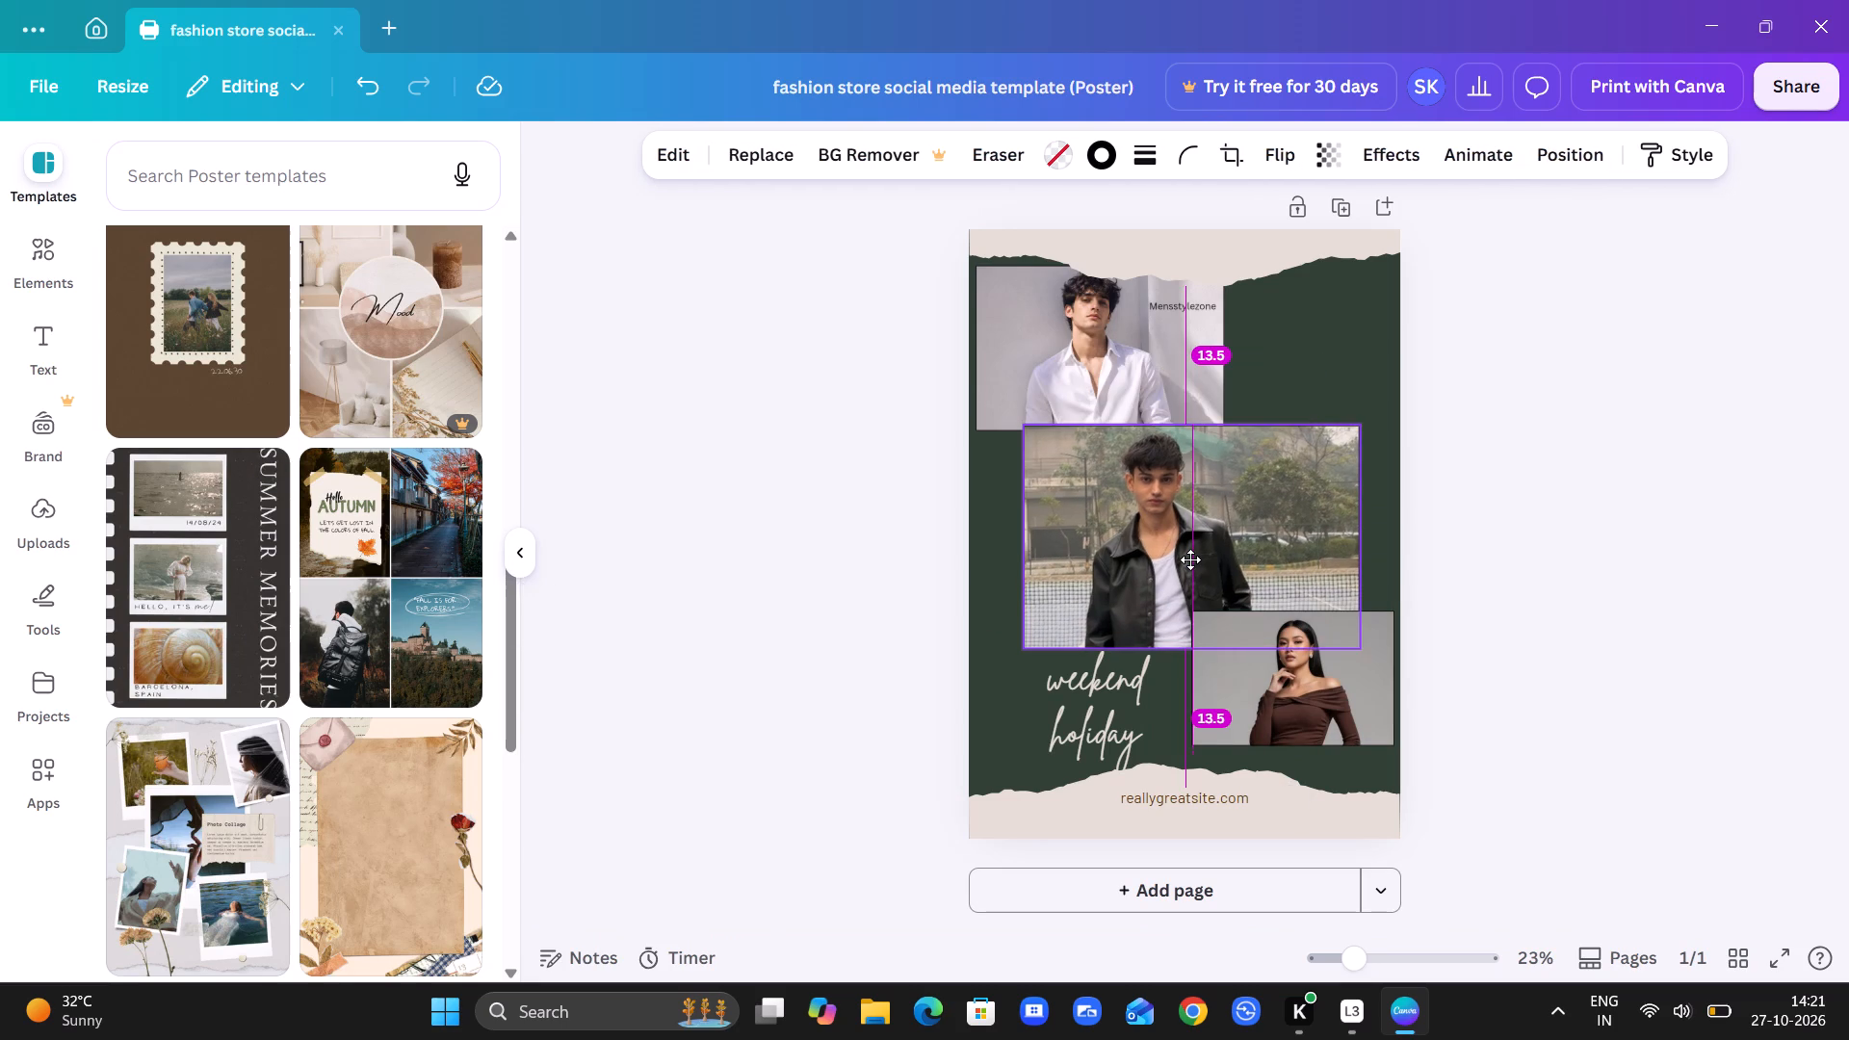
{"action": "left_click_drag", "start_coordinate": [1190, 559], "coordinate": [1186, 539]}
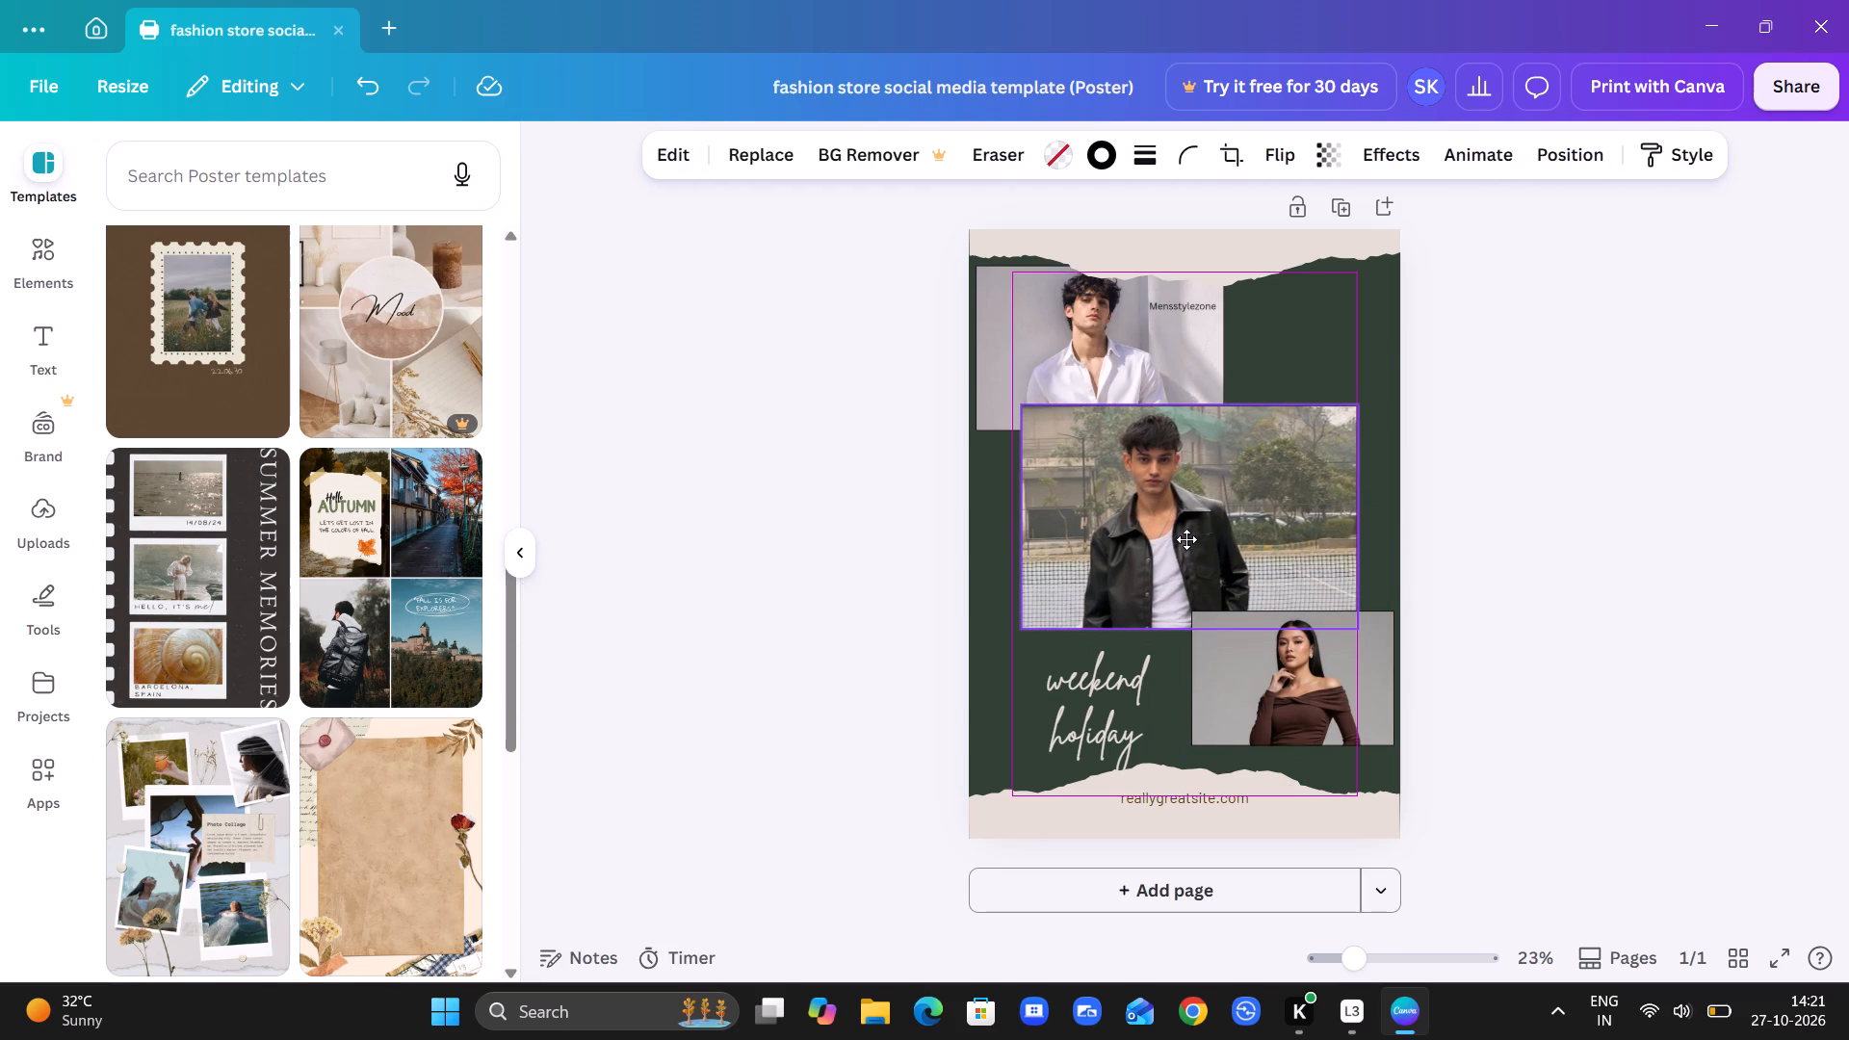
{"action": "left_click_drag", "start_coordinate": [1186, 539], "coordinate": [1181, 541]}
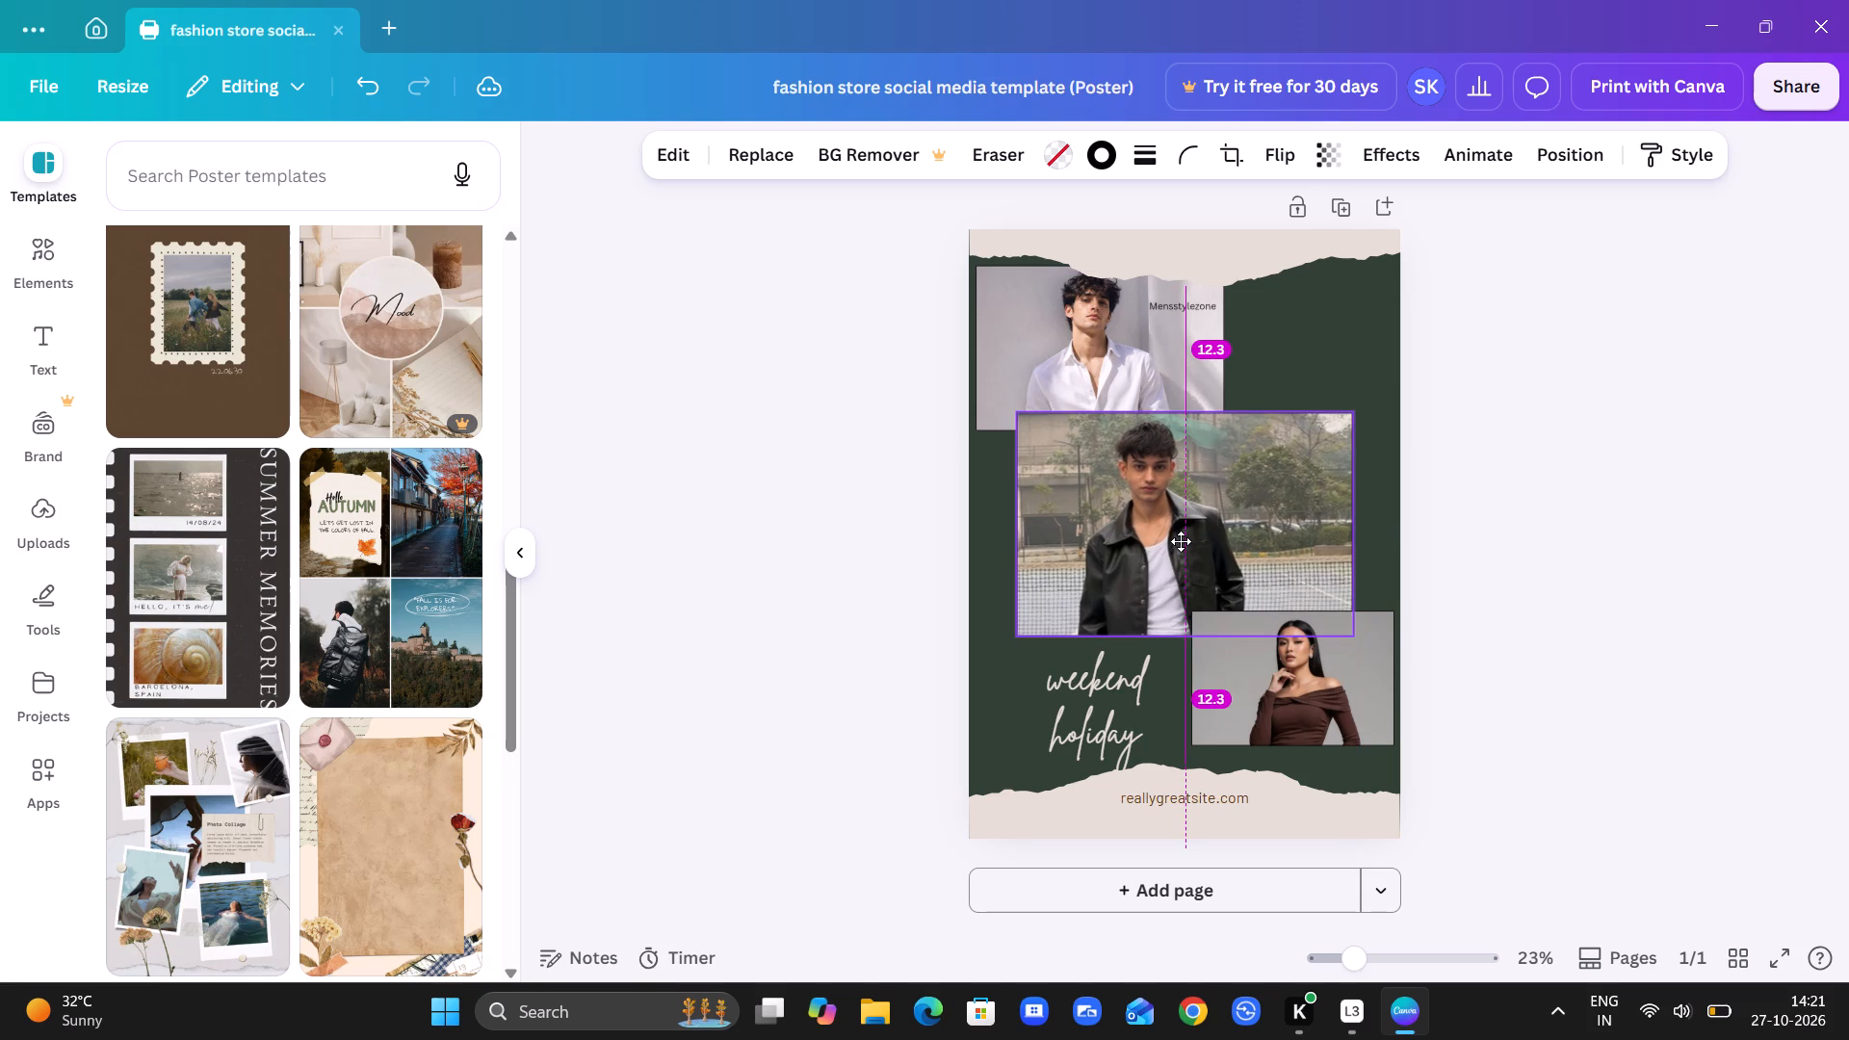
{"action": "left_click_drag", "start_coordinate": [1181, 541], "coordinate": [1183, 539]}
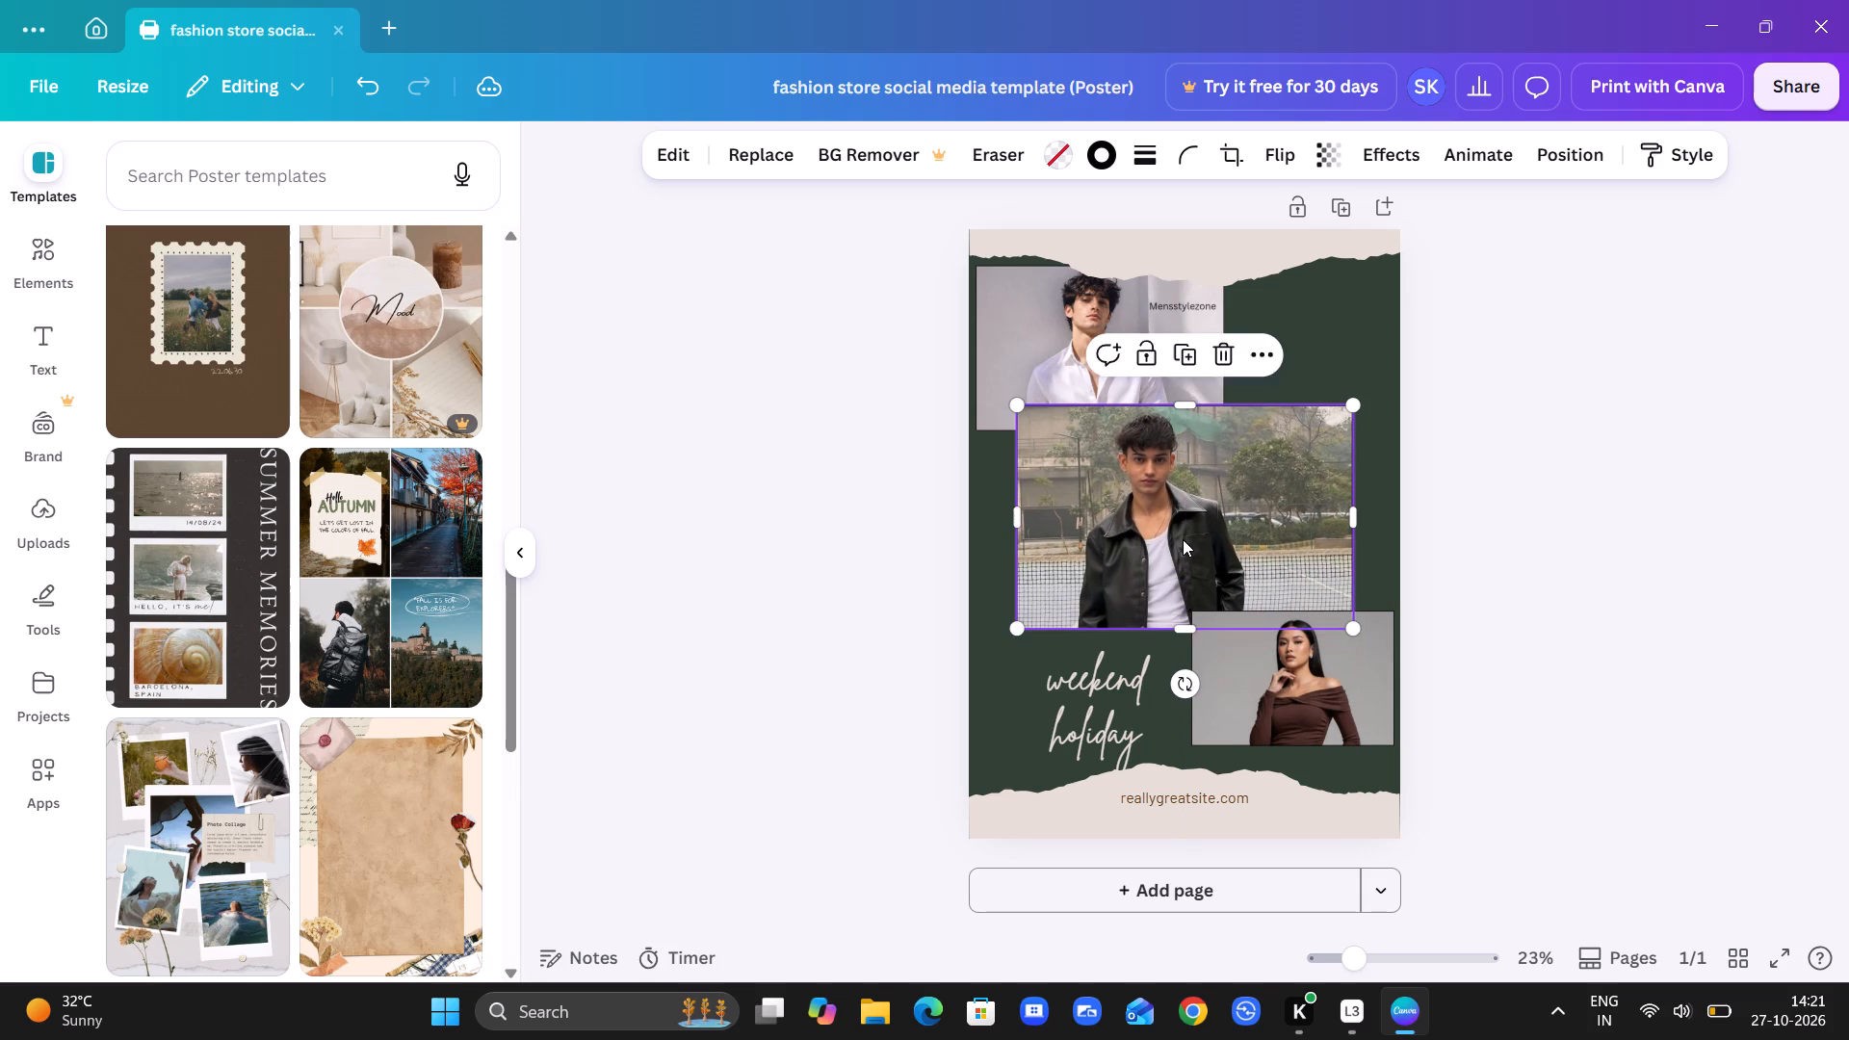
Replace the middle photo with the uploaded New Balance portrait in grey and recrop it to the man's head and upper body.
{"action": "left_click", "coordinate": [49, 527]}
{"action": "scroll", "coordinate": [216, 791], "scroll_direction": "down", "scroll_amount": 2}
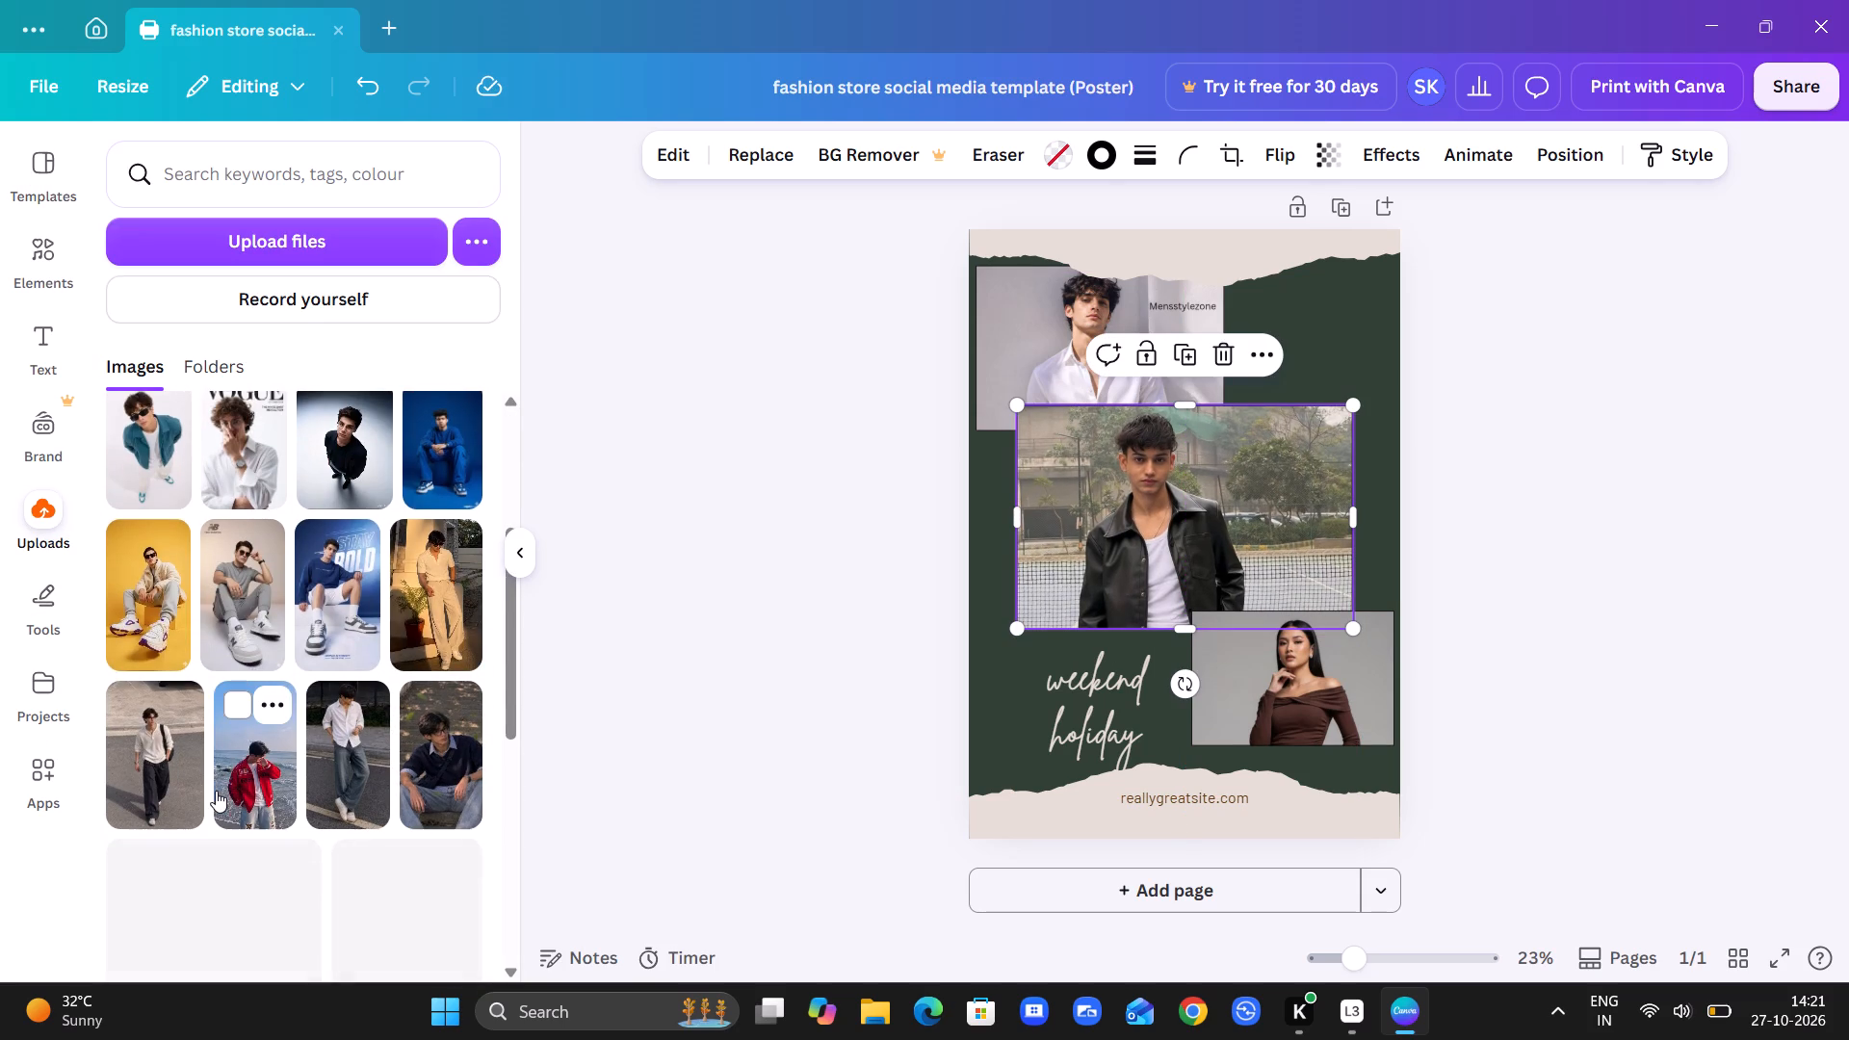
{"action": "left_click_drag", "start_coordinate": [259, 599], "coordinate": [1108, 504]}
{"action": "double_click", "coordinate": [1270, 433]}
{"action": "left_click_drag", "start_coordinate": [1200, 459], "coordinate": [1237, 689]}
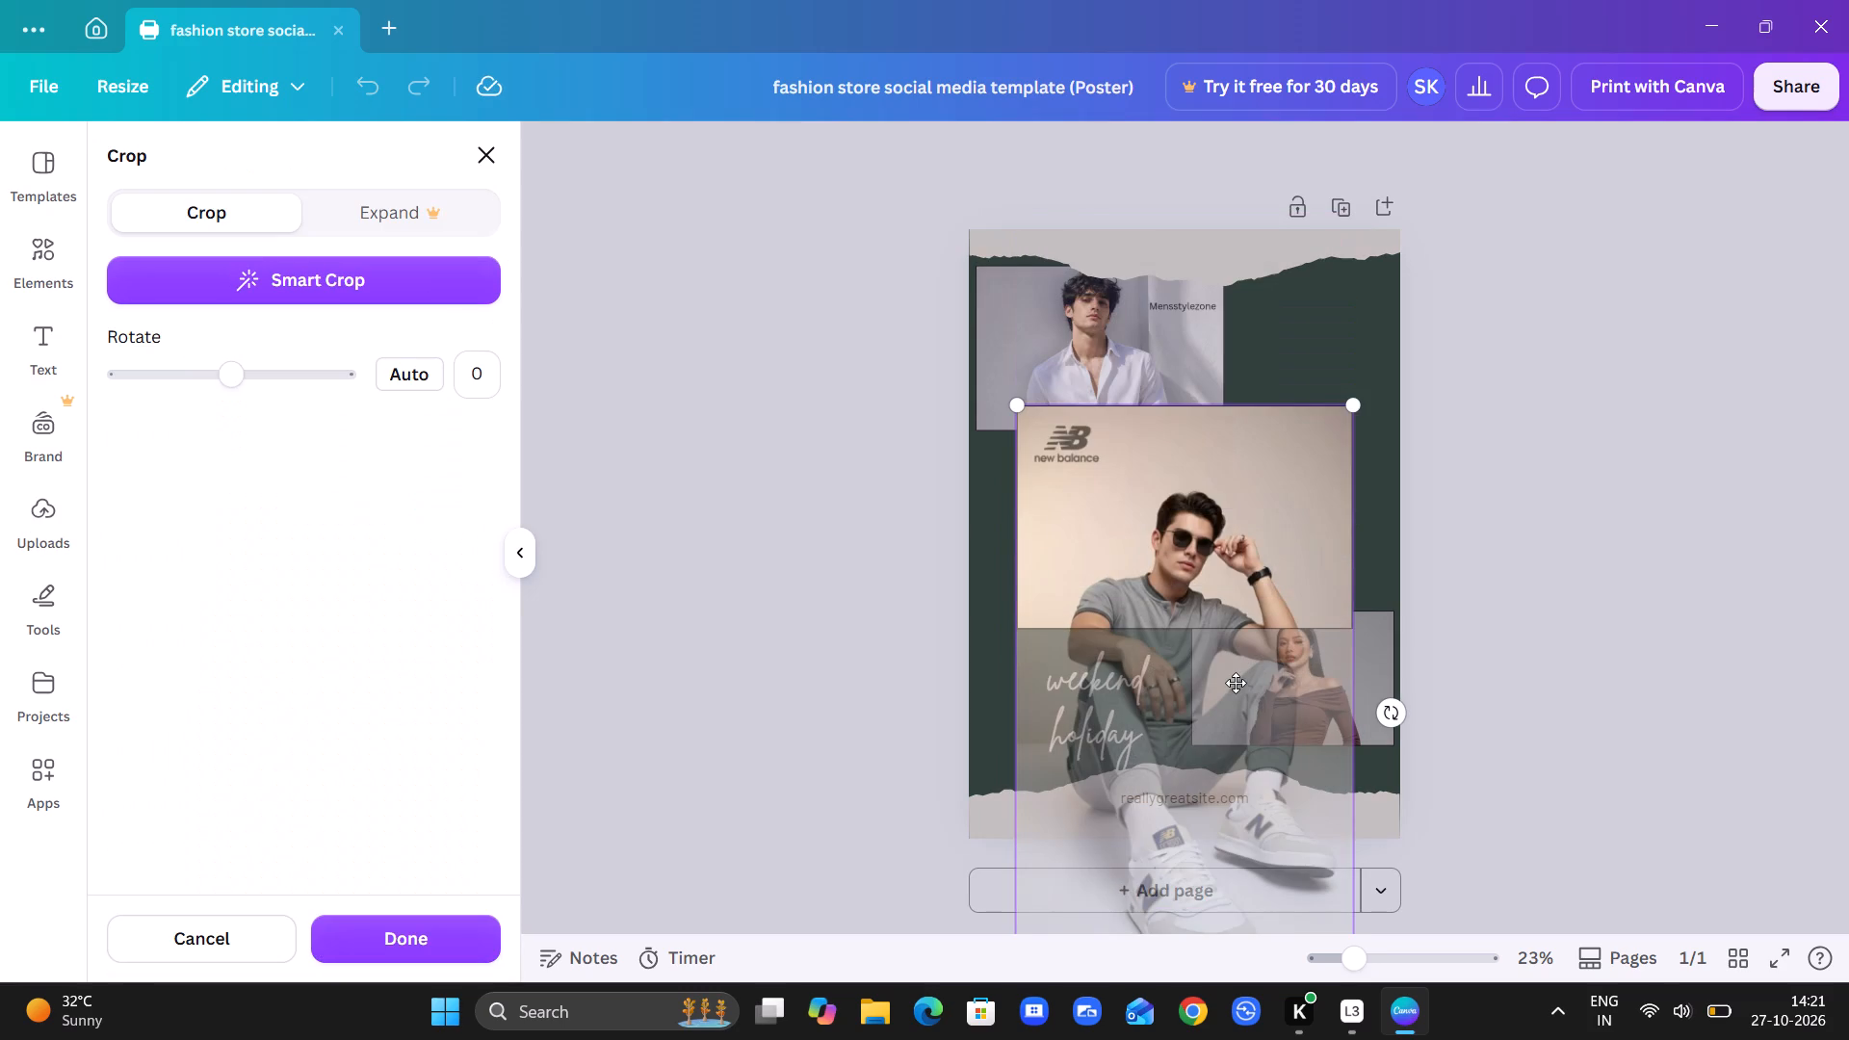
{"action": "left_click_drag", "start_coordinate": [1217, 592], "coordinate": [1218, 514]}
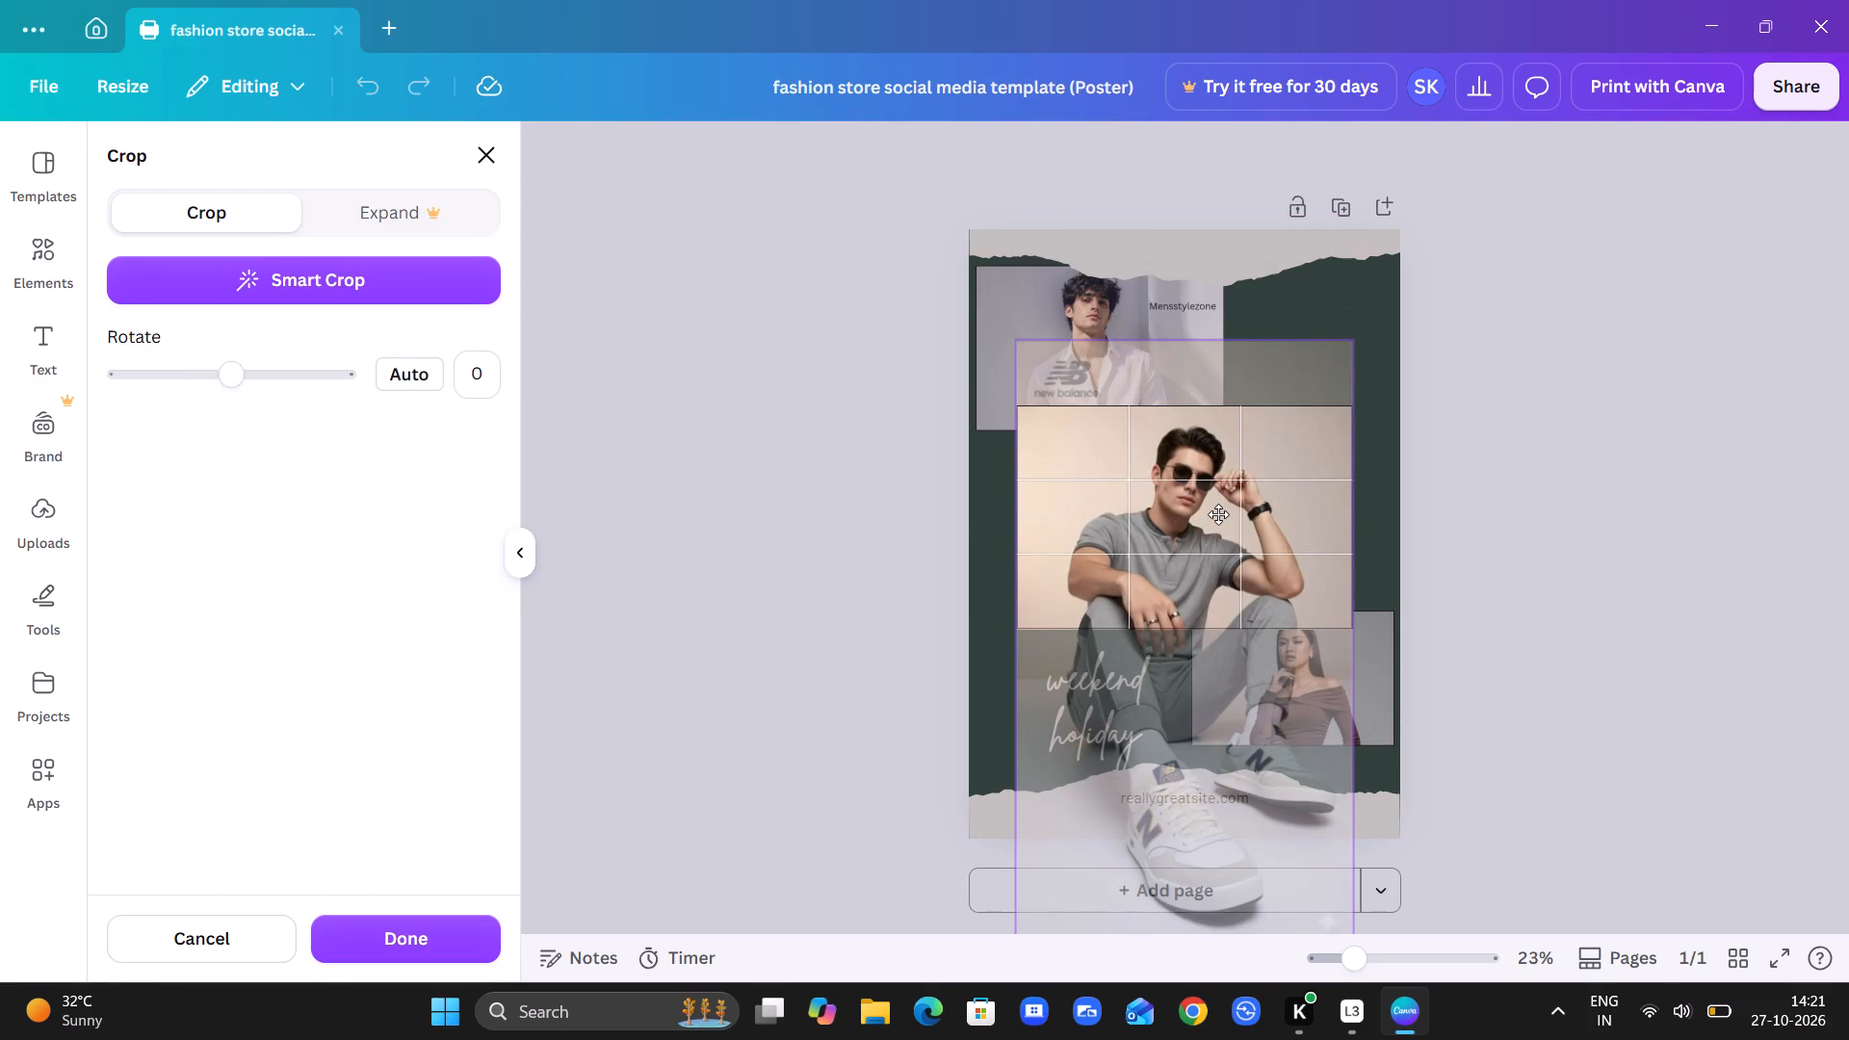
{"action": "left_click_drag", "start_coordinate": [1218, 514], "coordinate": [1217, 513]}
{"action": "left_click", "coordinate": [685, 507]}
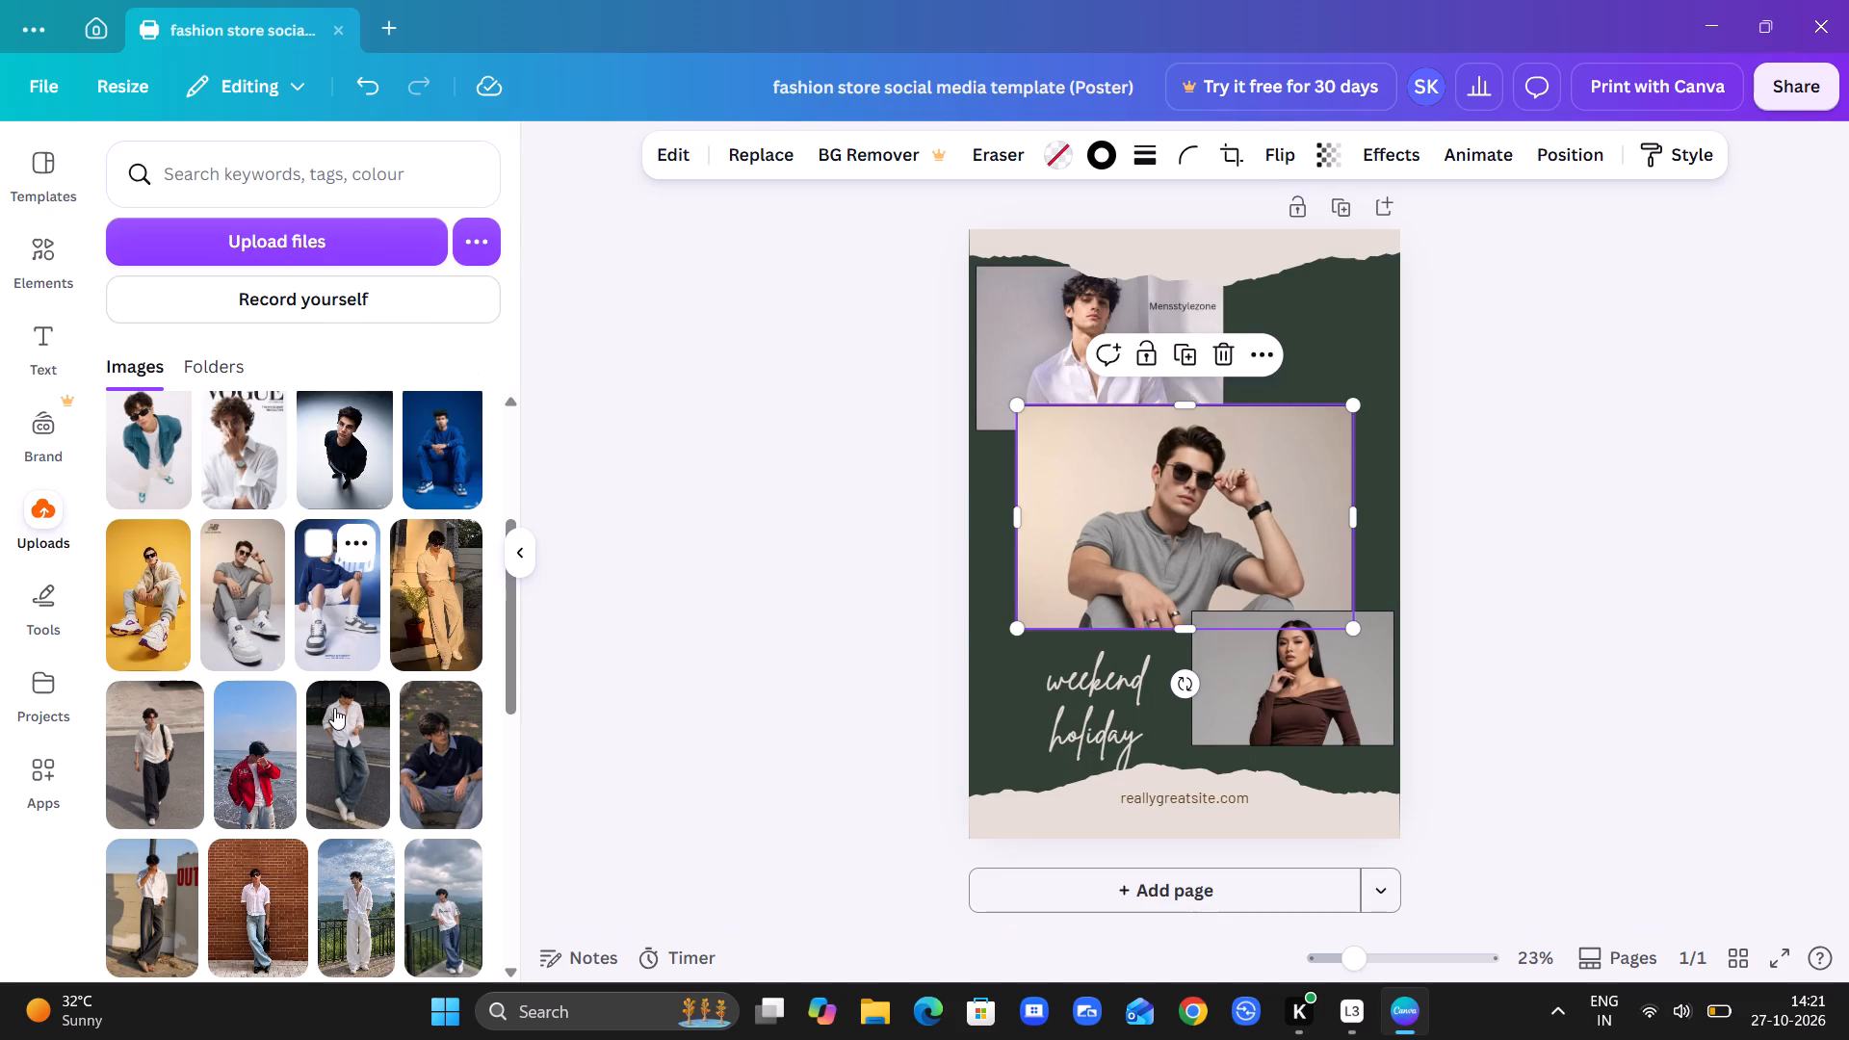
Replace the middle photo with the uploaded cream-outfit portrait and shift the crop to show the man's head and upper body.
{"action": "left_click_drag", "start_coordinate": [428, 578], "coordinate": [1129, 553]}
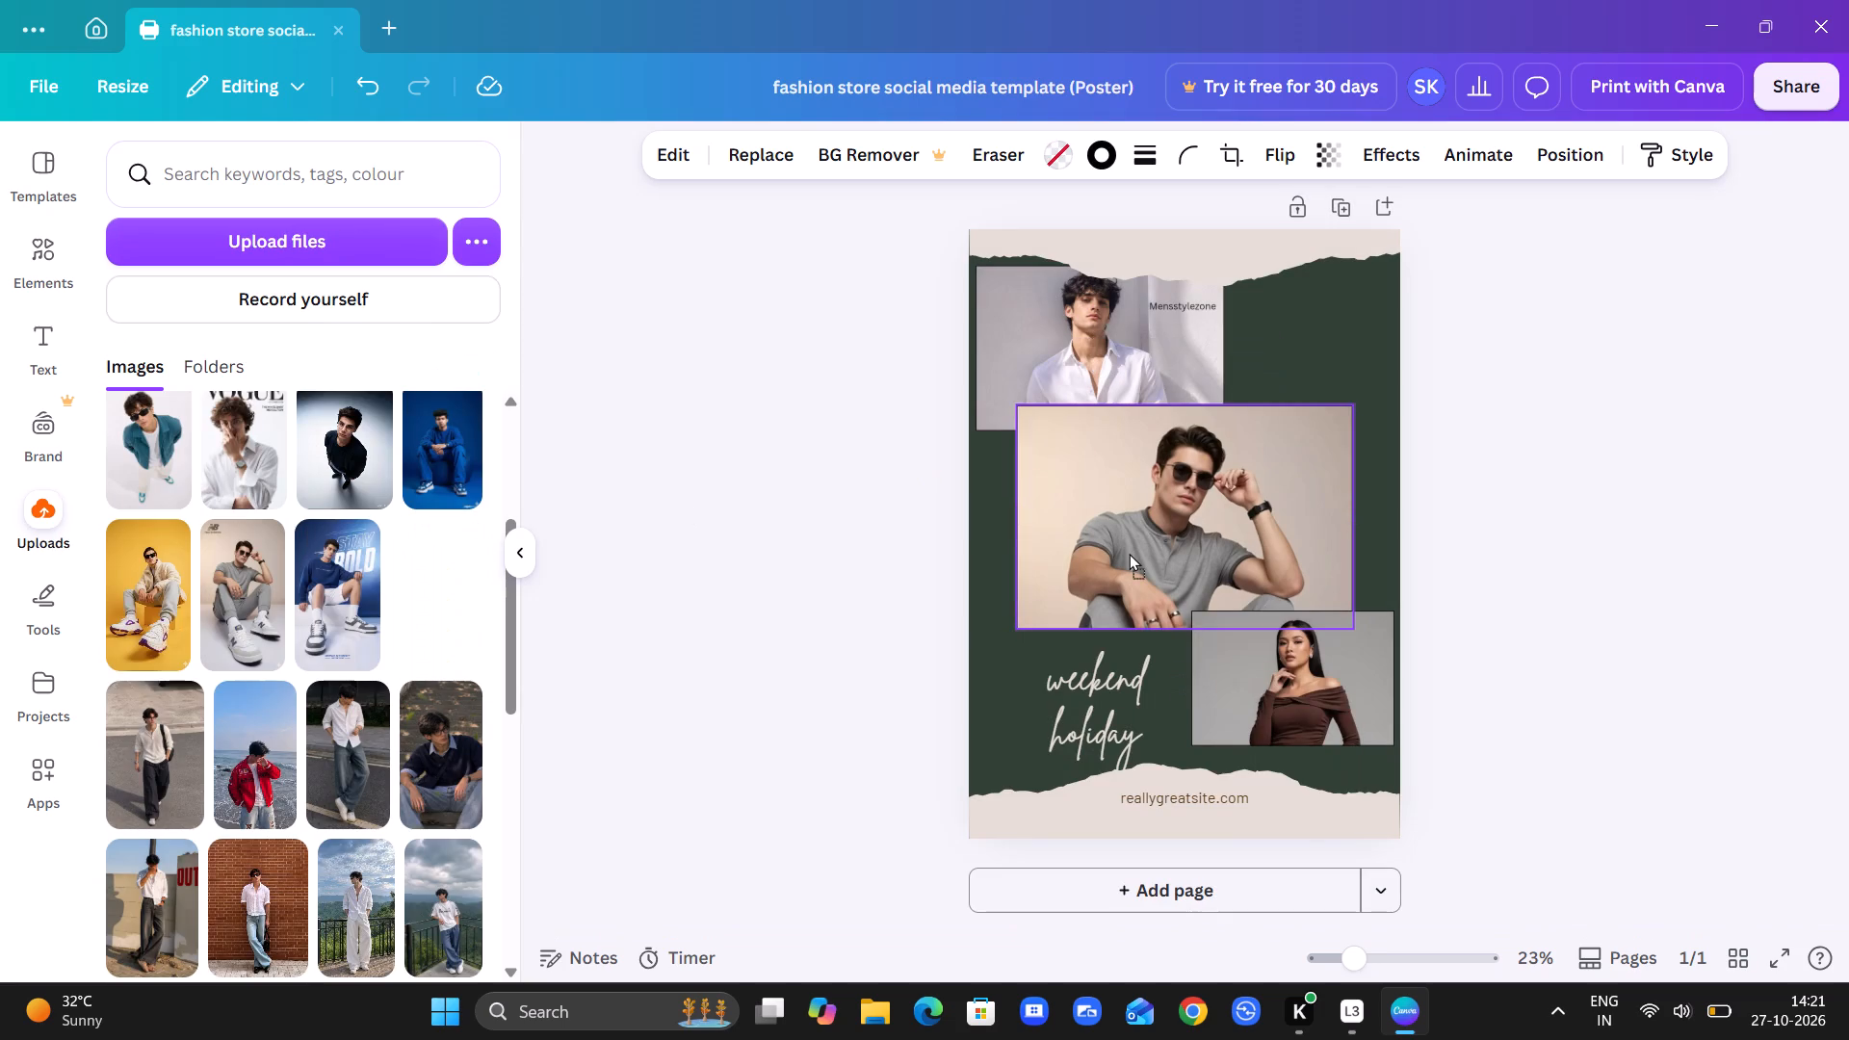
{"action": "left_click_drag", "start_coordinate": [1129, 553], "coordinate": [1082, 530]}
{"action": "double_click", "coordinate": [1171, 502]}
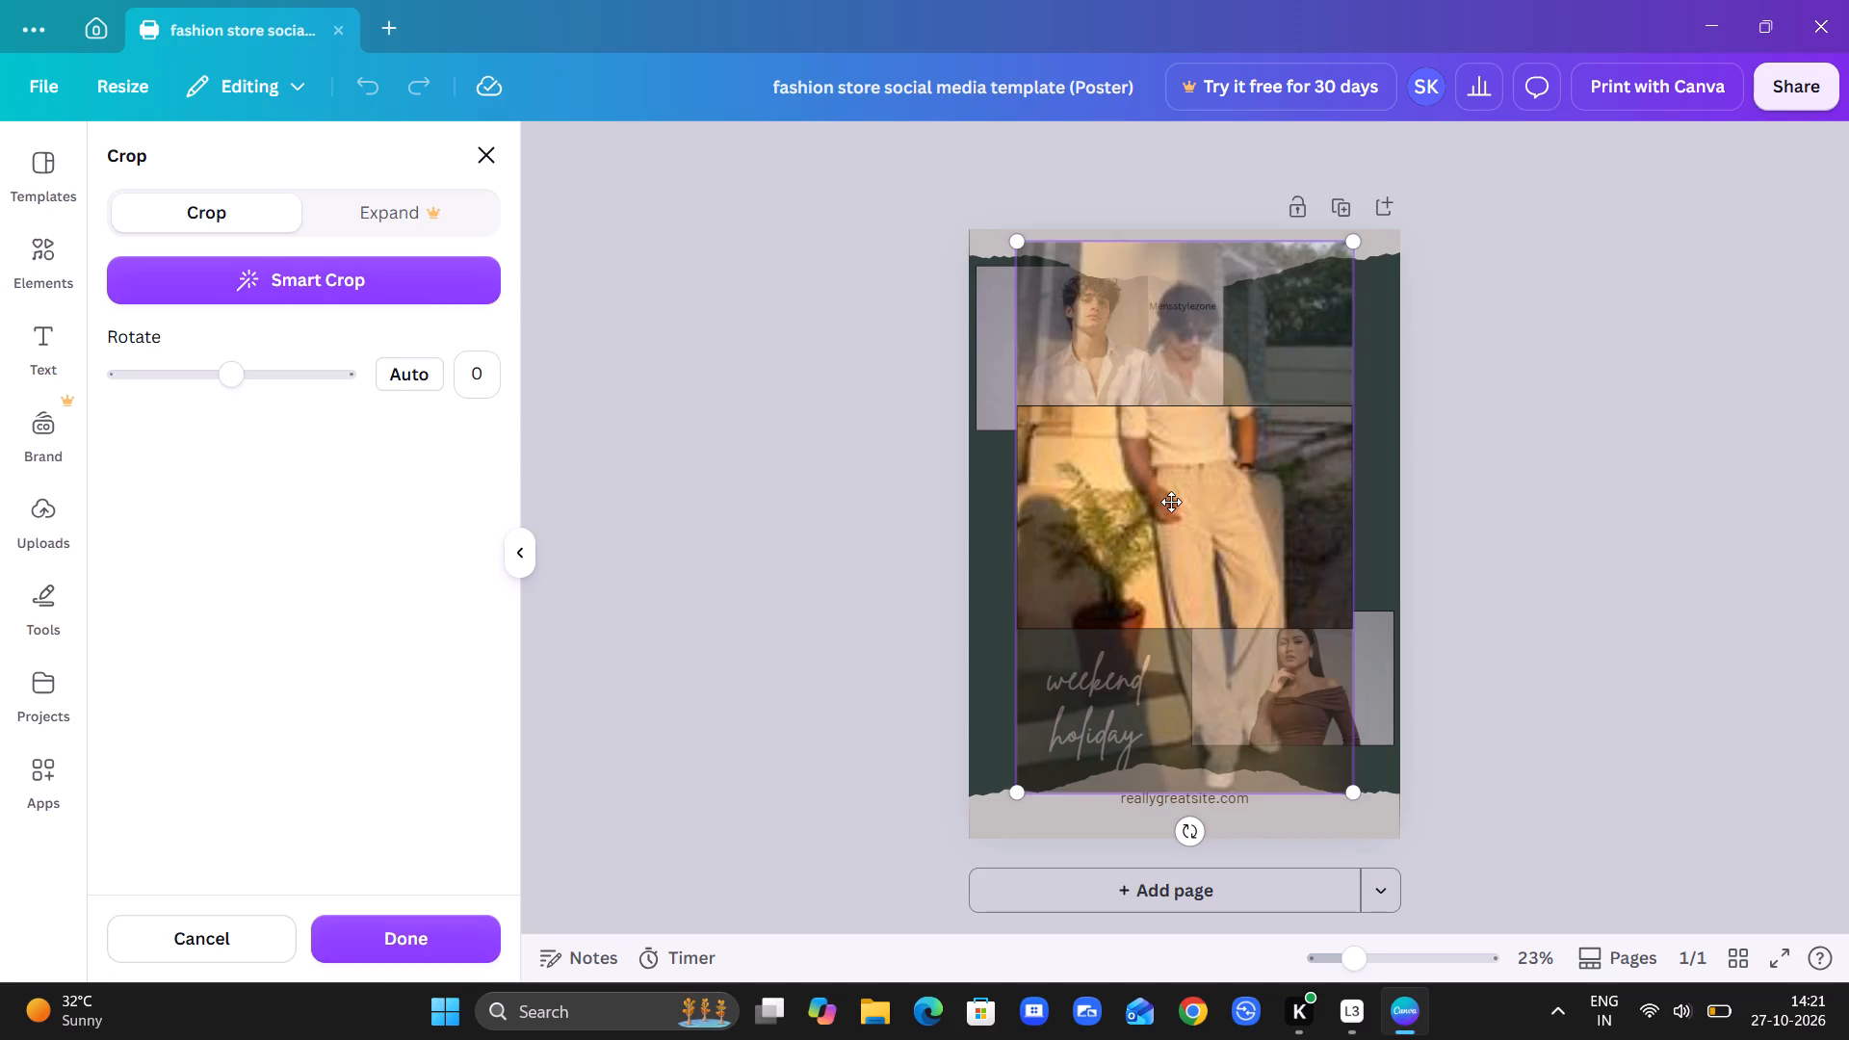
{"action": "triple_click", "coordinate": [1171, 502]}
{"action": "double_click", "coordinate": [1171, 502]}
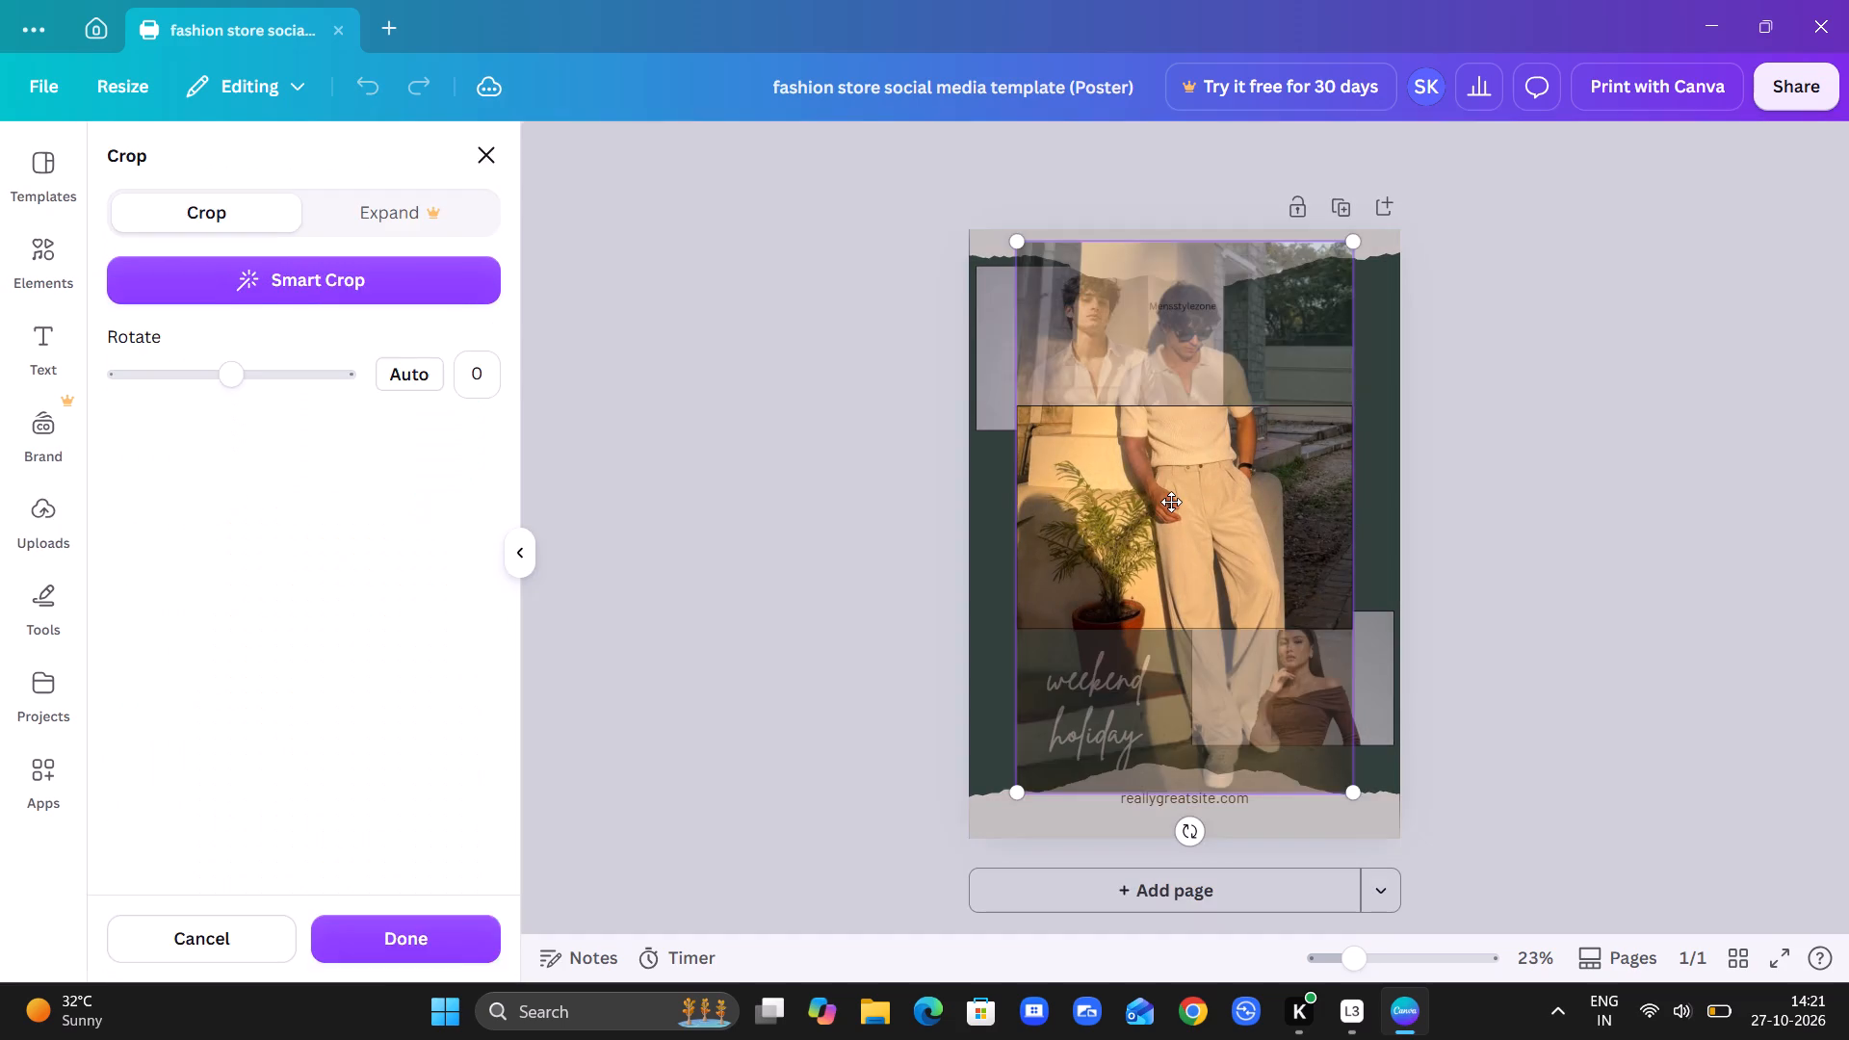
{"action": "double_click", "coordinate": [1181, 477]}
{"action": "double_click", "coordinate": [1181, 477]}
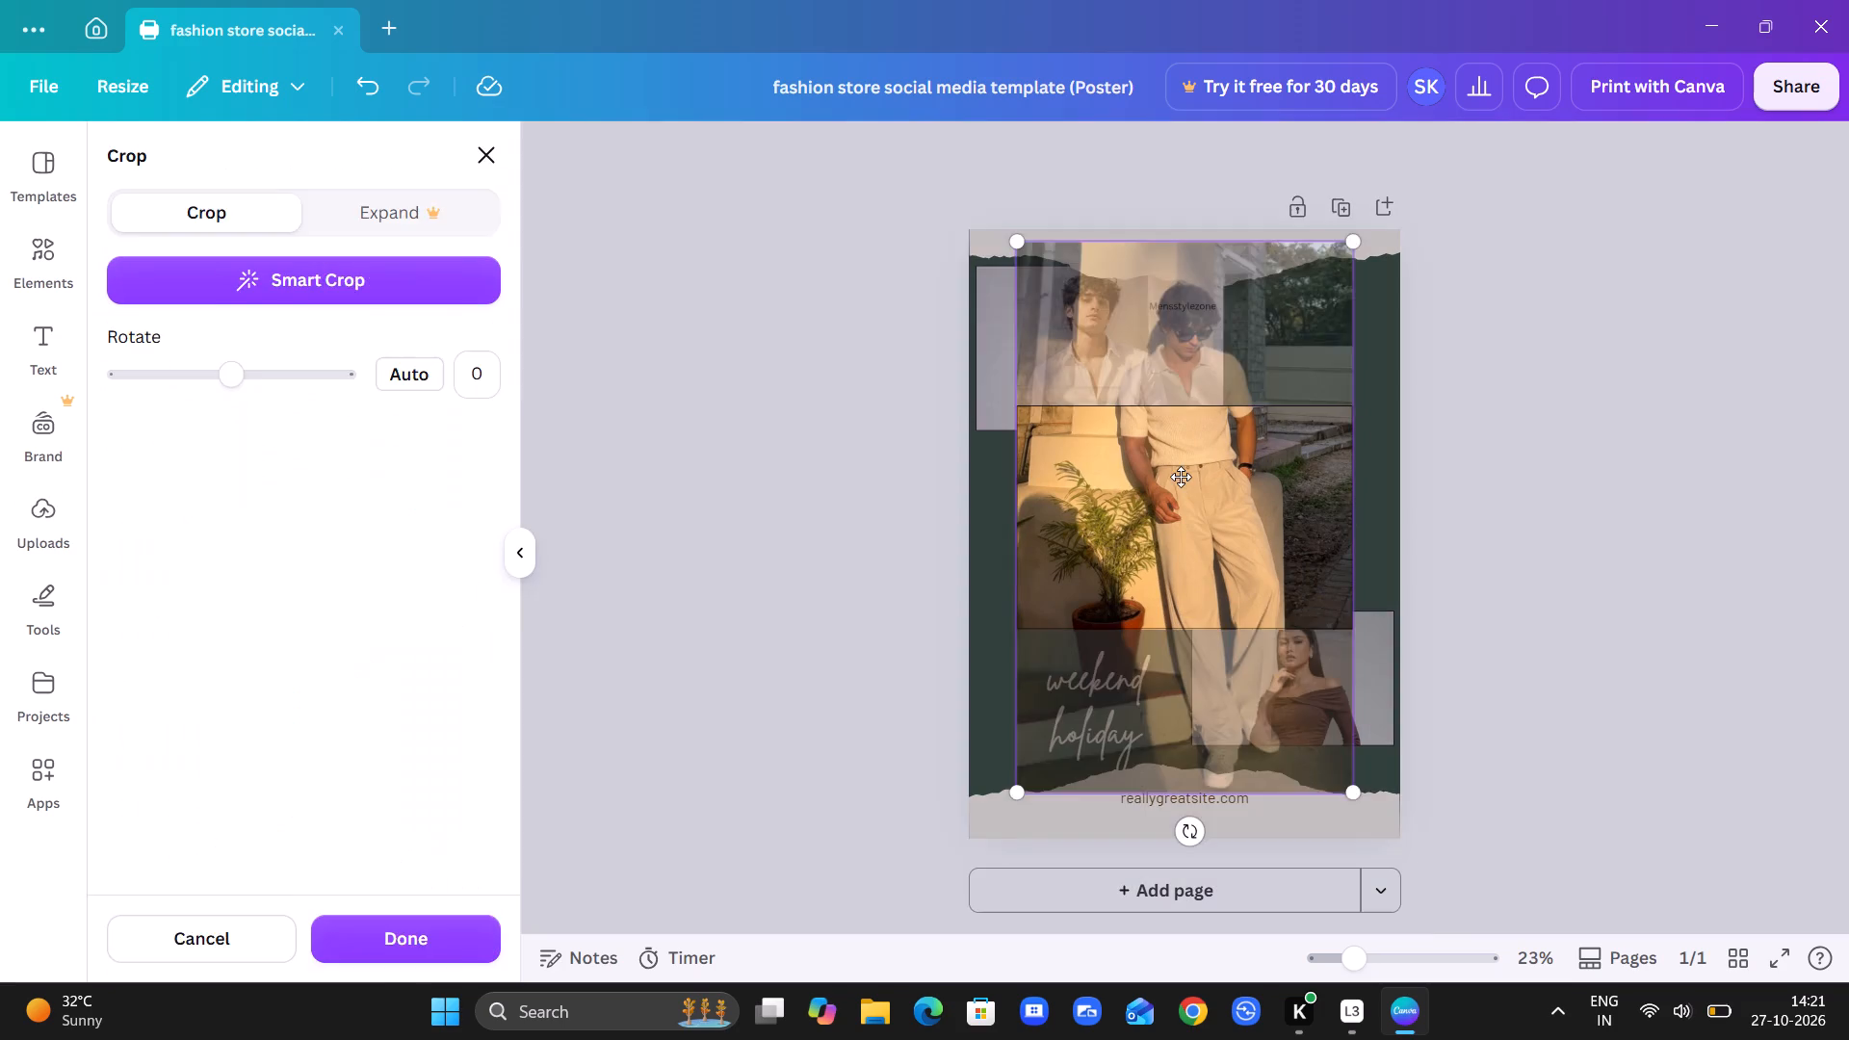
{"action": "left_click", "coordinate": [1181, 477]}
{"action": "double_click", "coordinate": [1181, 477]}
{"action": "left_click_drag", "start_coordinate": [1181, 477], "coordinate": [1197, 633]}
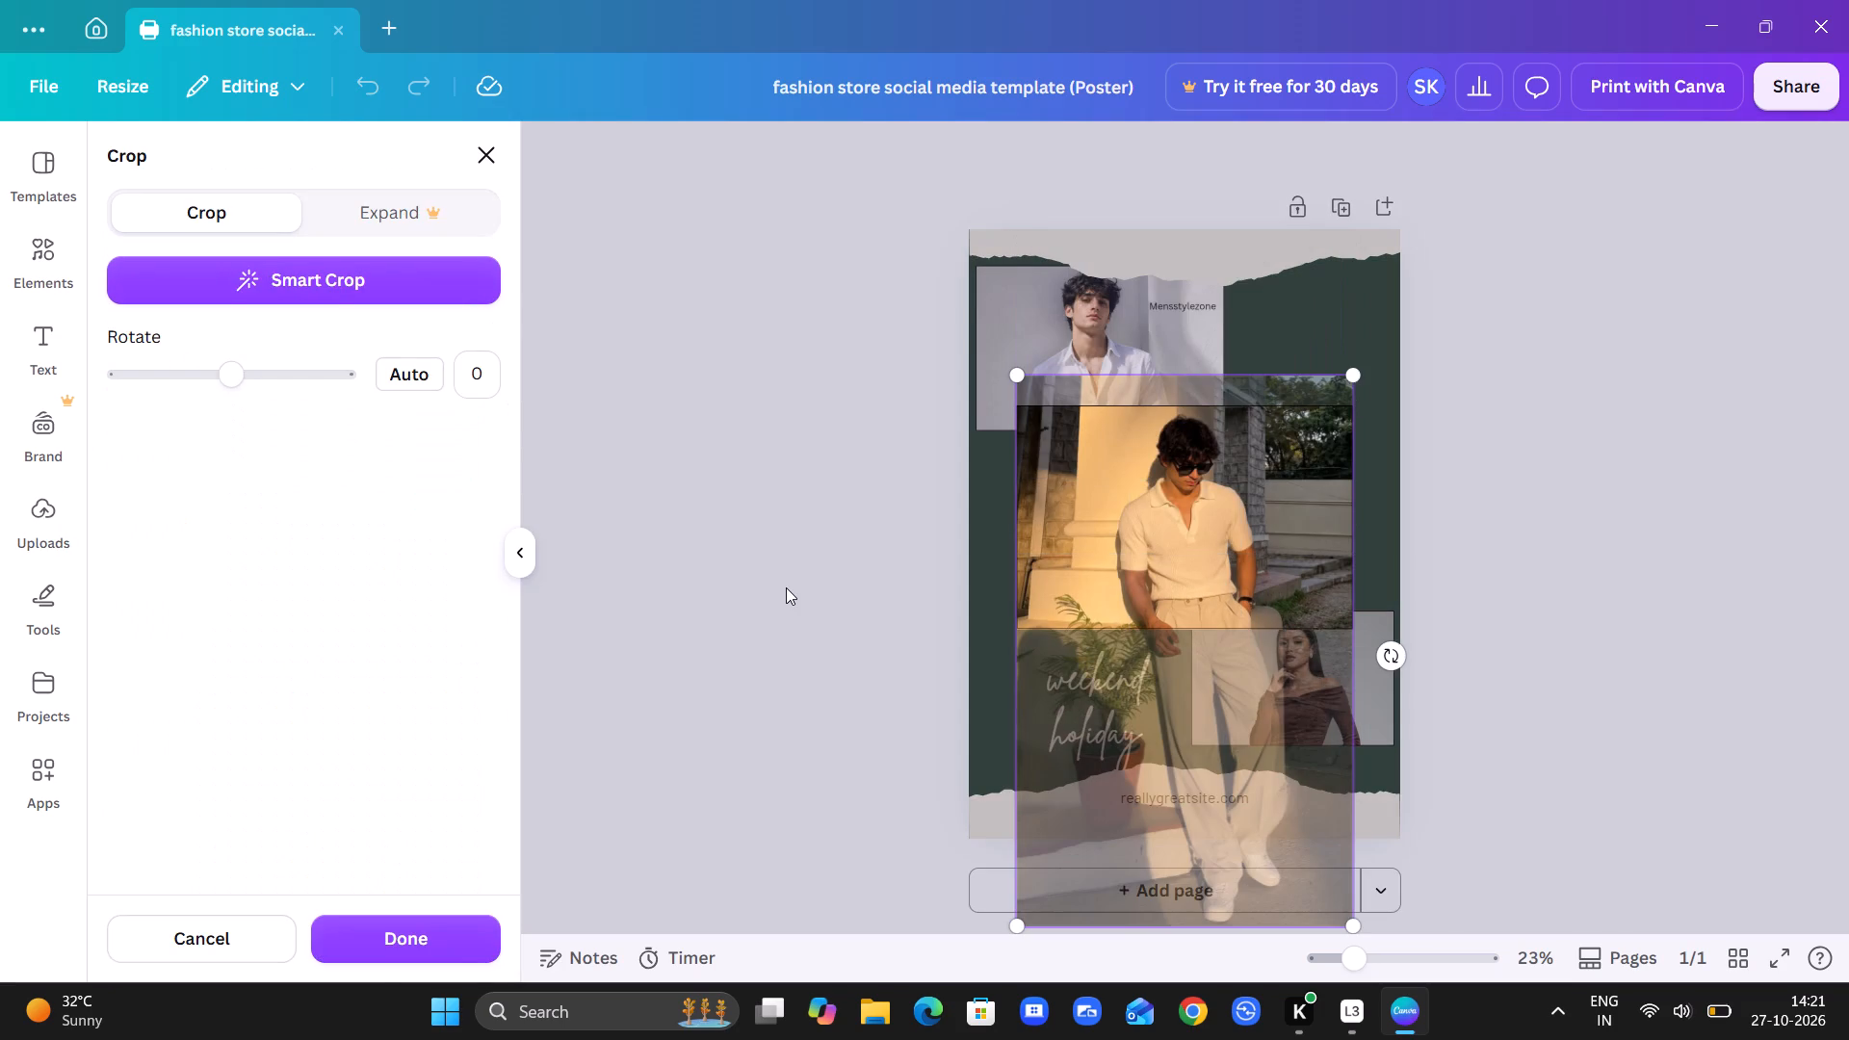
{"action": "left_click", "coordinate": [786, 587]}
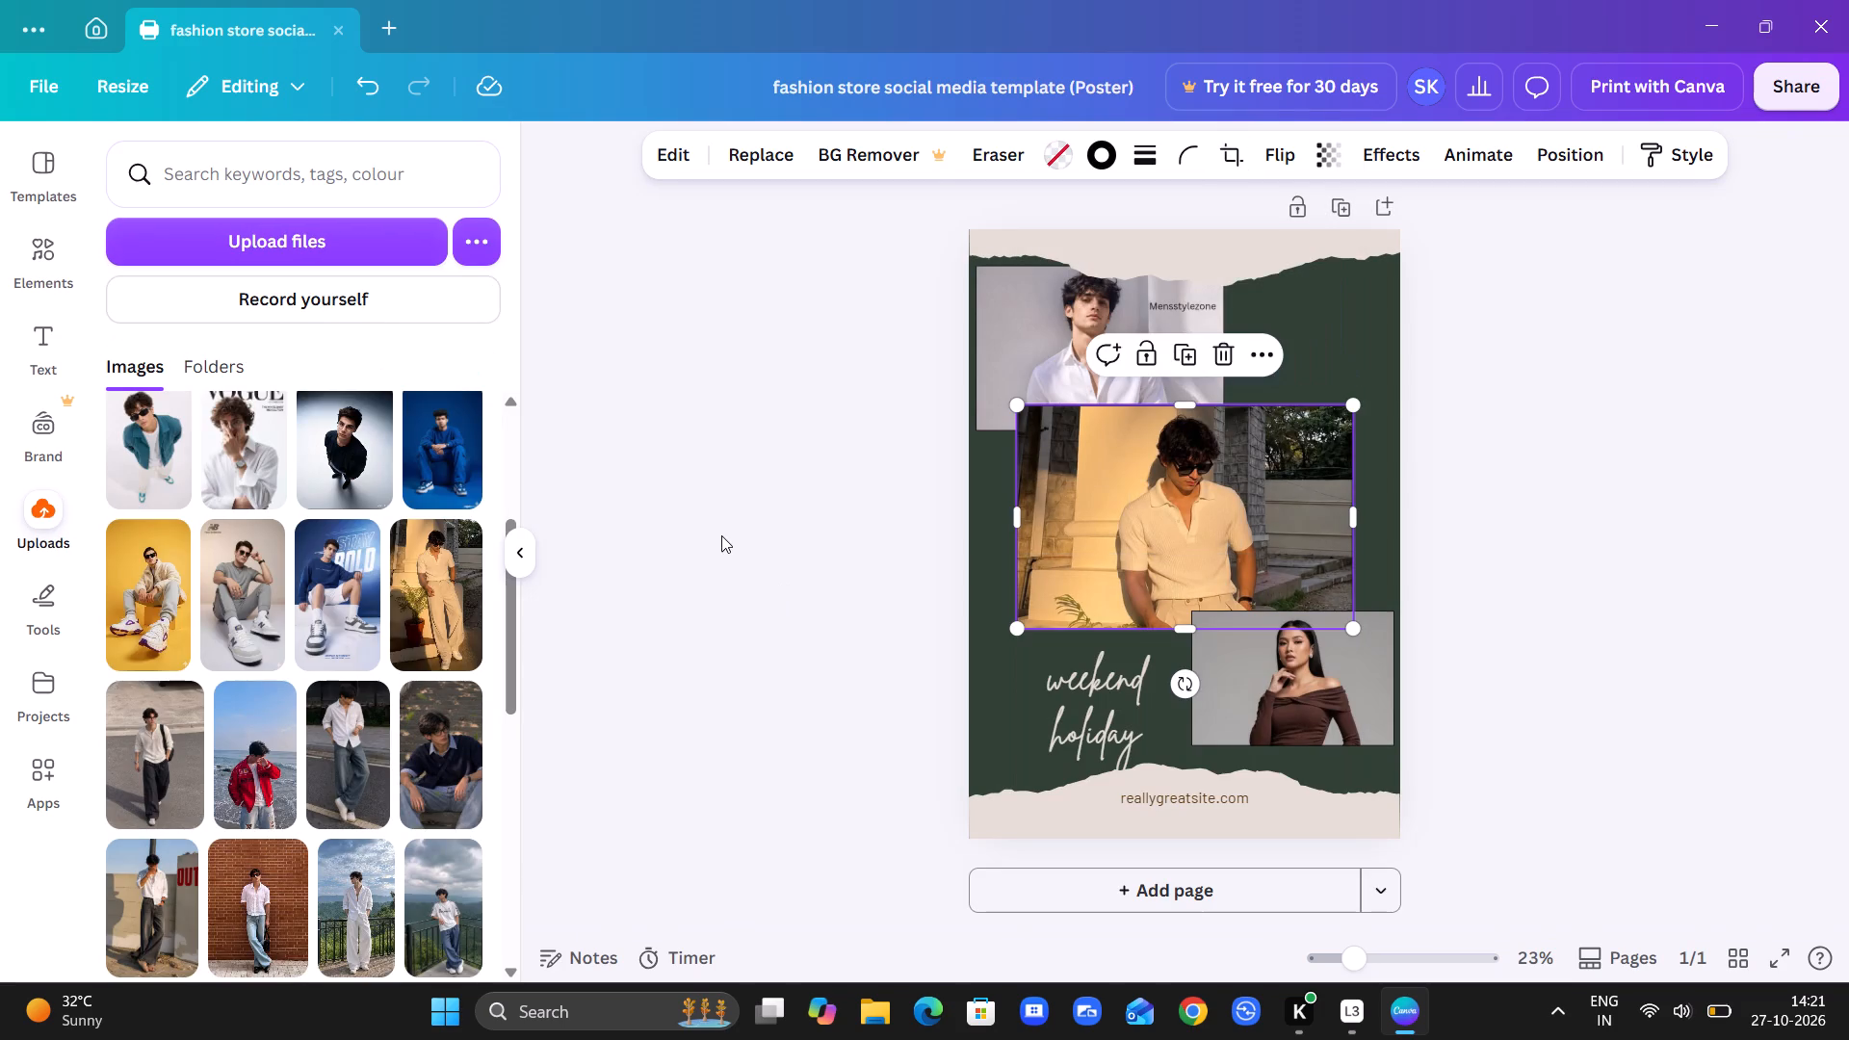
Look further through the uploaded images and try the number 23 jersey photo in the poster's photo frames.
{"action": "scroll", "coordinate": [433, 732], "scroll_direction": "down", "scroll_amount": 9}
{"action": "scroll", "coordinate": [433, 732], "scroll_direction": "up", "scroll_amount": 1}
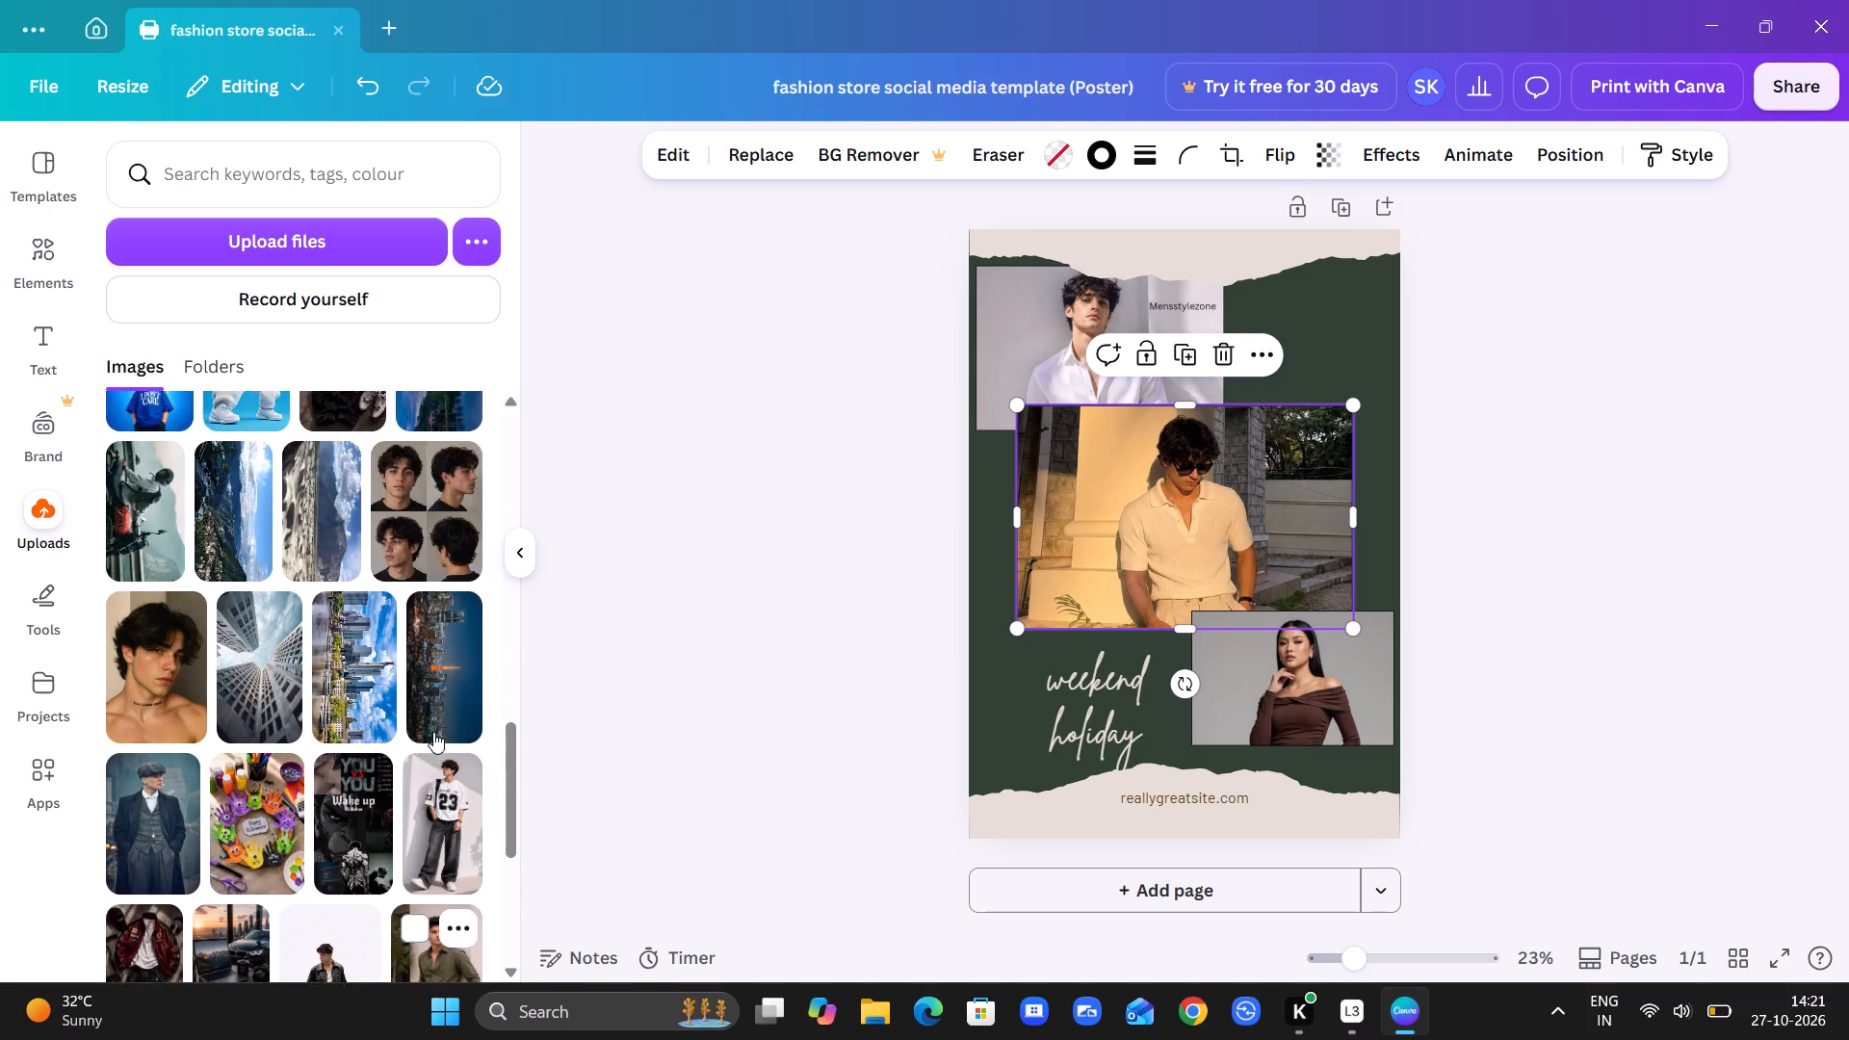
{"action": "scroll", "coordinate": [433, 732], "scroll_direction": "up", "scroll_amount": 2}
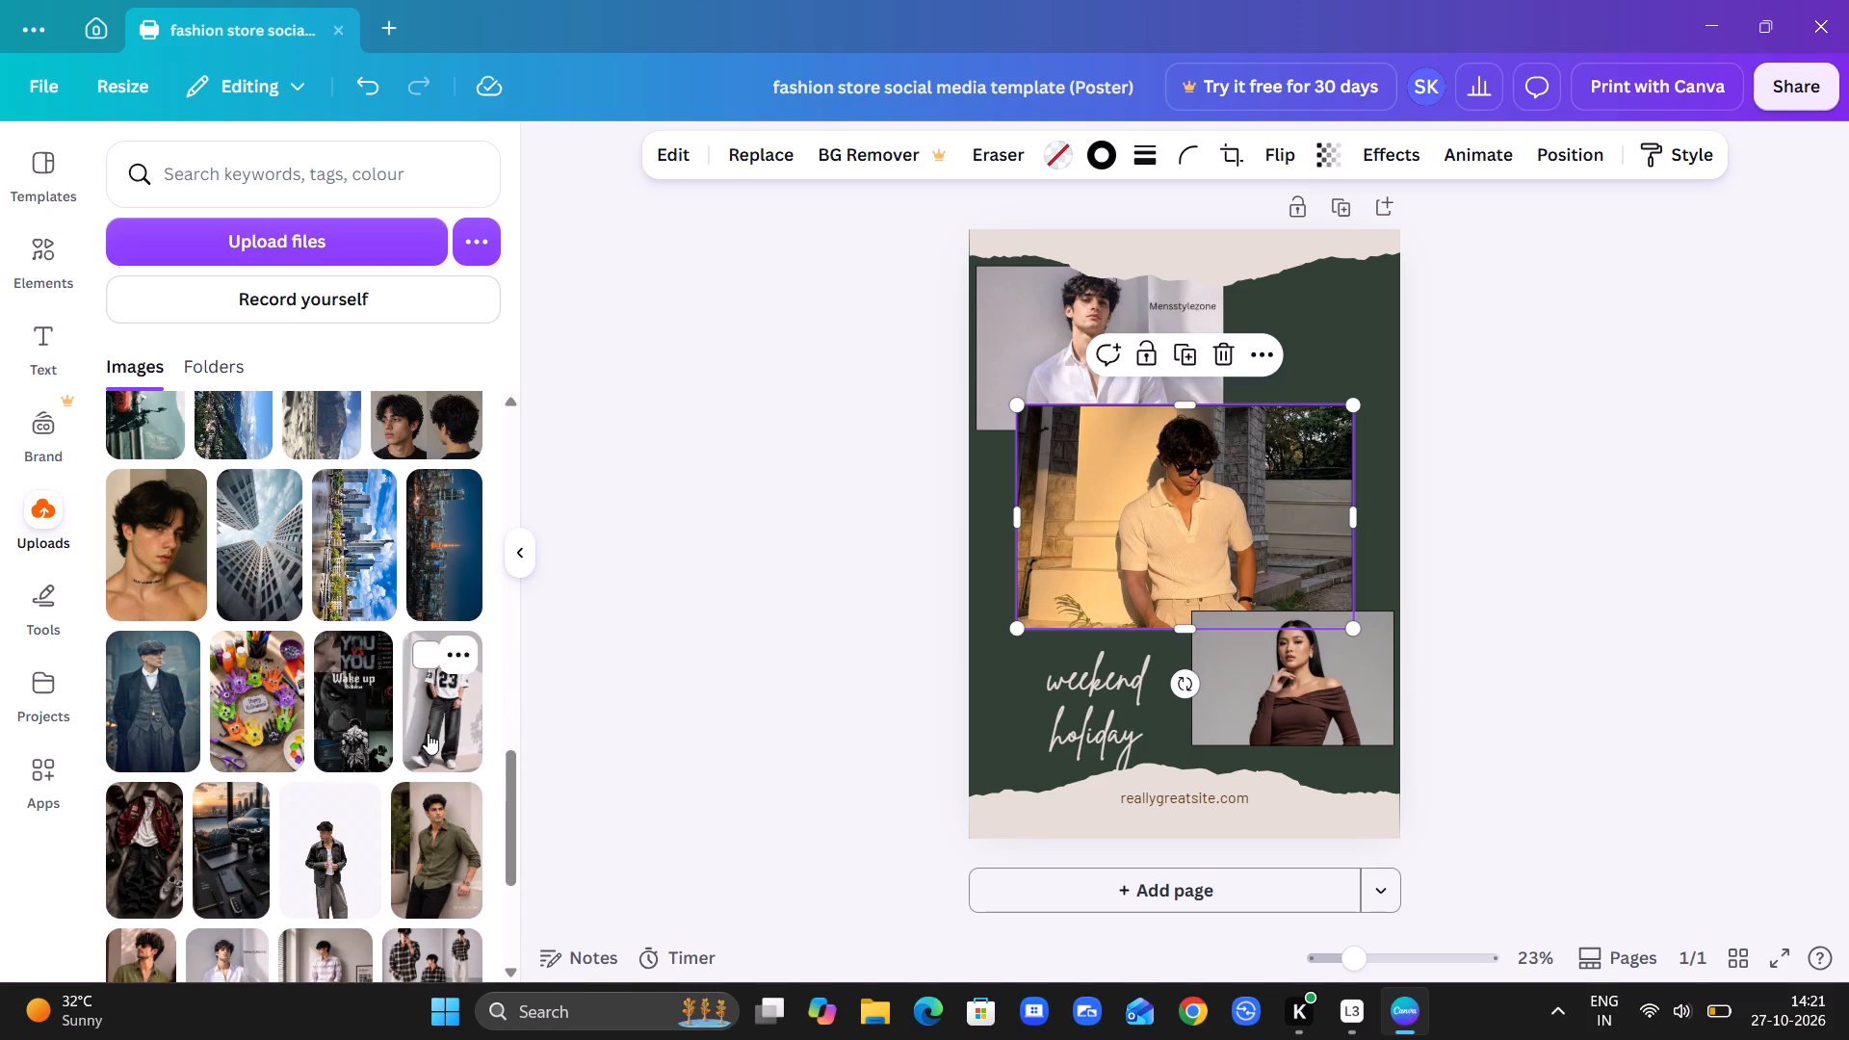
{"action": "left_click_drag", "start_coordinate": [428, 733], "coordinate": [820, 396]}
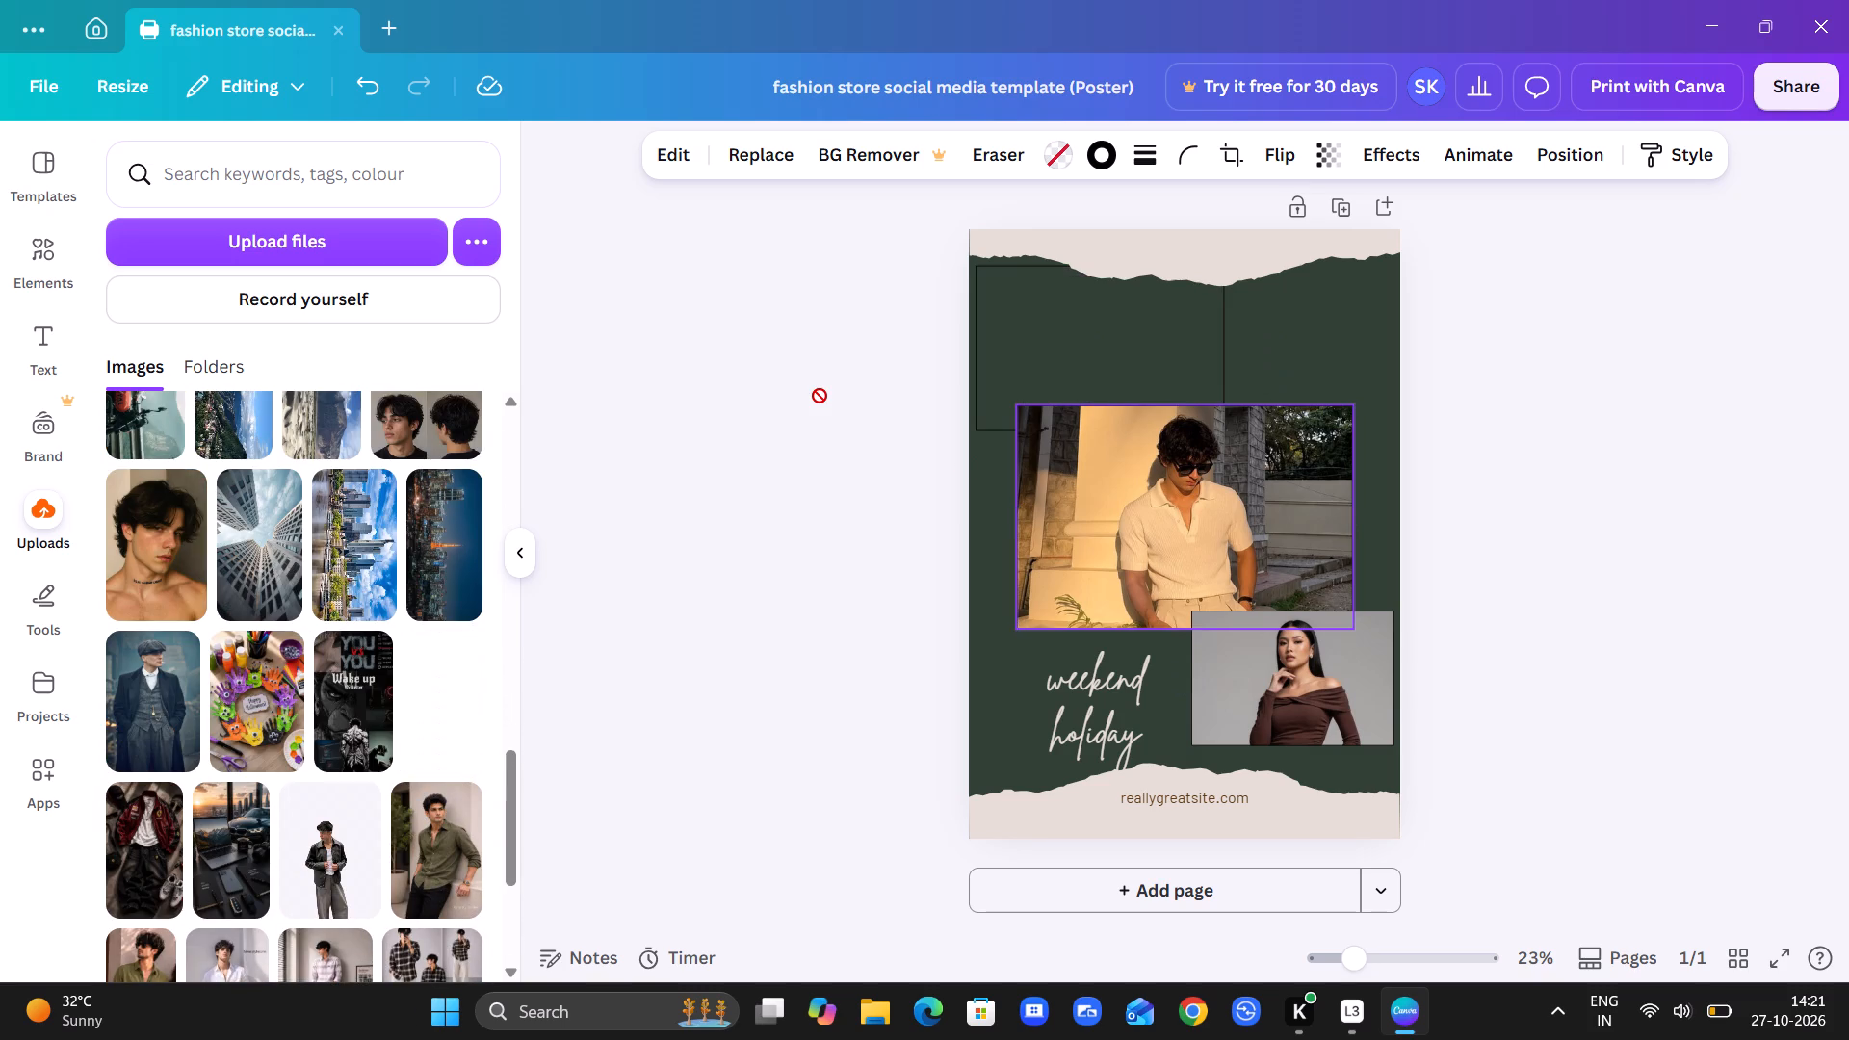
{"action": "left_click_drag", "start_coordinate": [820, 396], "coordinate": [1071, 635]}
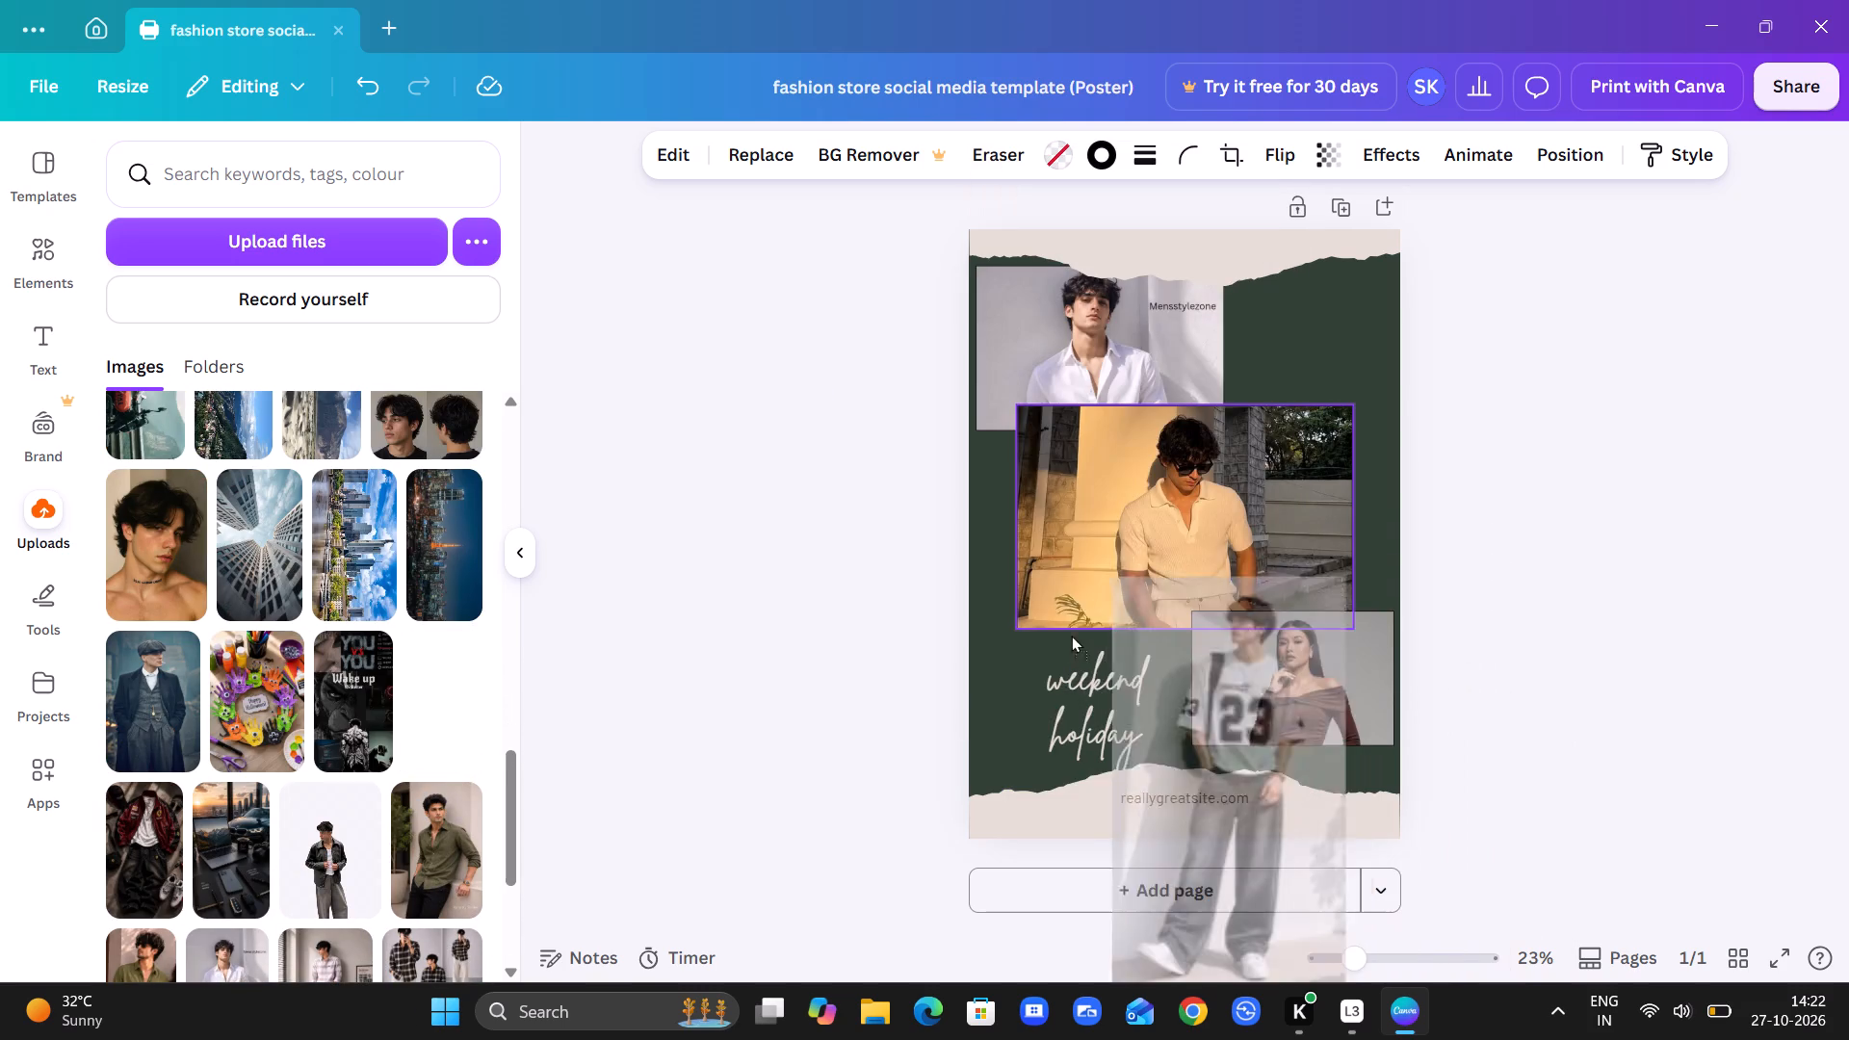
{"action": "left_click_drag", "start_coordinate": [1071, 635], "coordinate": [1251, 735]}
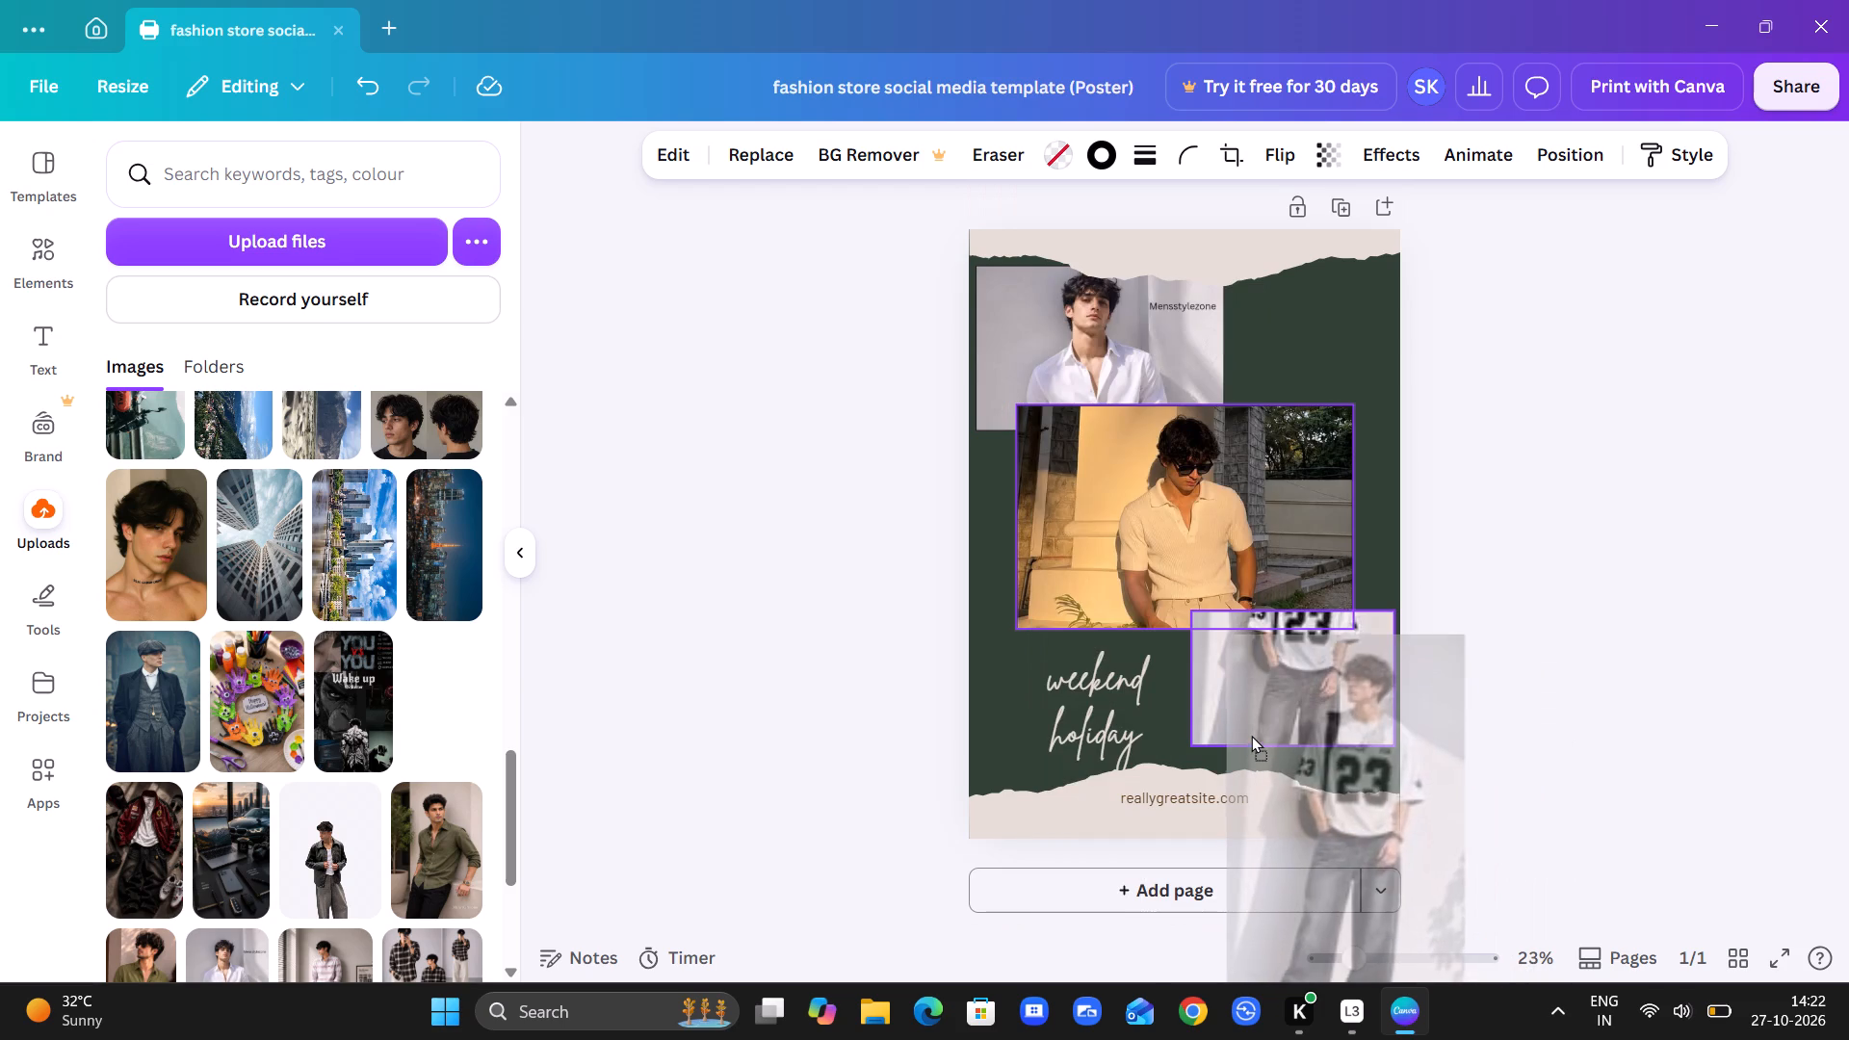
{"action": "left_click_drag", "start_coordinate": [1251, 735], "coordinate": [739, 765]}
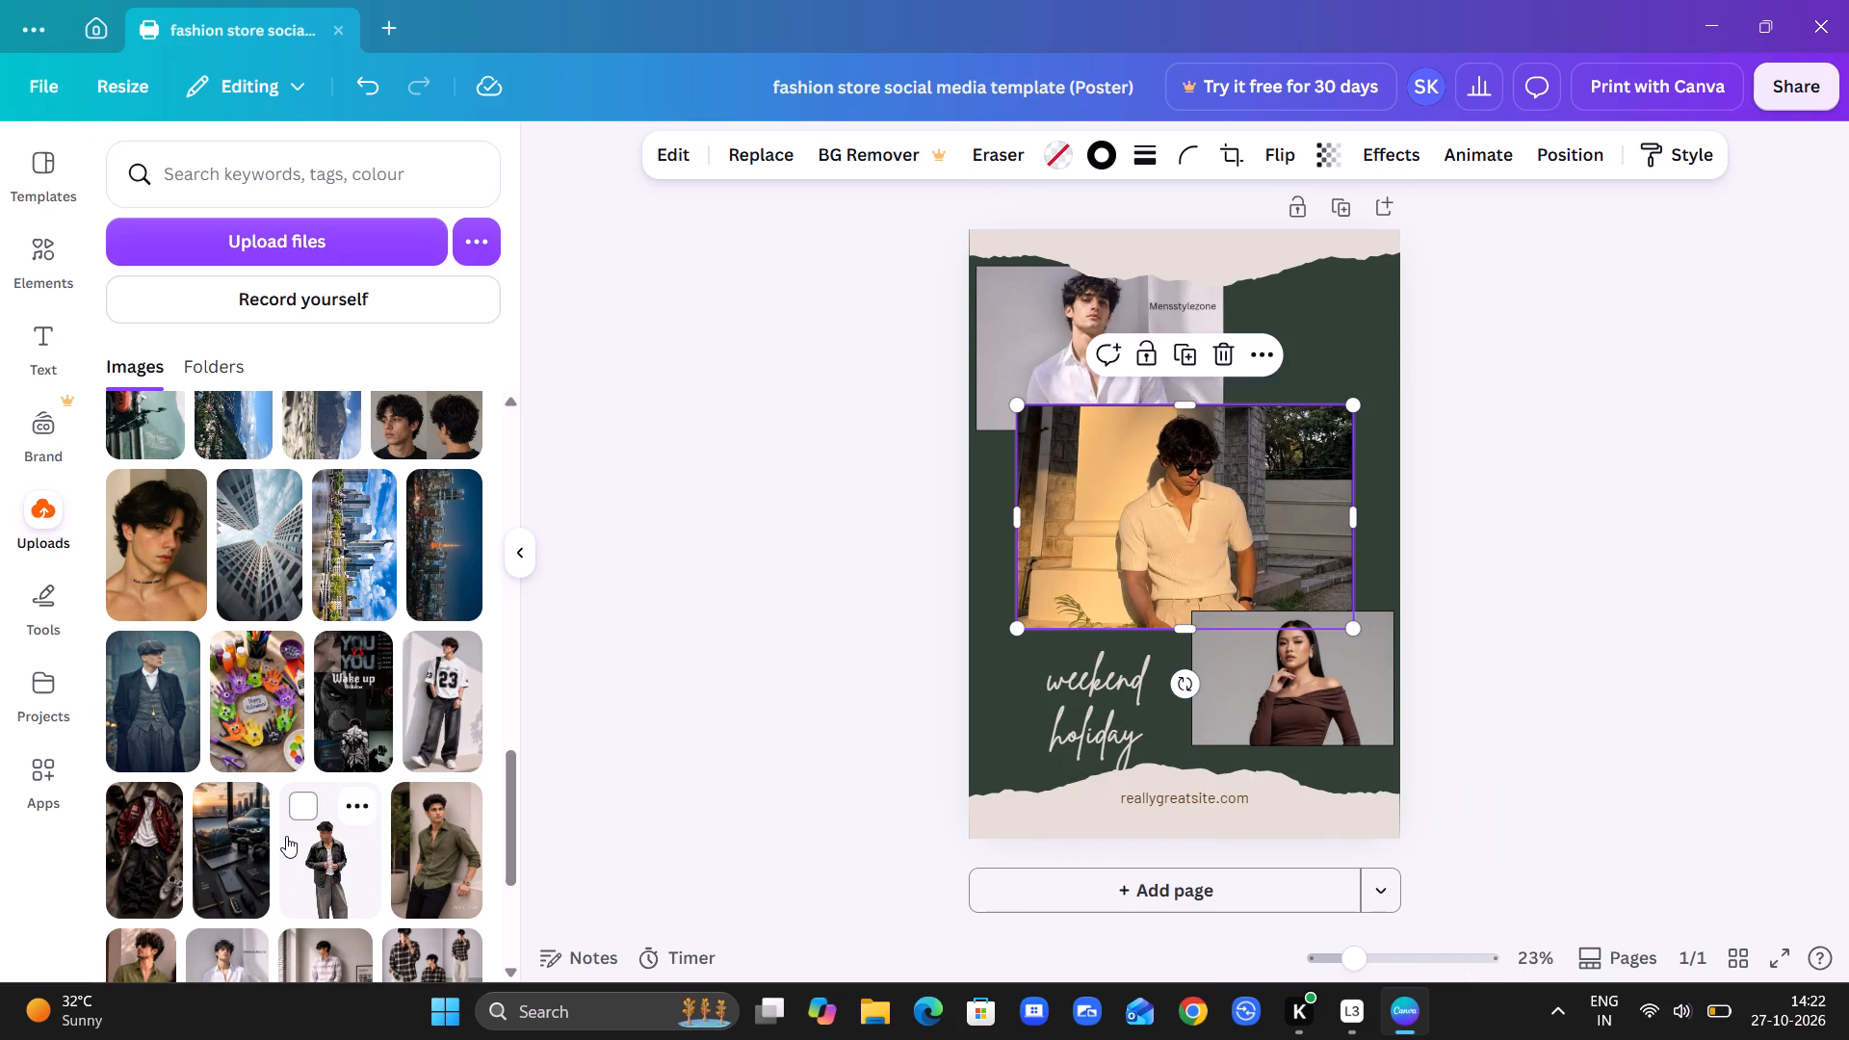
Replace the middle photo with the uploaded portrait of the man in glasses and a navy sweater.
{"action": "scroll", "coordinate": [286, 836], "scroll_direction": "up", "scroll_amount": 5}
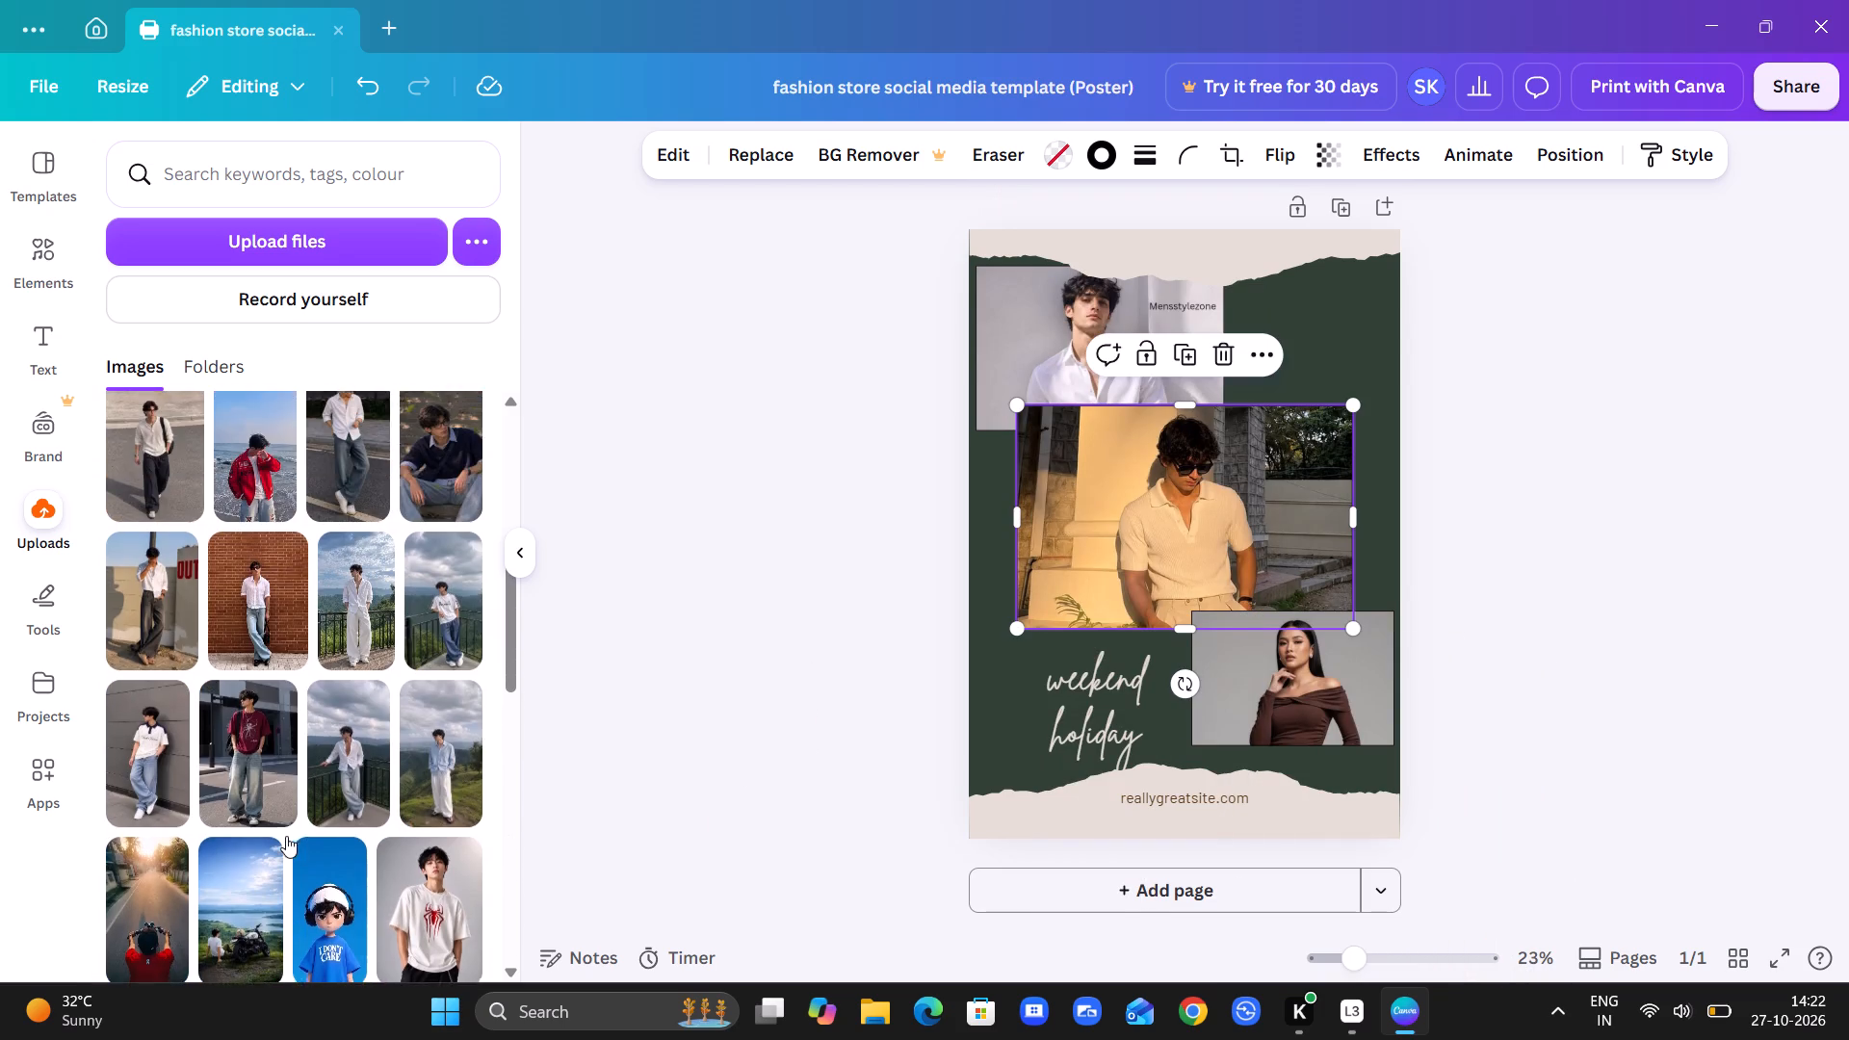
{"action": "scroll", "coordinate": [286, 836], "scroll_direction": "up", "scroll_amount": 3}
{"action": "scroll", "coordinate": [286, 836], "scroll_direction": "down", "scroll_amount": 2}
{"action": "scroll", "coordinate": [286, 836], "scroll_direction": "right", "scroll_amount": 1}
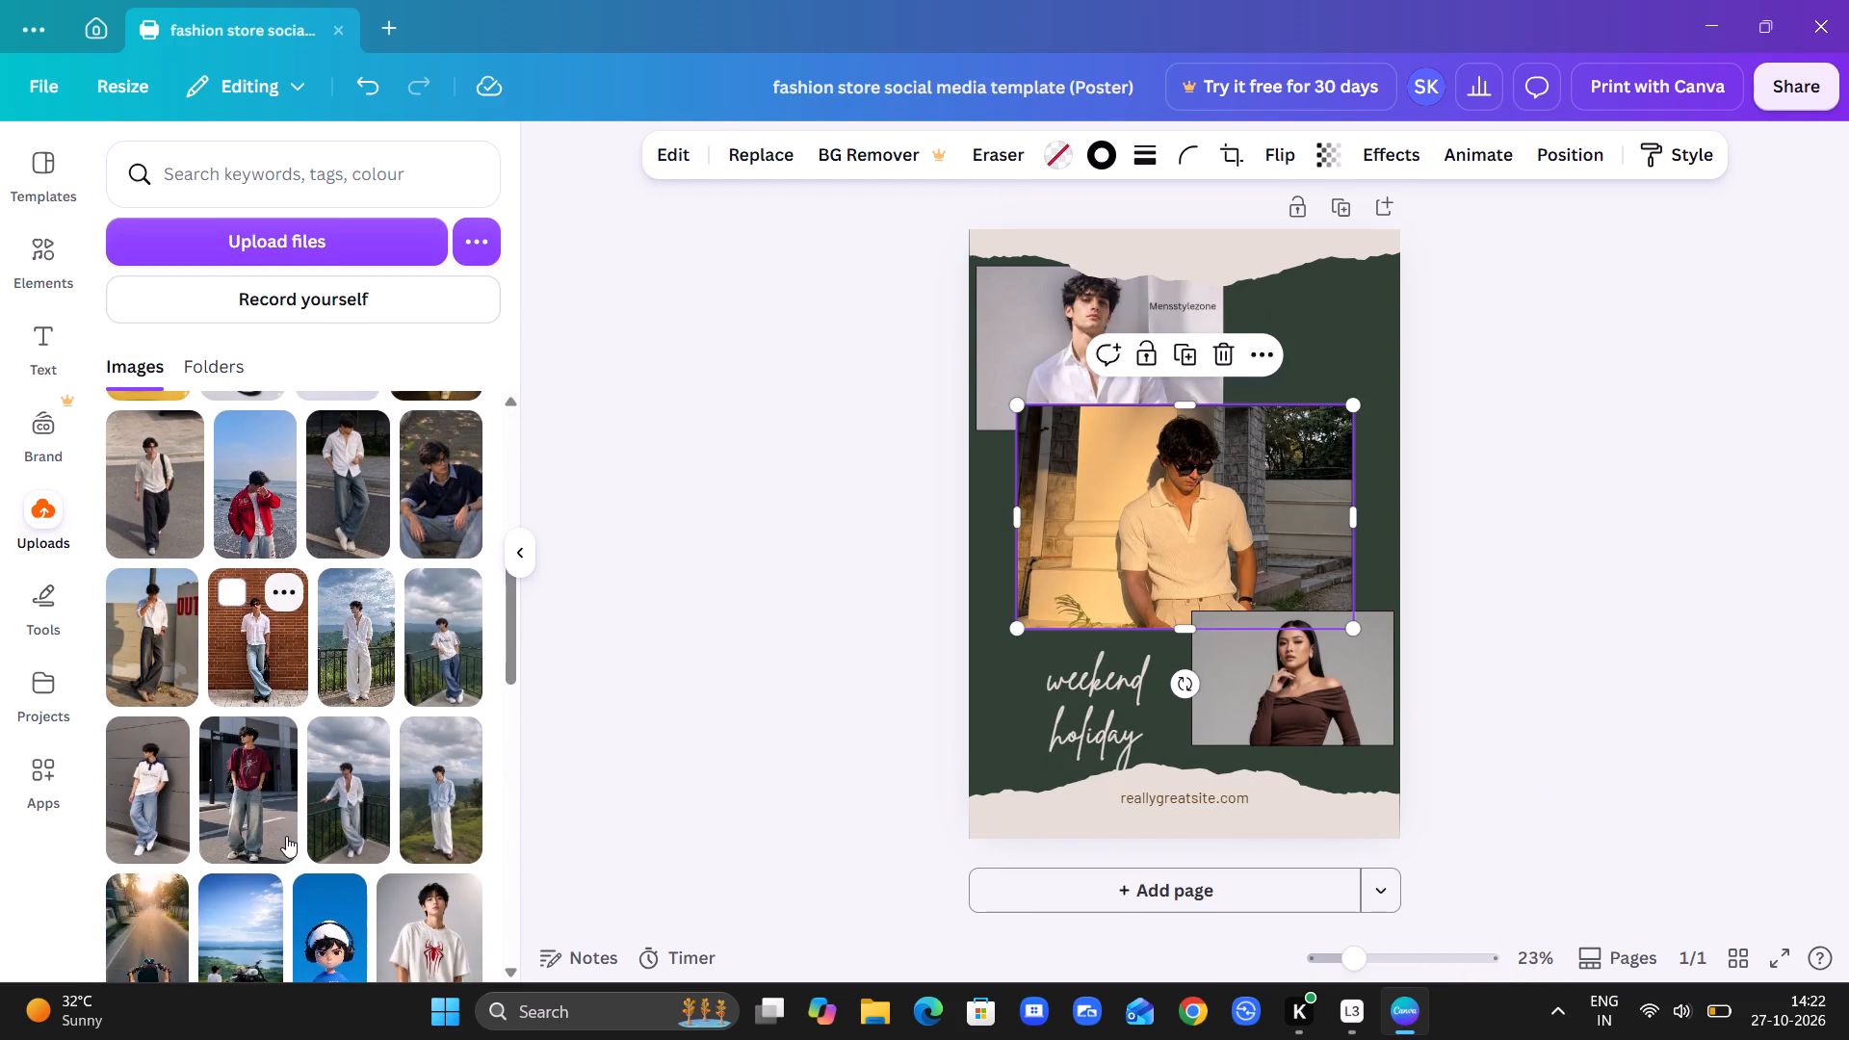
{"action": "scroll", "coordinate": [286, 836], "scroll_direction": "right", "scroll_amount": 1}
{"action": "left_click_drag", "start_coordinate": [442, 655], "coordinate": [734, 556]}
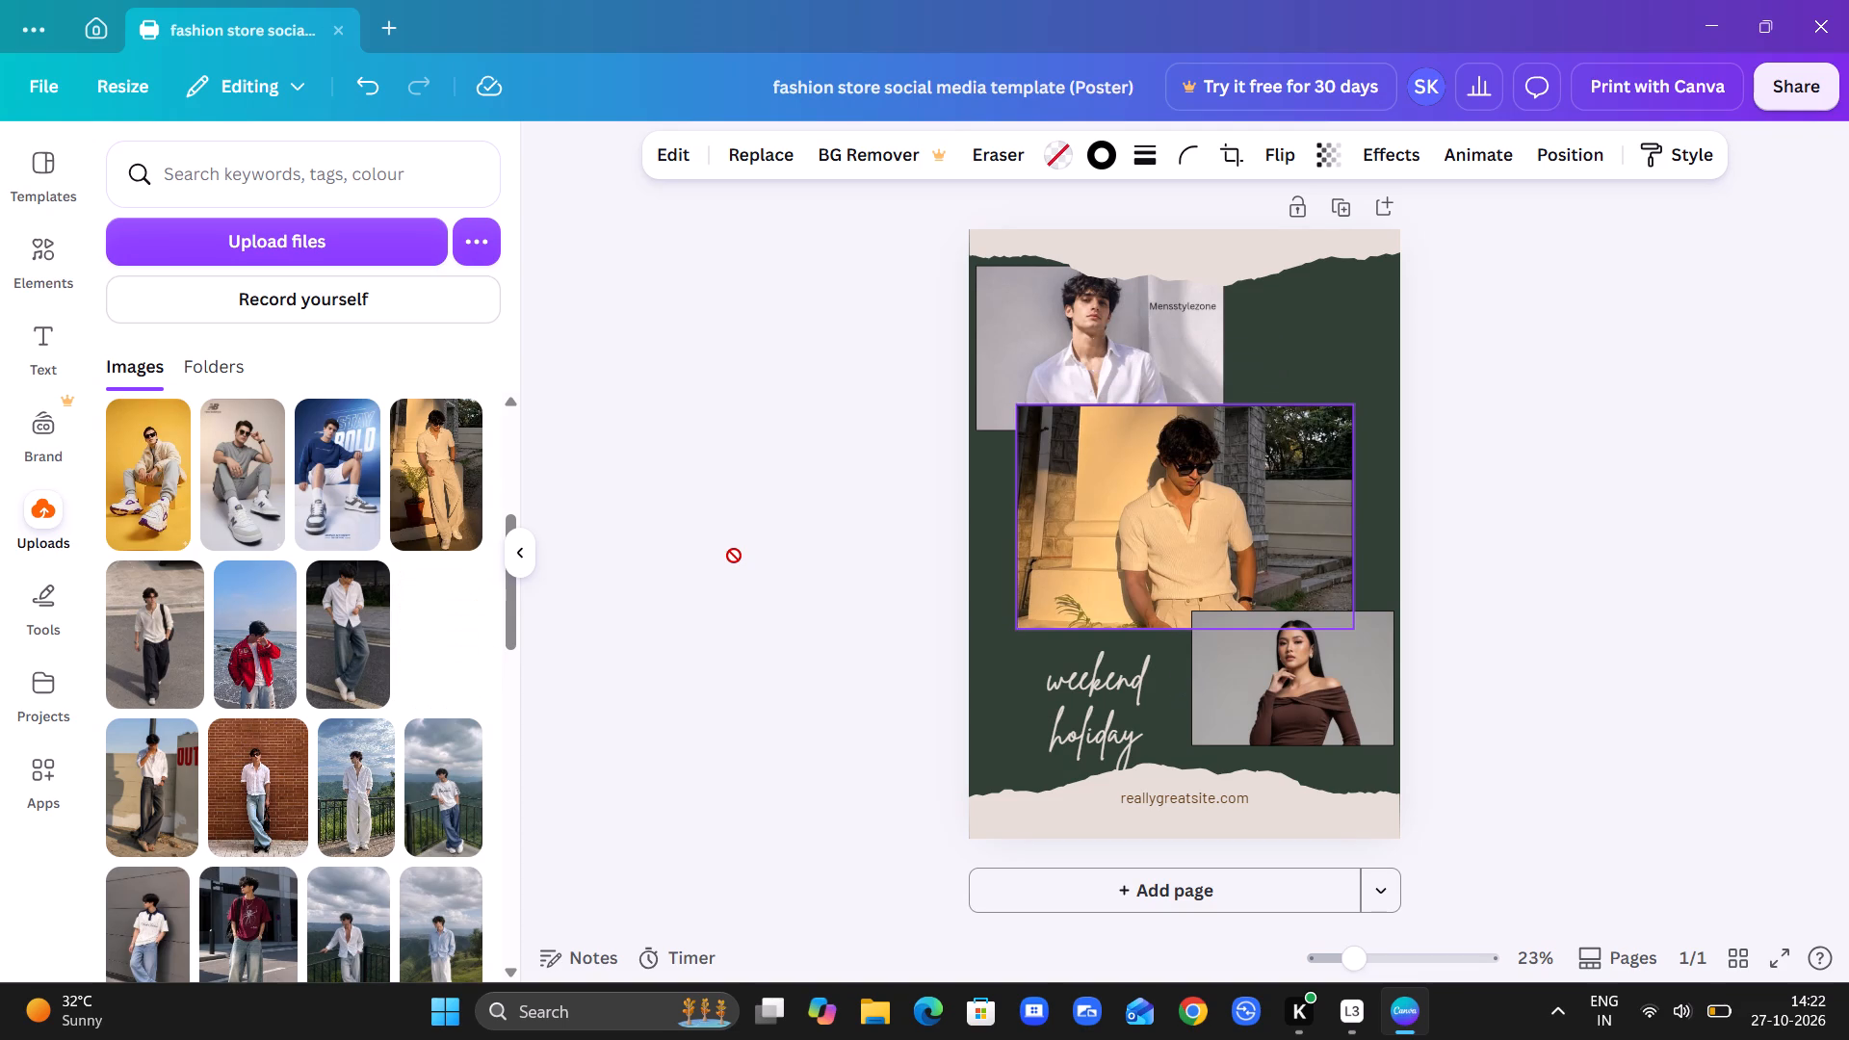
{"action": "left_click_drag", "start_coordinate": [734, 556], "coordinate": [1148, 476]}
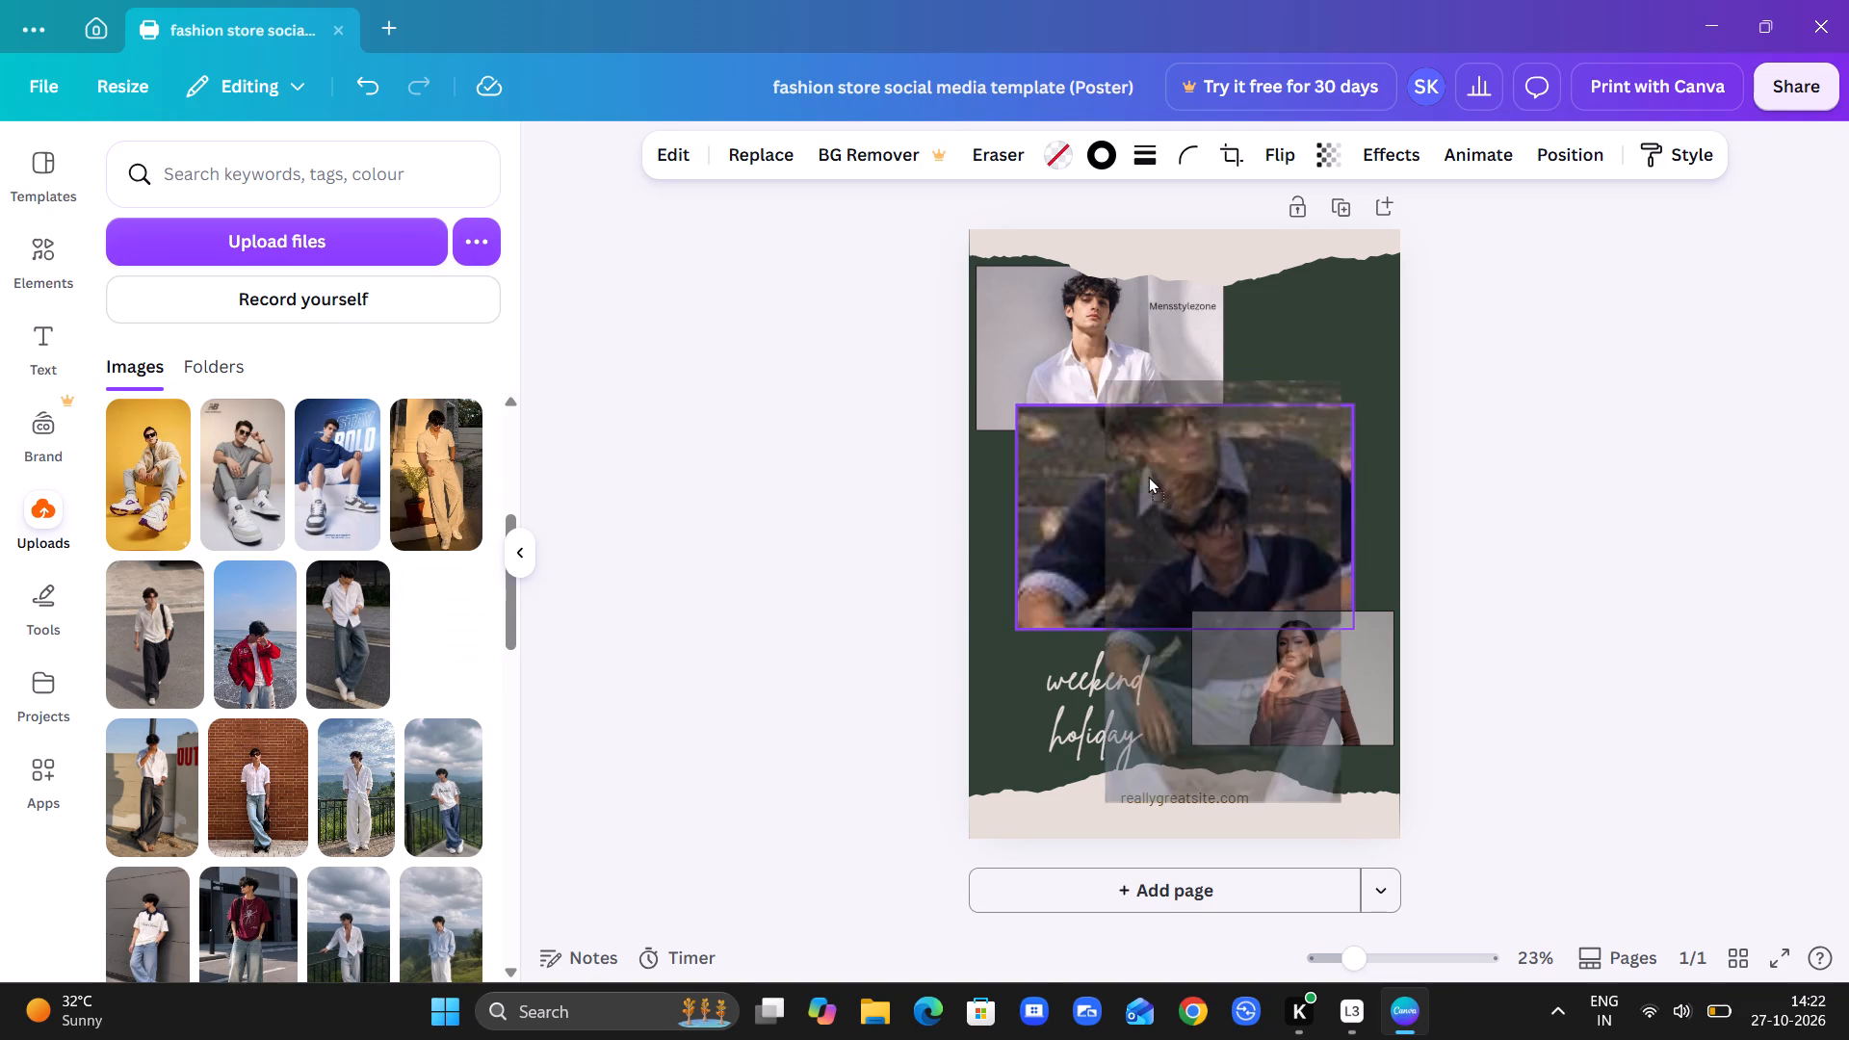
{"action": "left_click_drag", "start_coordinate": [1148, 476], "coordinate": [1156, 474]}
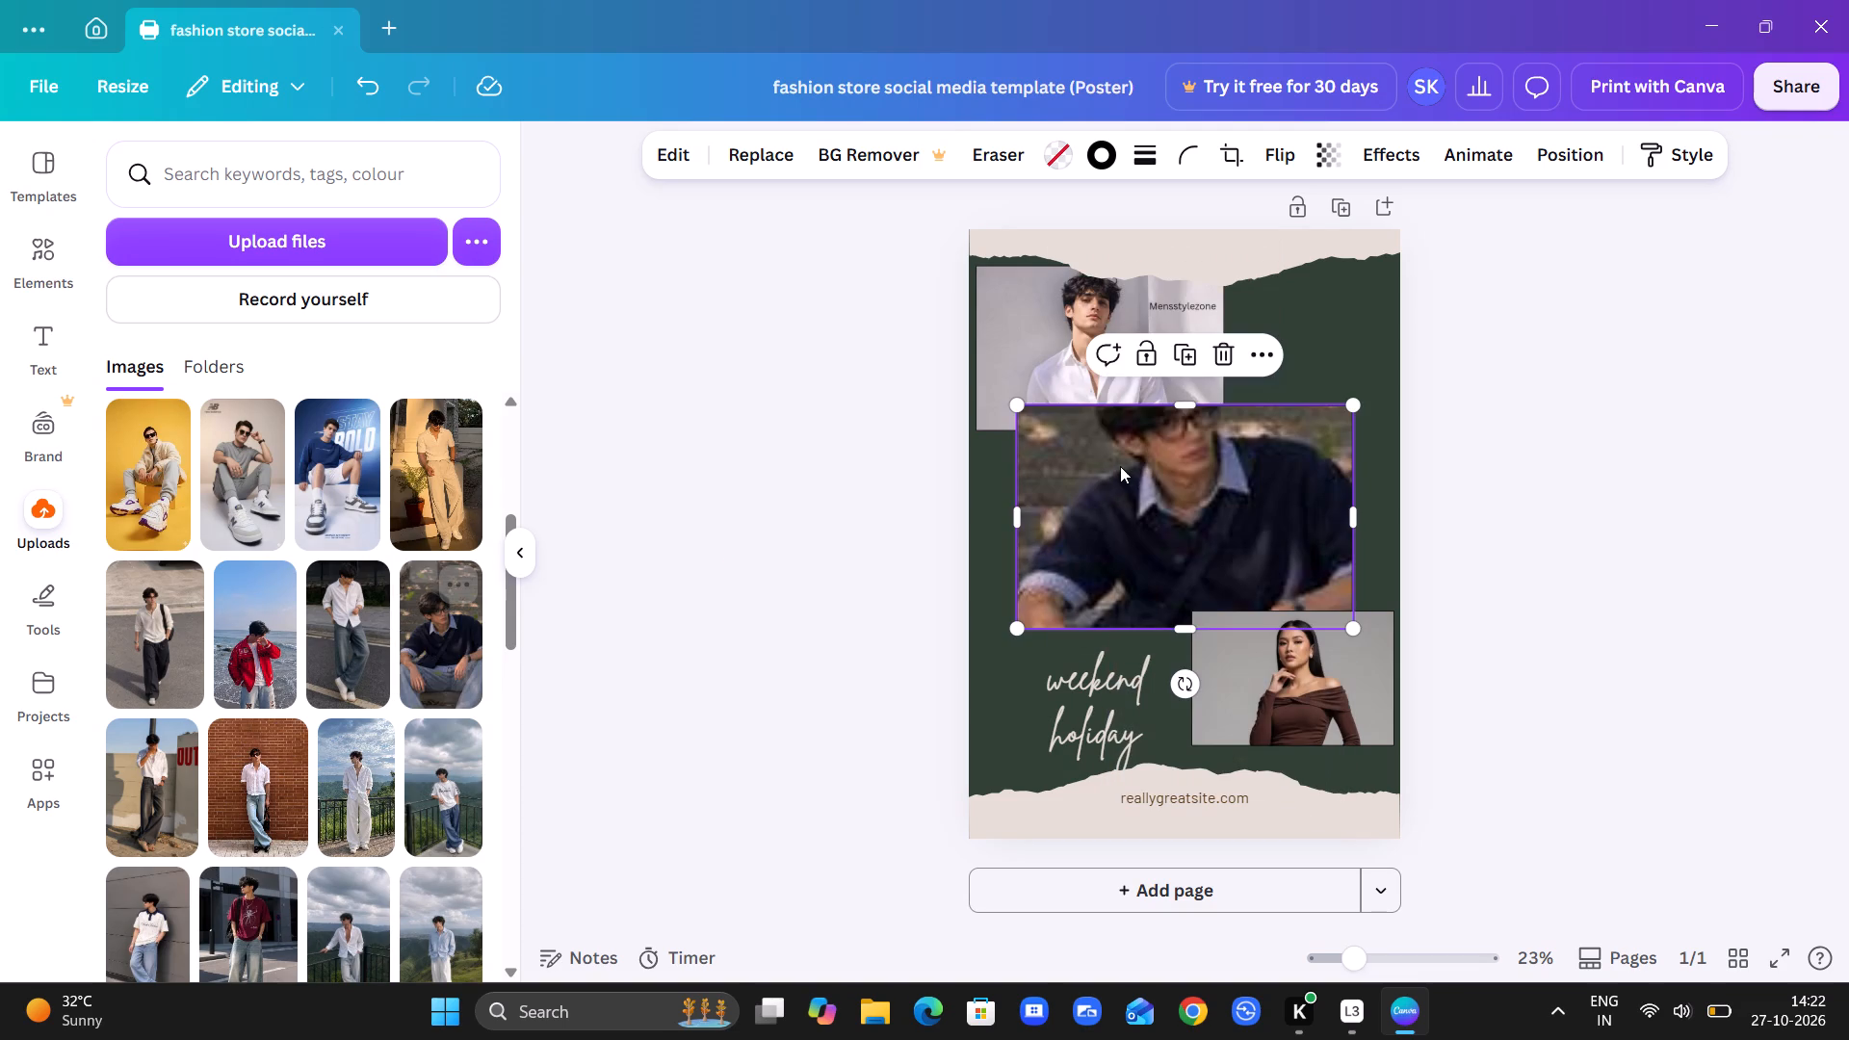
Shift the navy-sweater portrait down inside its frame so the man's whole head and shoulders show, and deselect it.
{"action": "double_click", "coordinate": [1120, 466]}
{"action": "left_click_drag", "start_coordinate": [1120, 466], "coordinate": [1133, 538]}
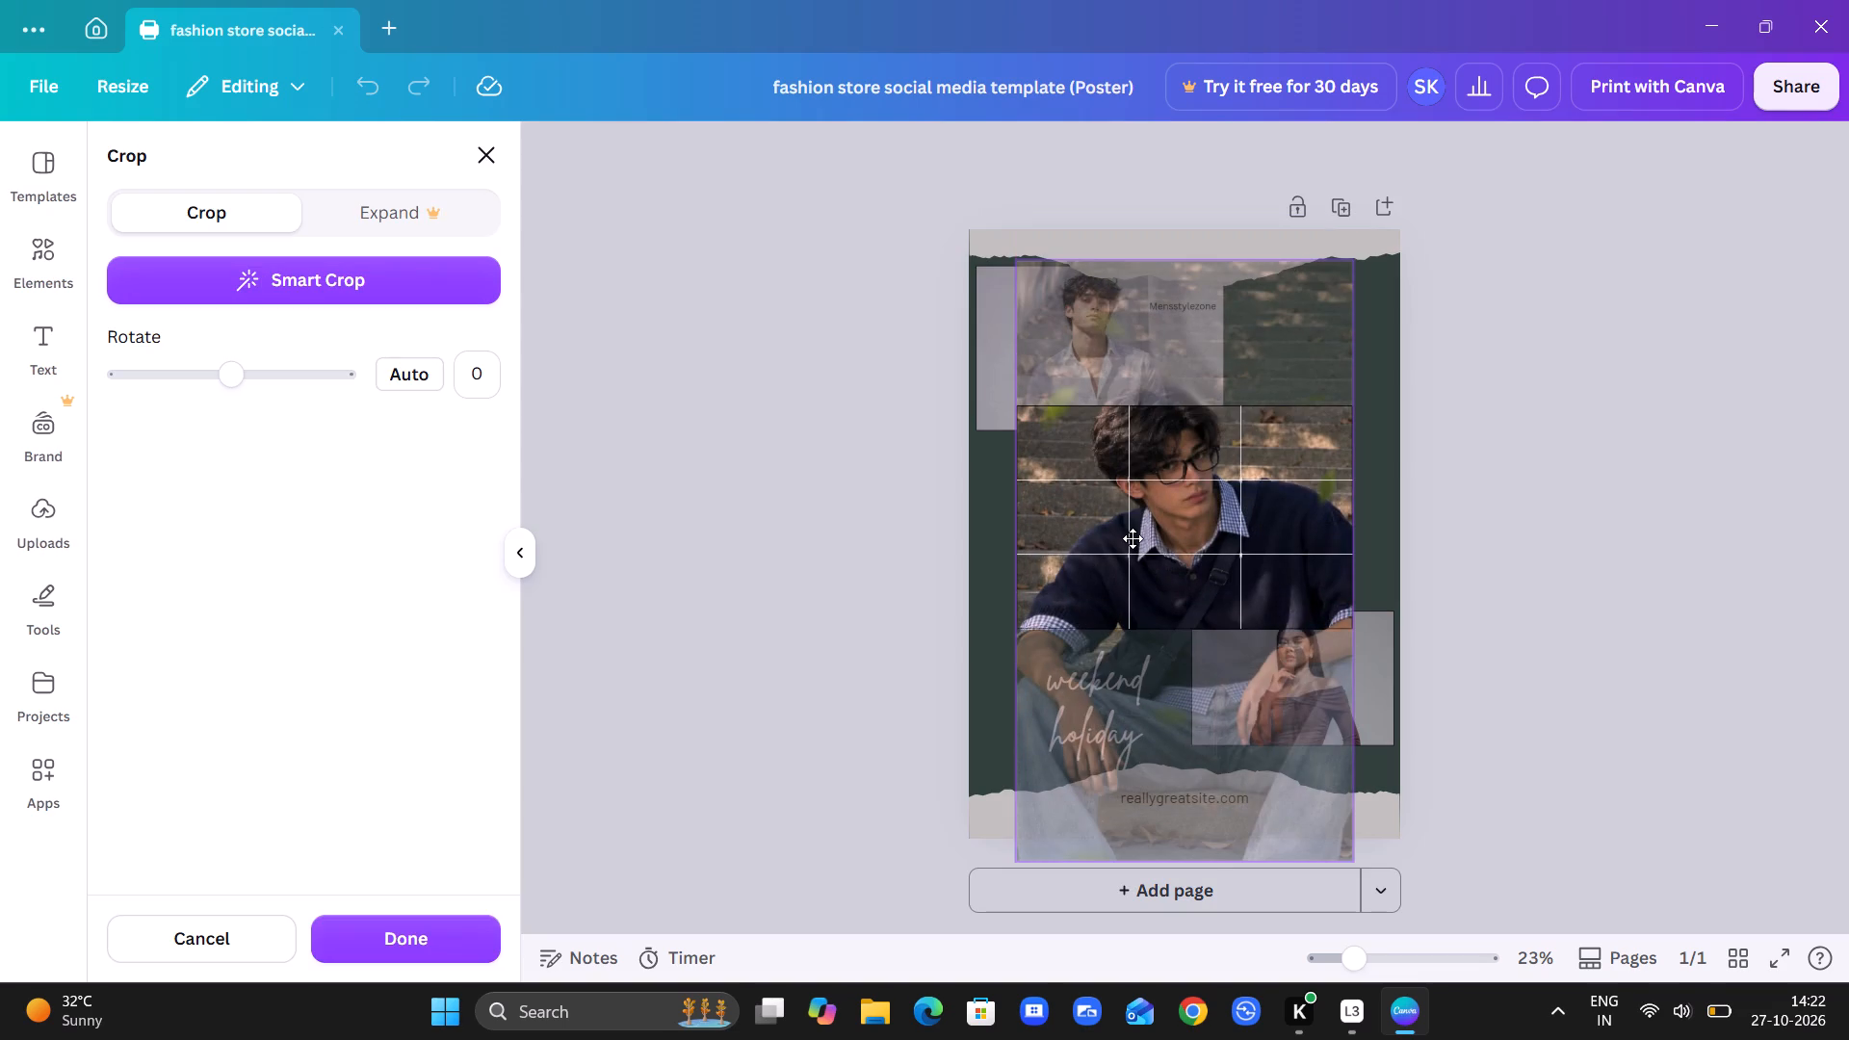
{"action": "left_click_drag", "start_coordinate": [1133, 538], "coordinate": [1135, 578]}
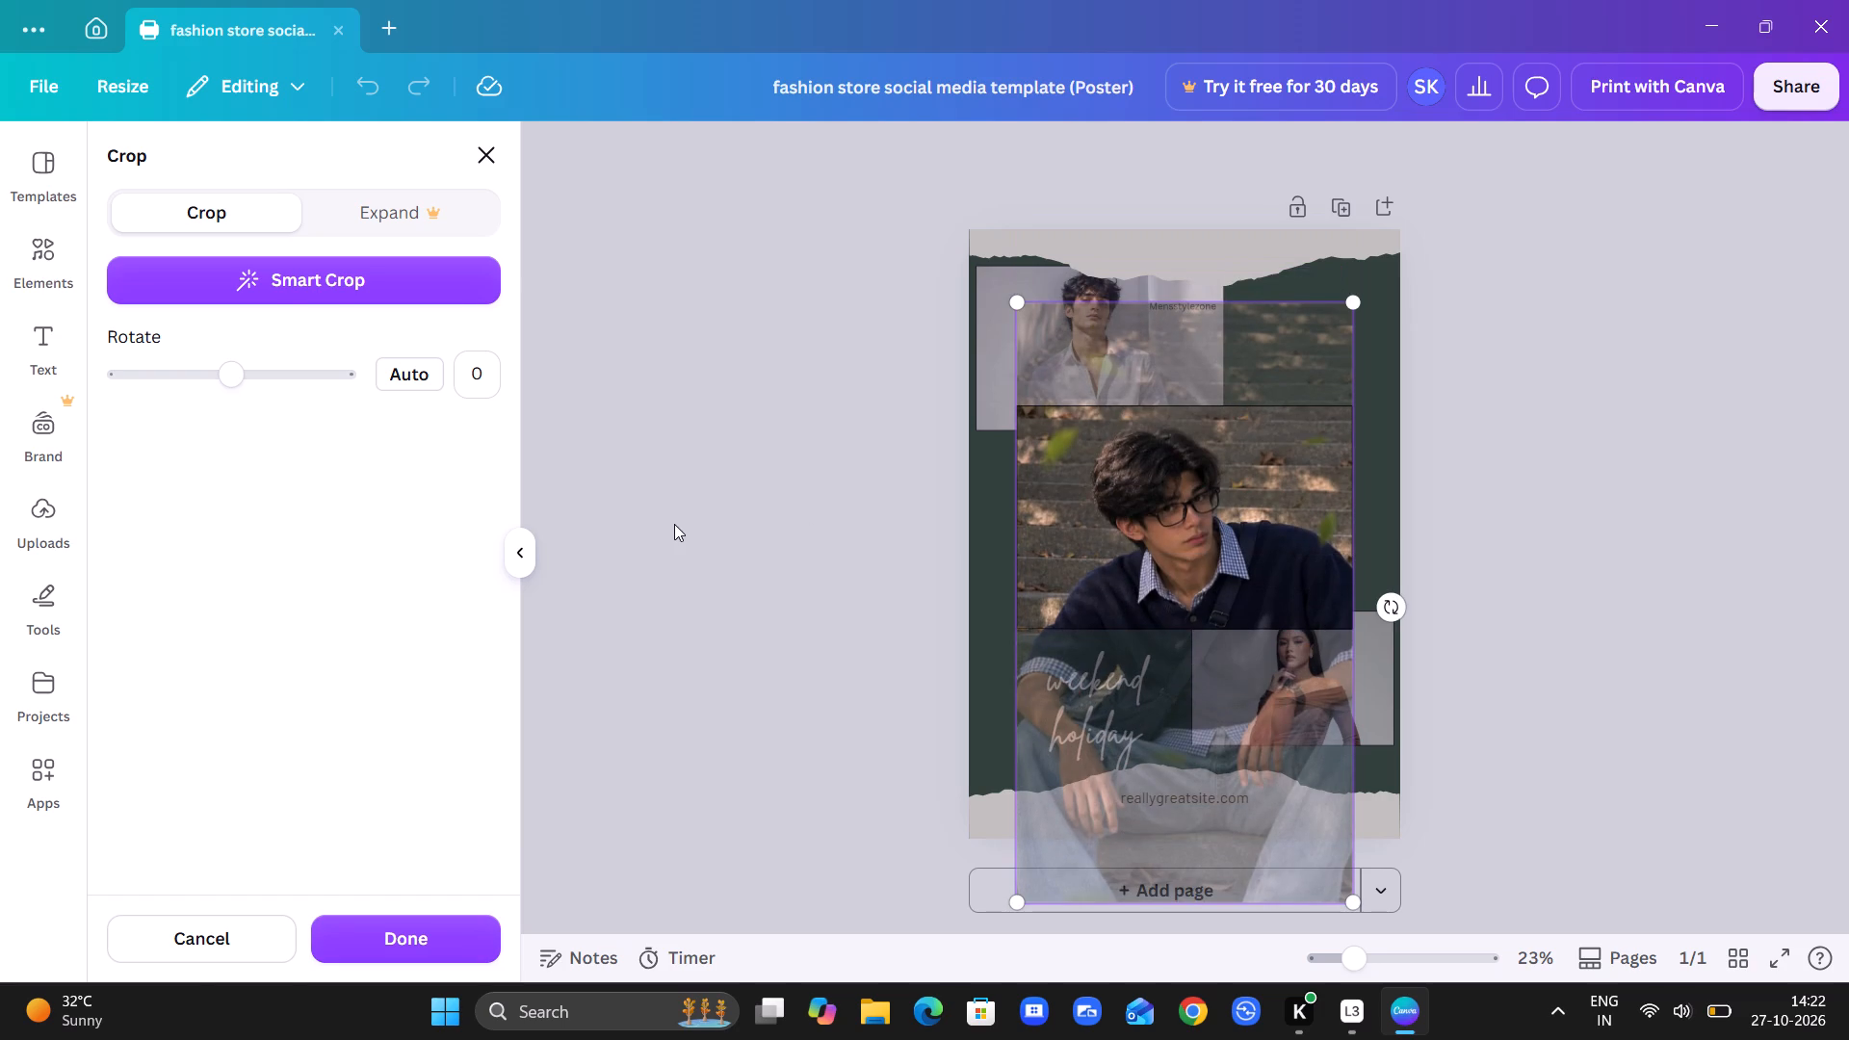
{"action": "left_click", "coordinate": [674, 524]}
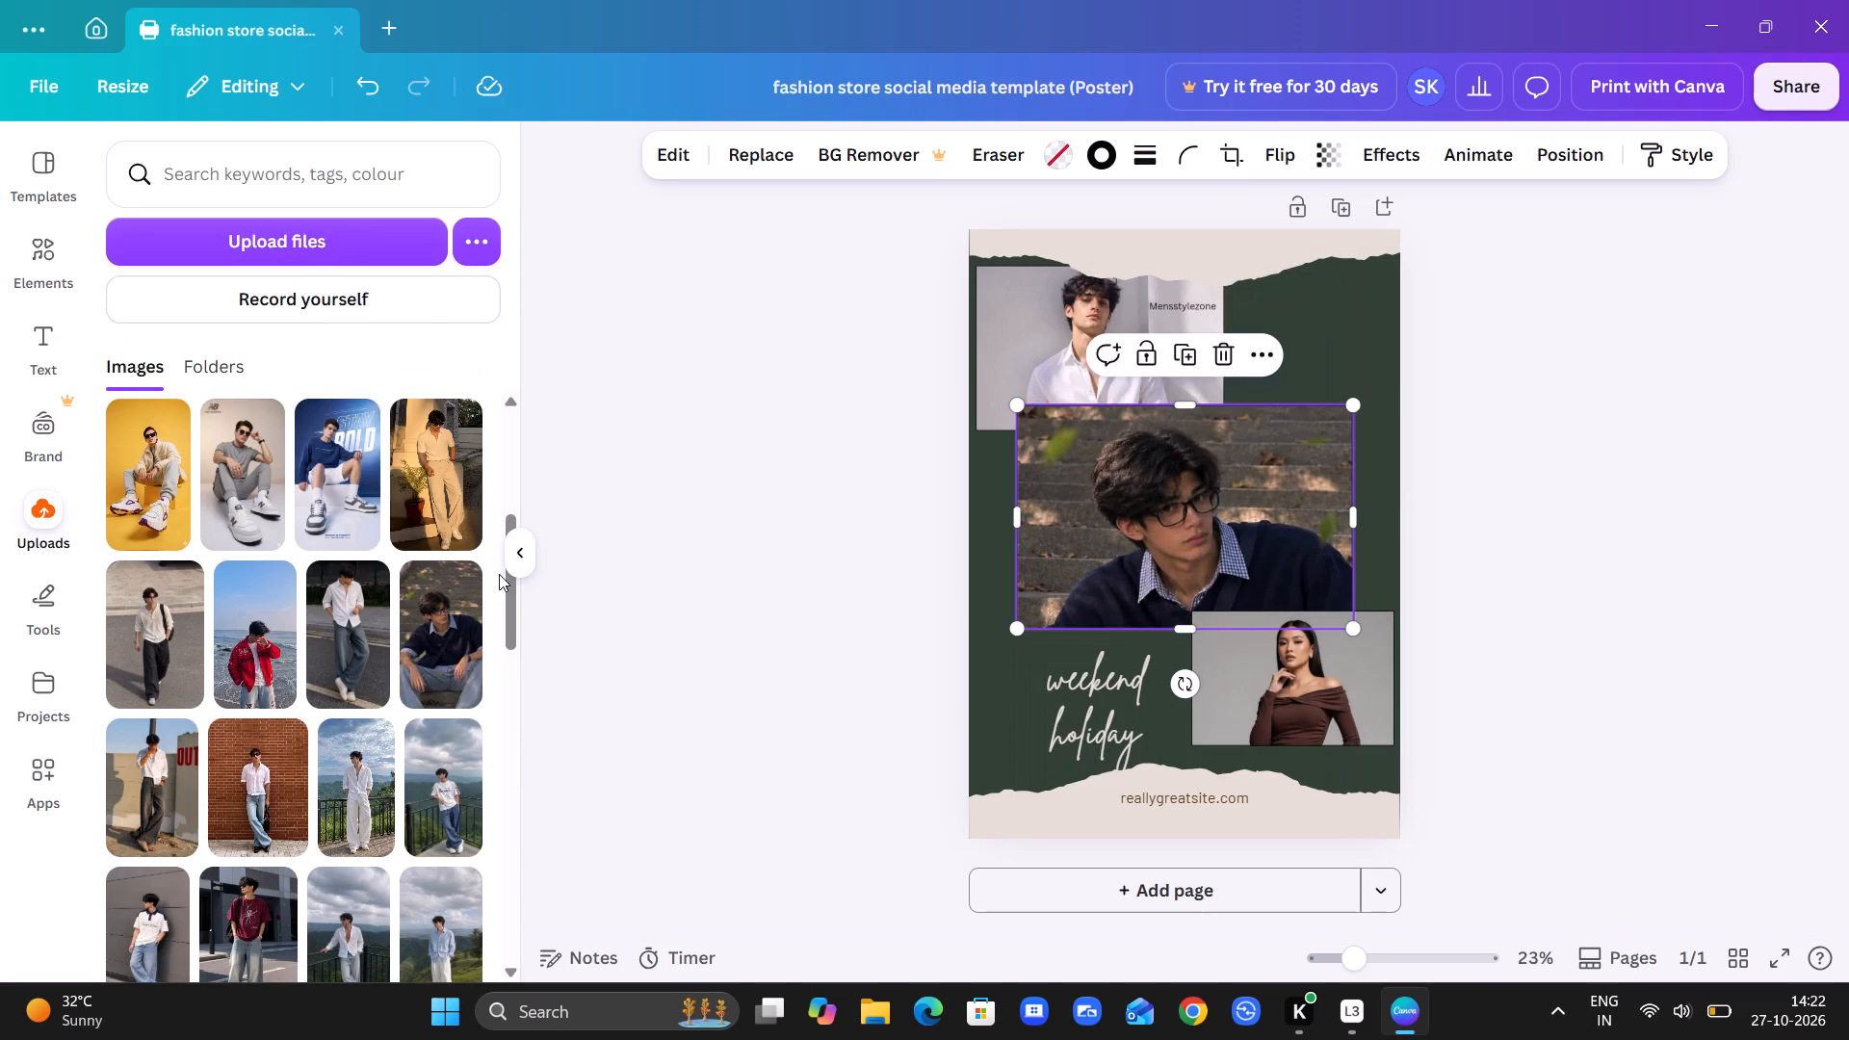
{"action": "left_click", "coordinate": [527, 562]}
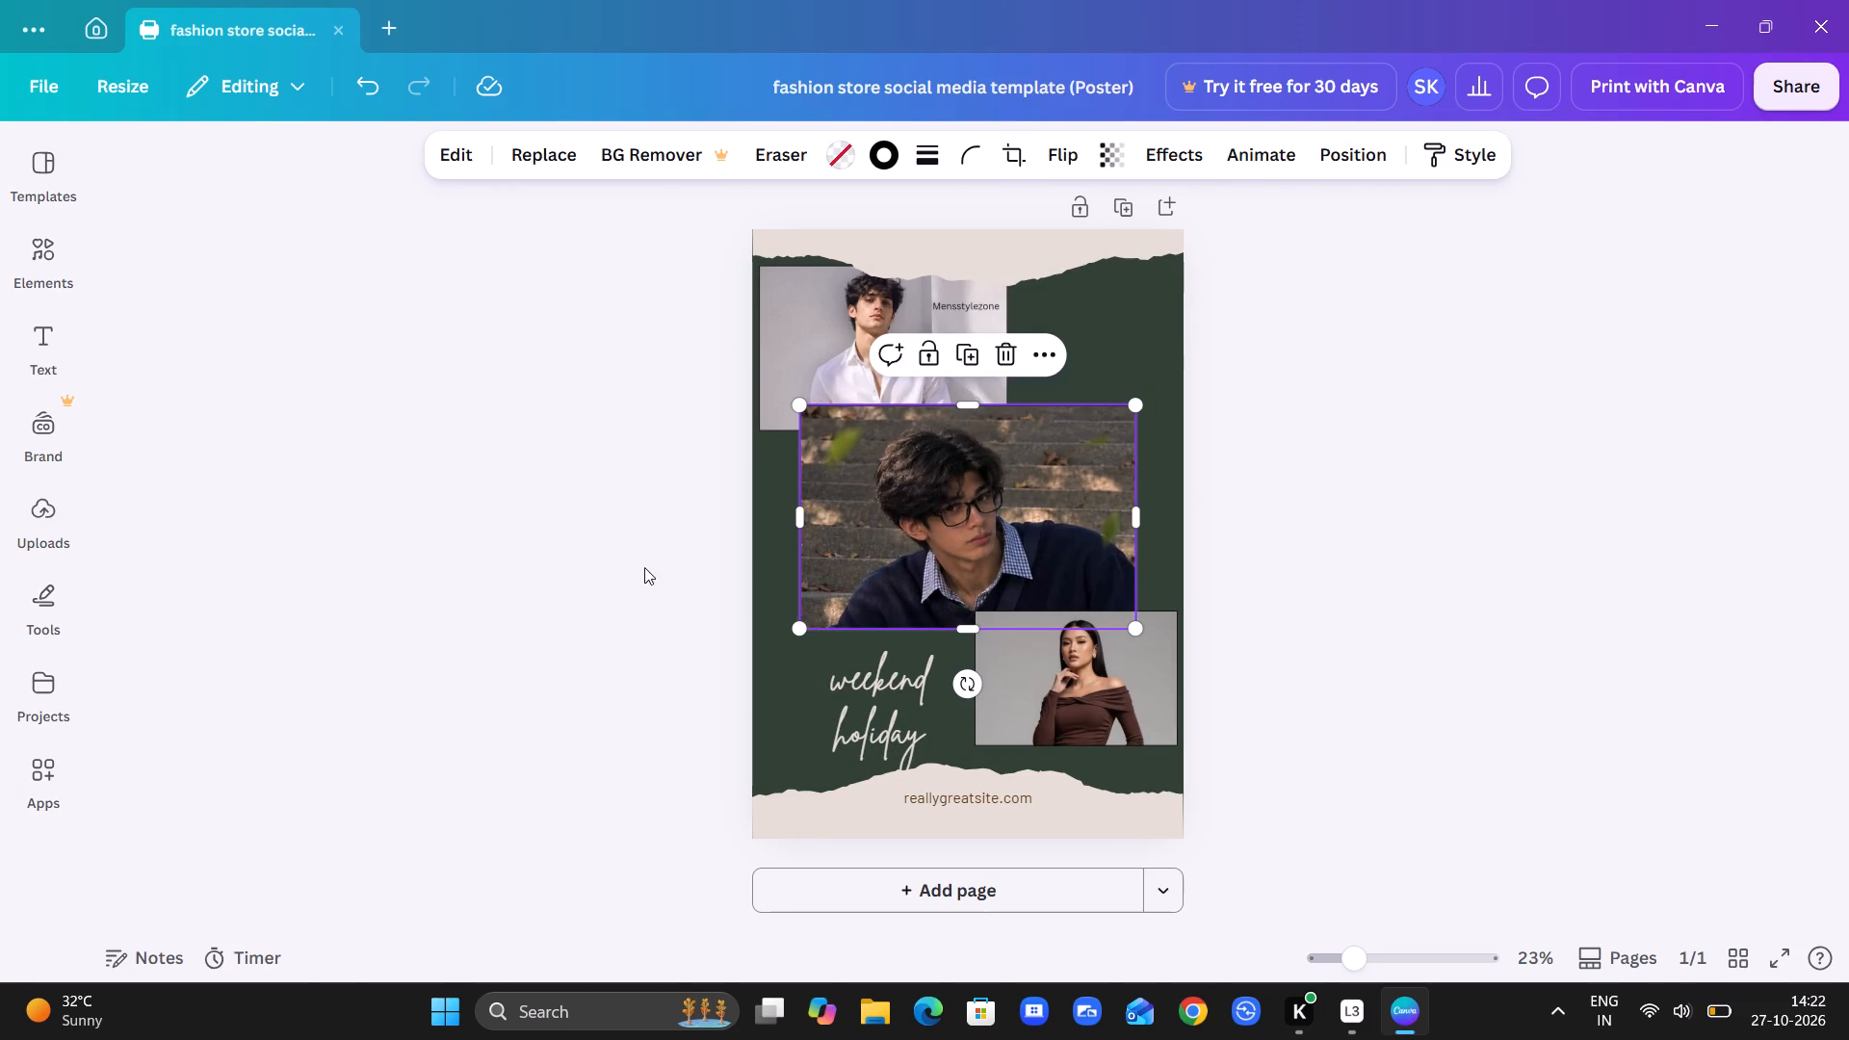
{"action": "left_click", "coordinate": [827, 501]}
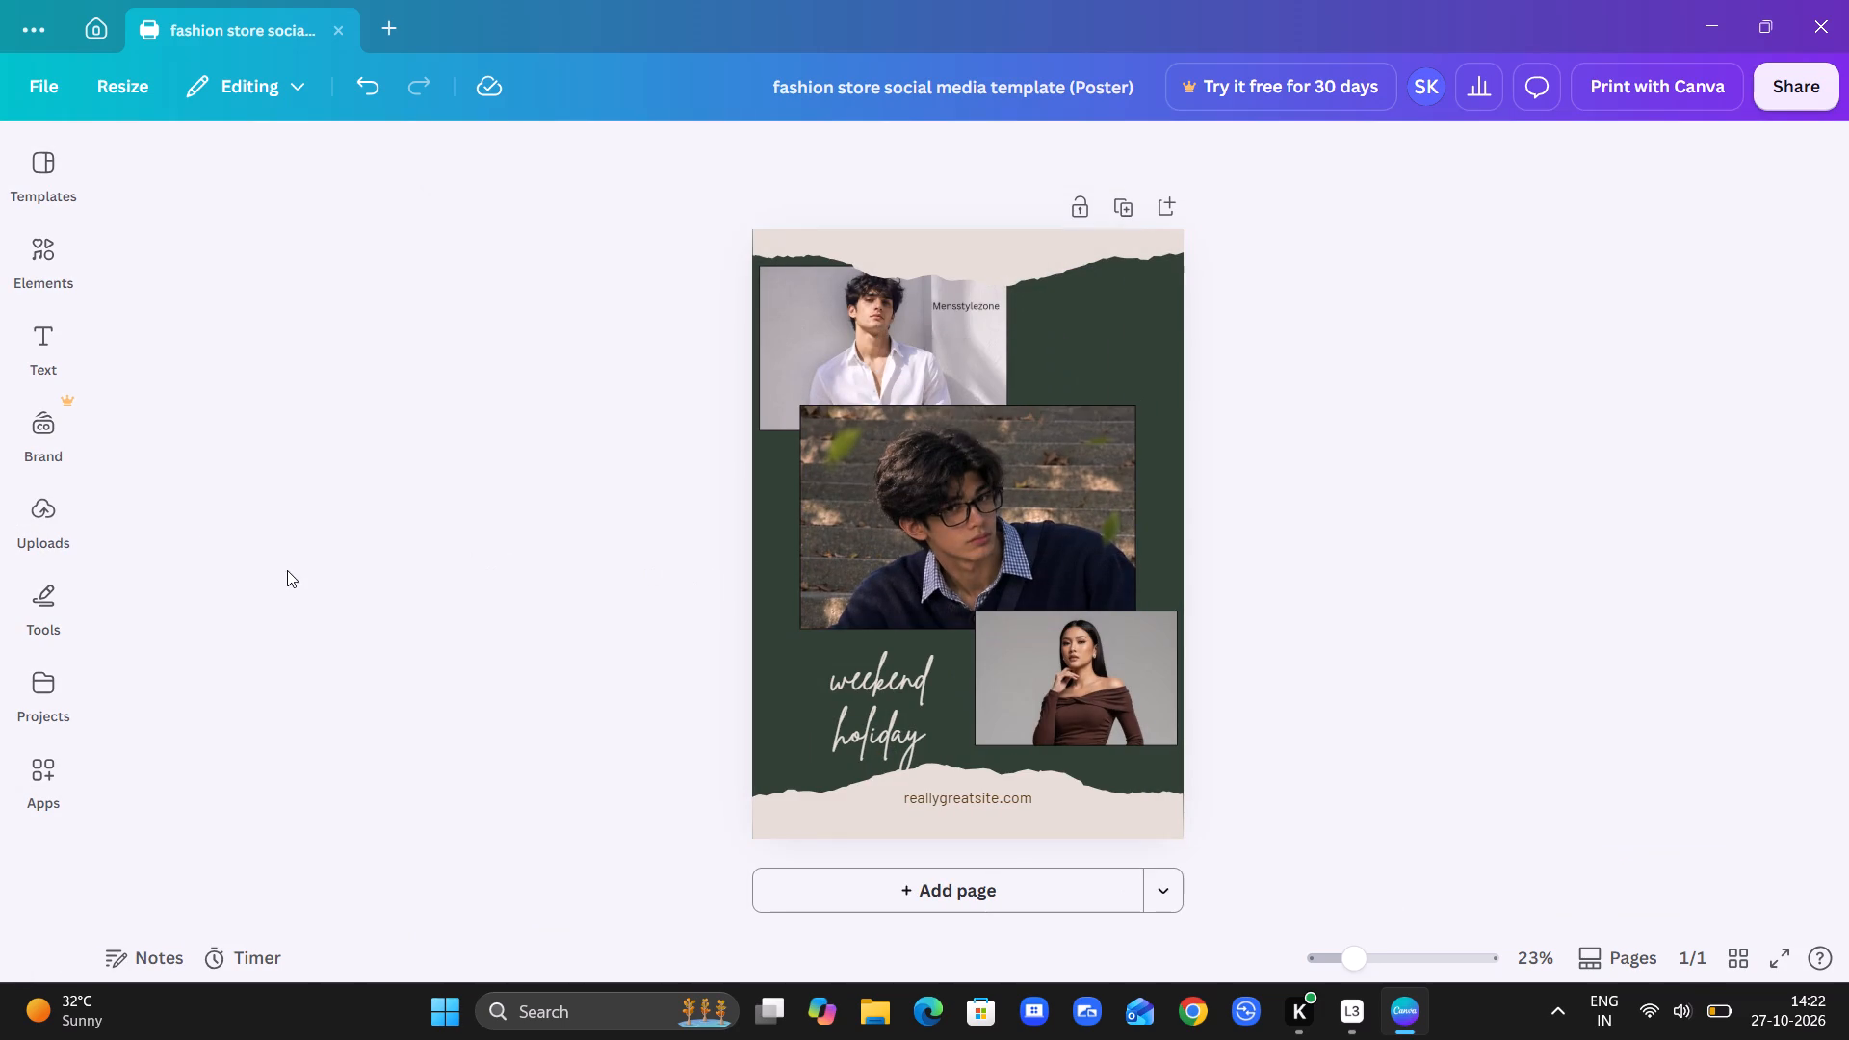
Apply the Green and Brown Vintage Autumn Collage Poster template to the page in place of the current design.
{"action": "left_click", "coordinate": [66, 186]}
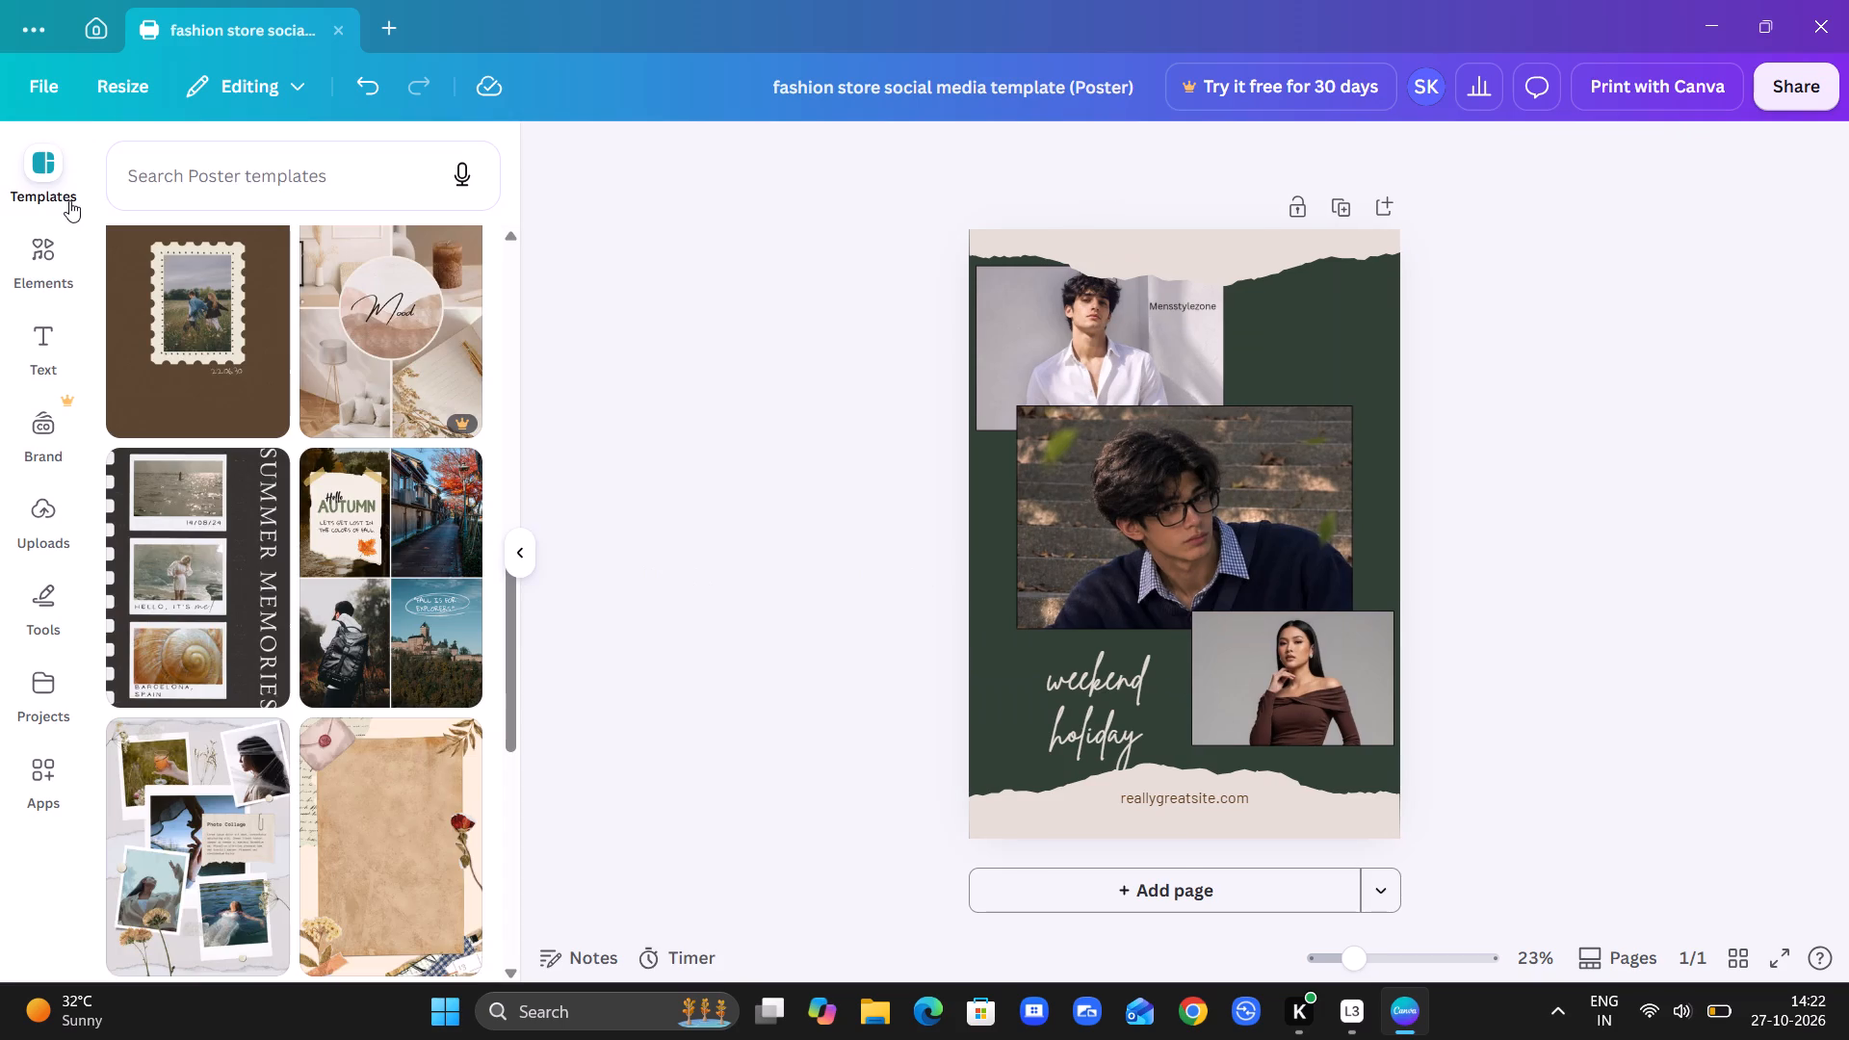
{"action": "scroll", "coordinate": [400, 690], "scroll_direction": "right", "scroll_amount": 2}
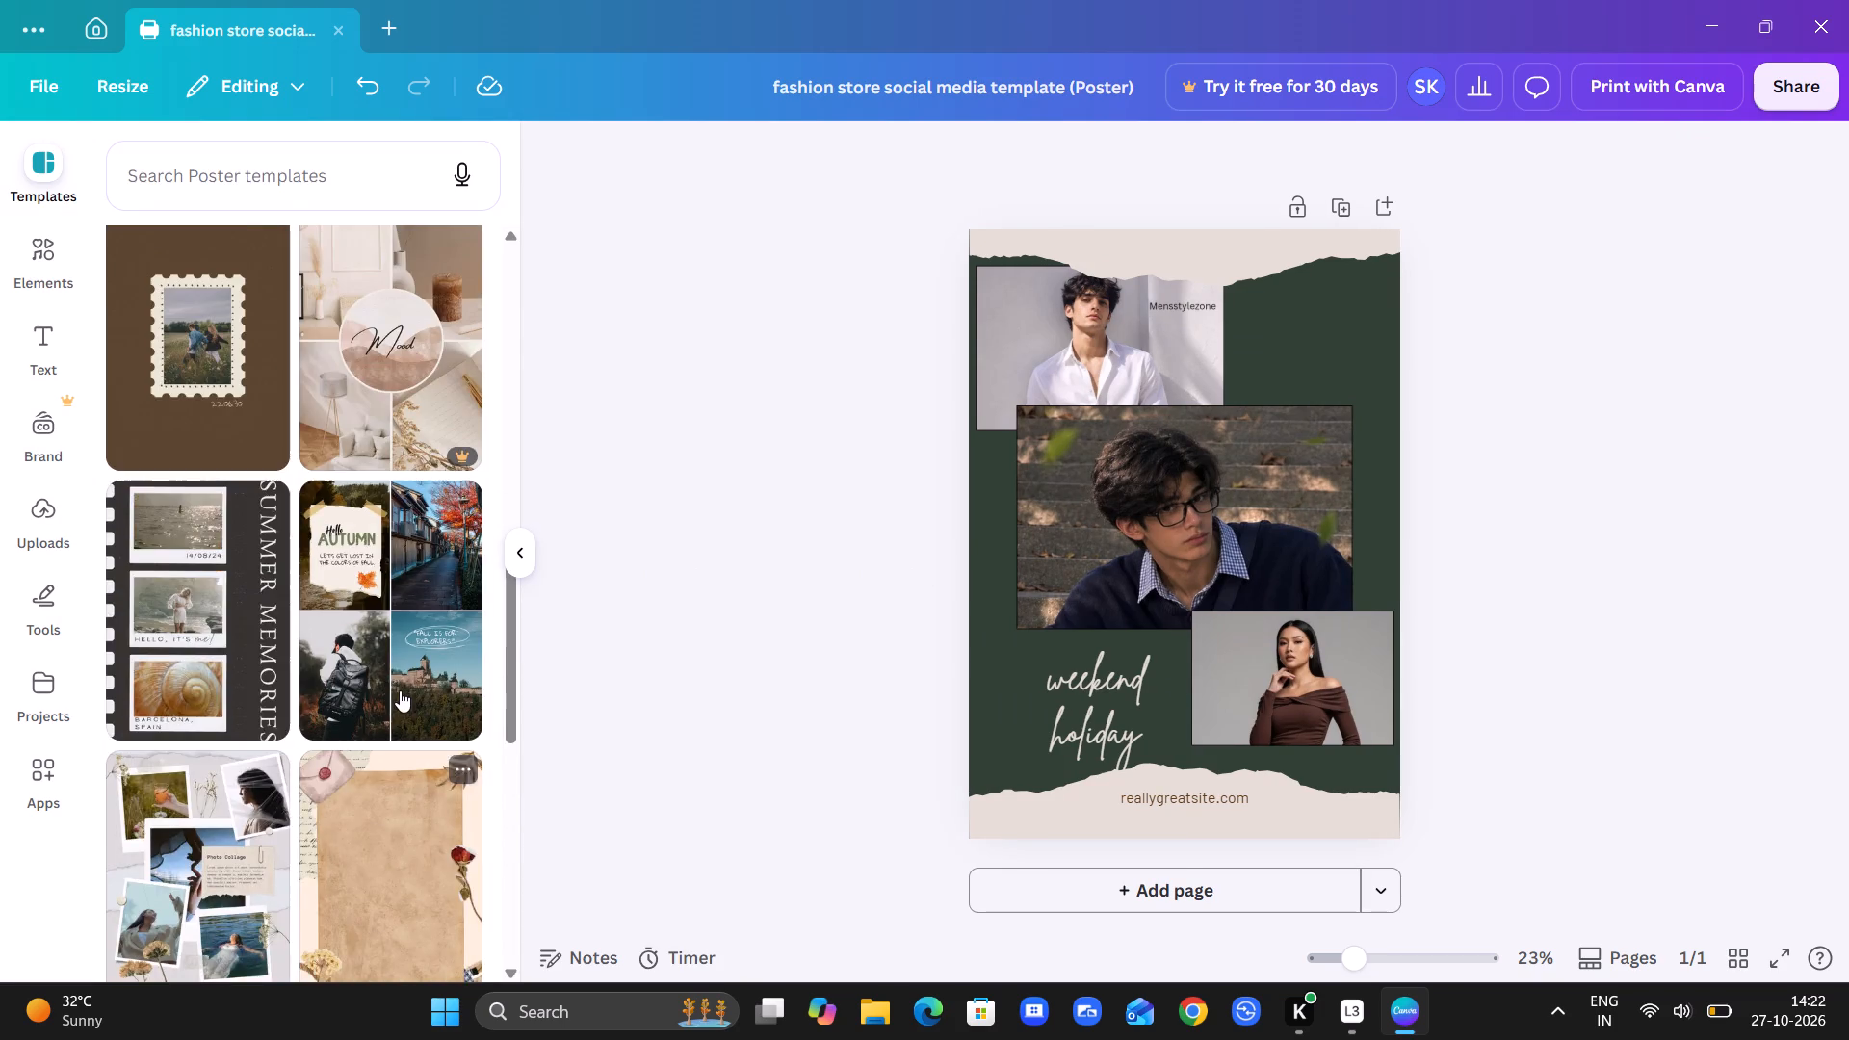
{"action": "left_click", "coordinate": [400, 690]}
Replace the collage's upper-right street photo with the uploaded image of the walking man in a cream shirt with a black shoulder bag.
{"action": "left_click", "coordinate": [58, 522]}
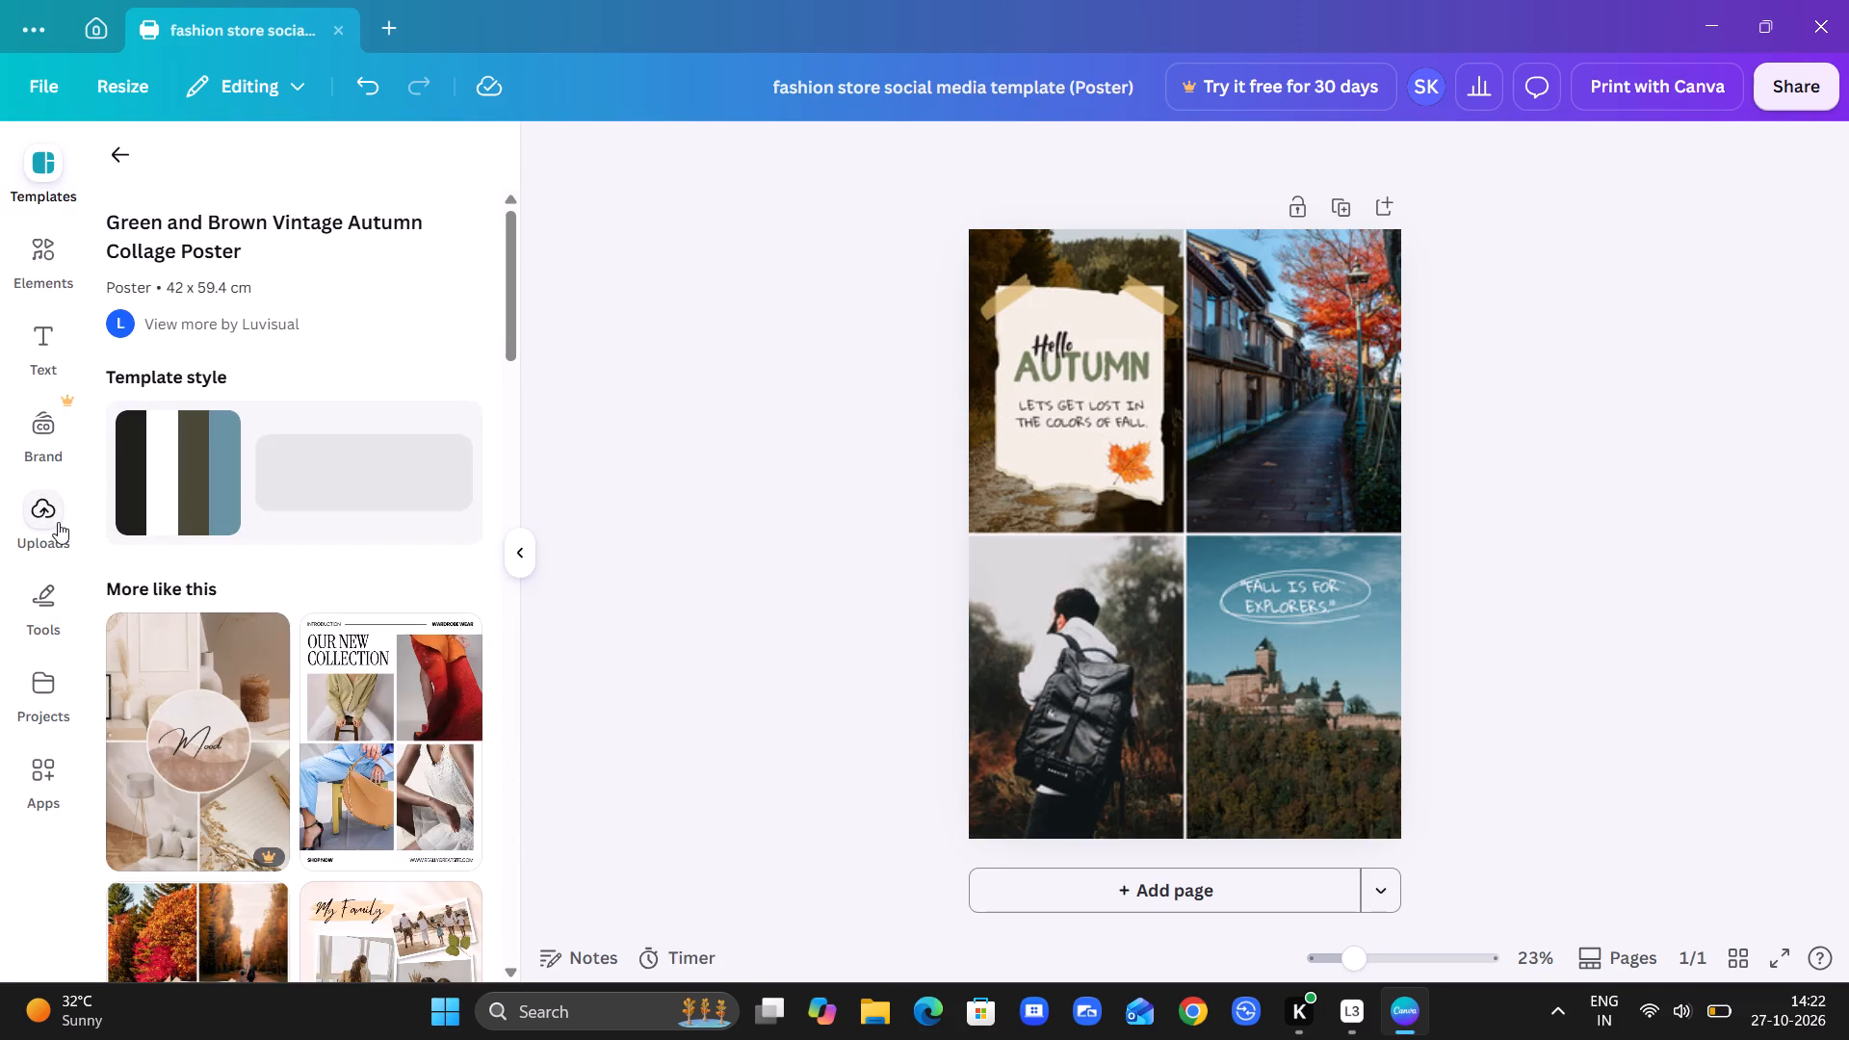
{"action": "left_click_drag", "start_coordinate": [161, 629], "coordinate": [1295, 376]}
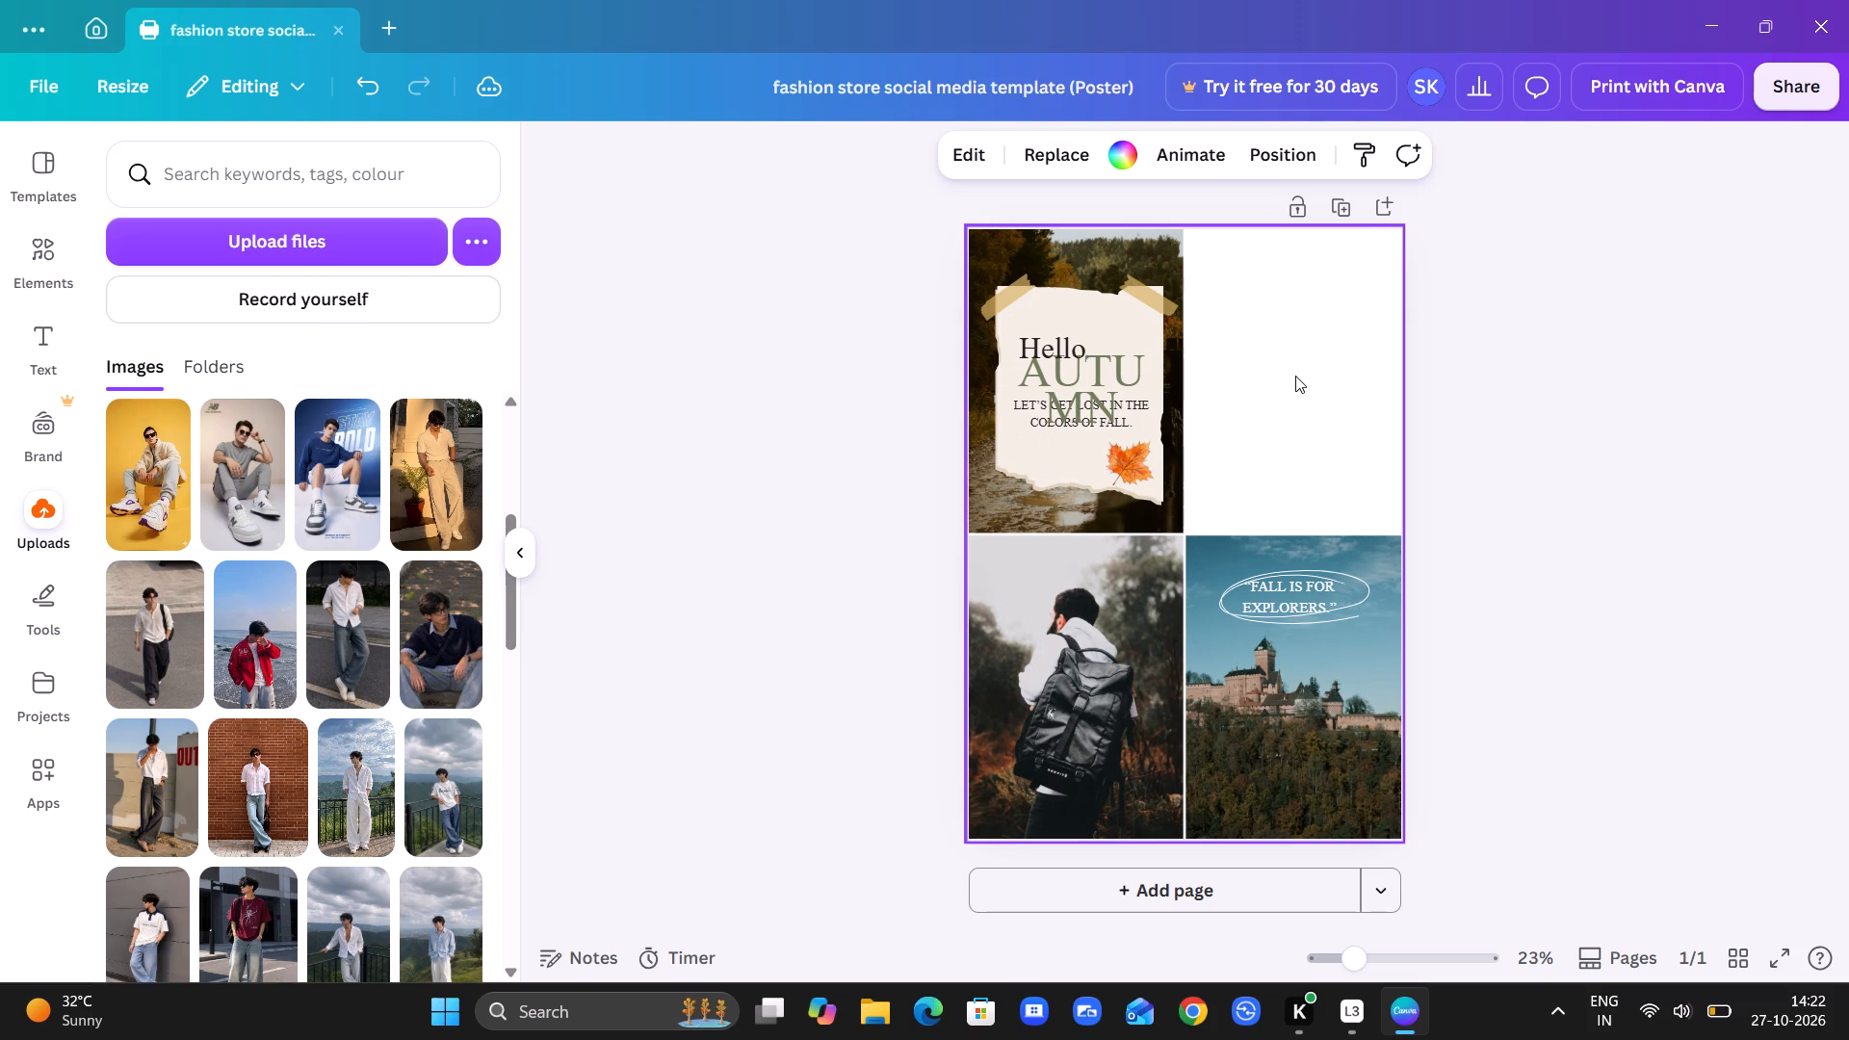
{"action": "left_click", "coordinate": [791, 546]}
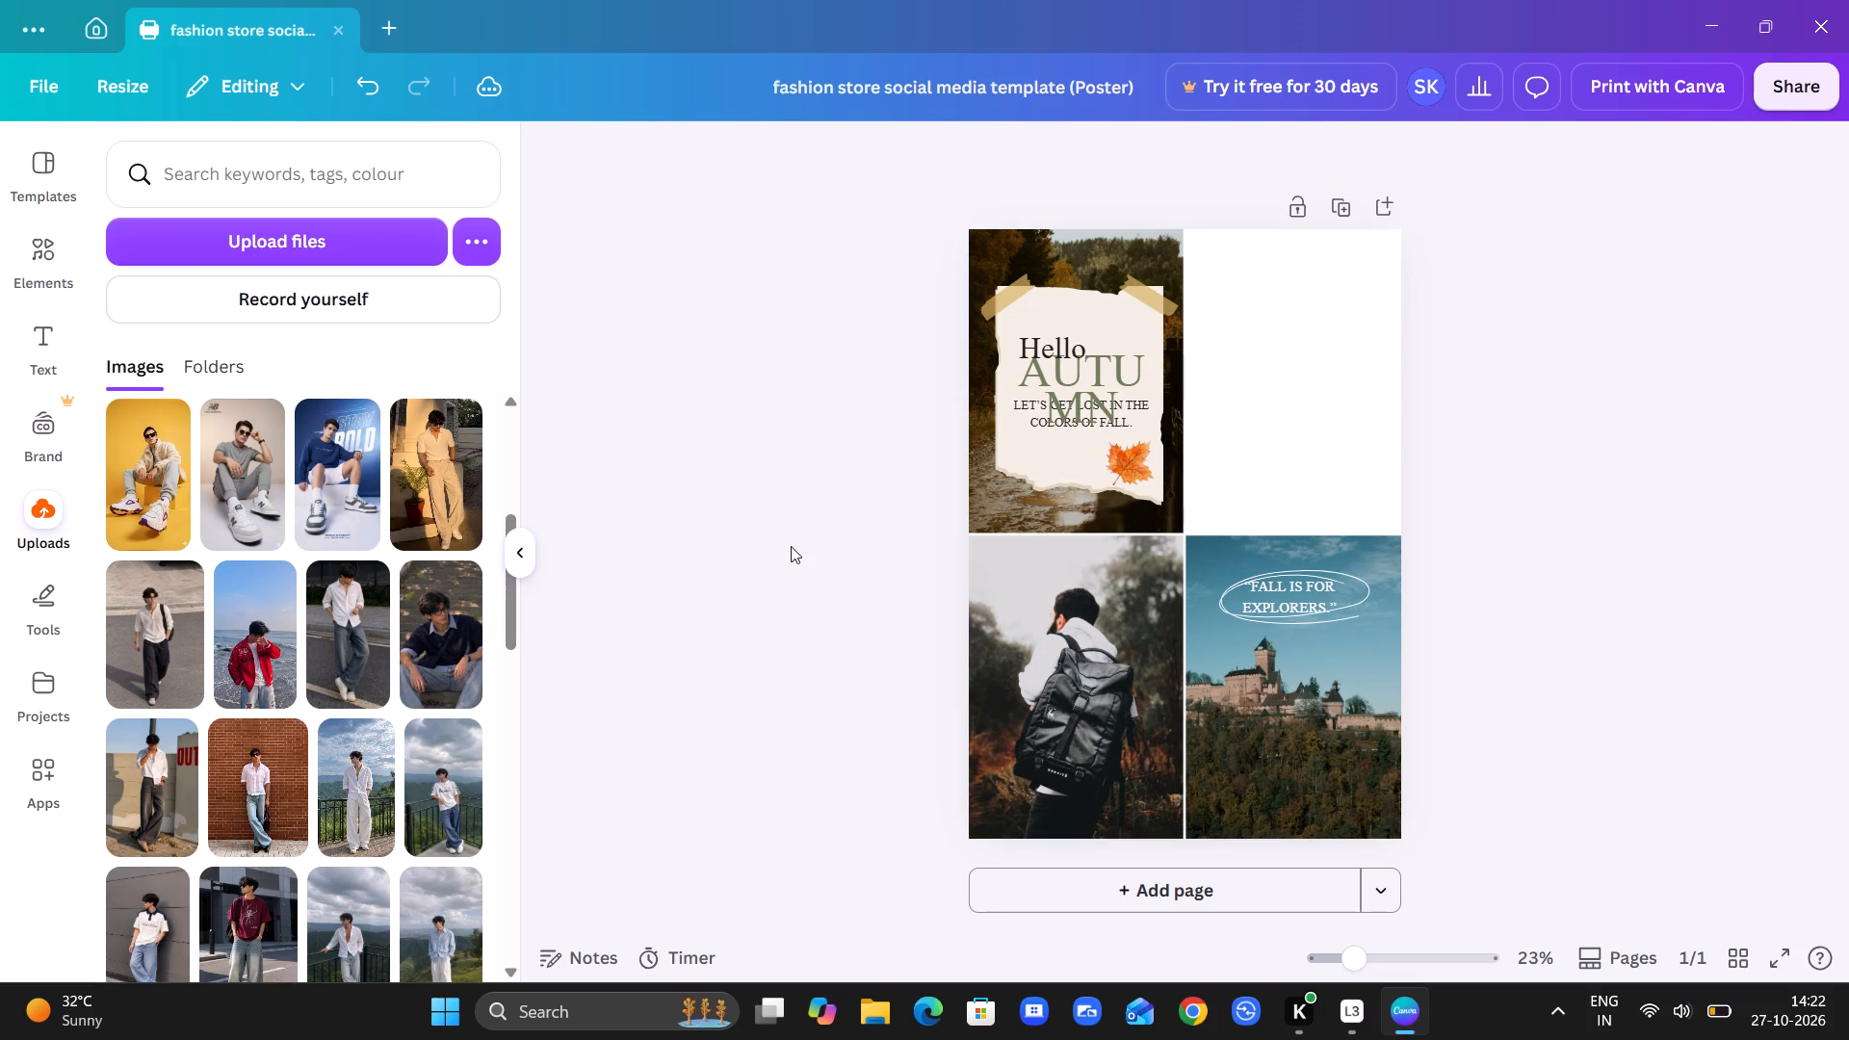
{"action": "left_click_drag", "start_coordinate": [138, 640], "coordinate": [1606, 314]}
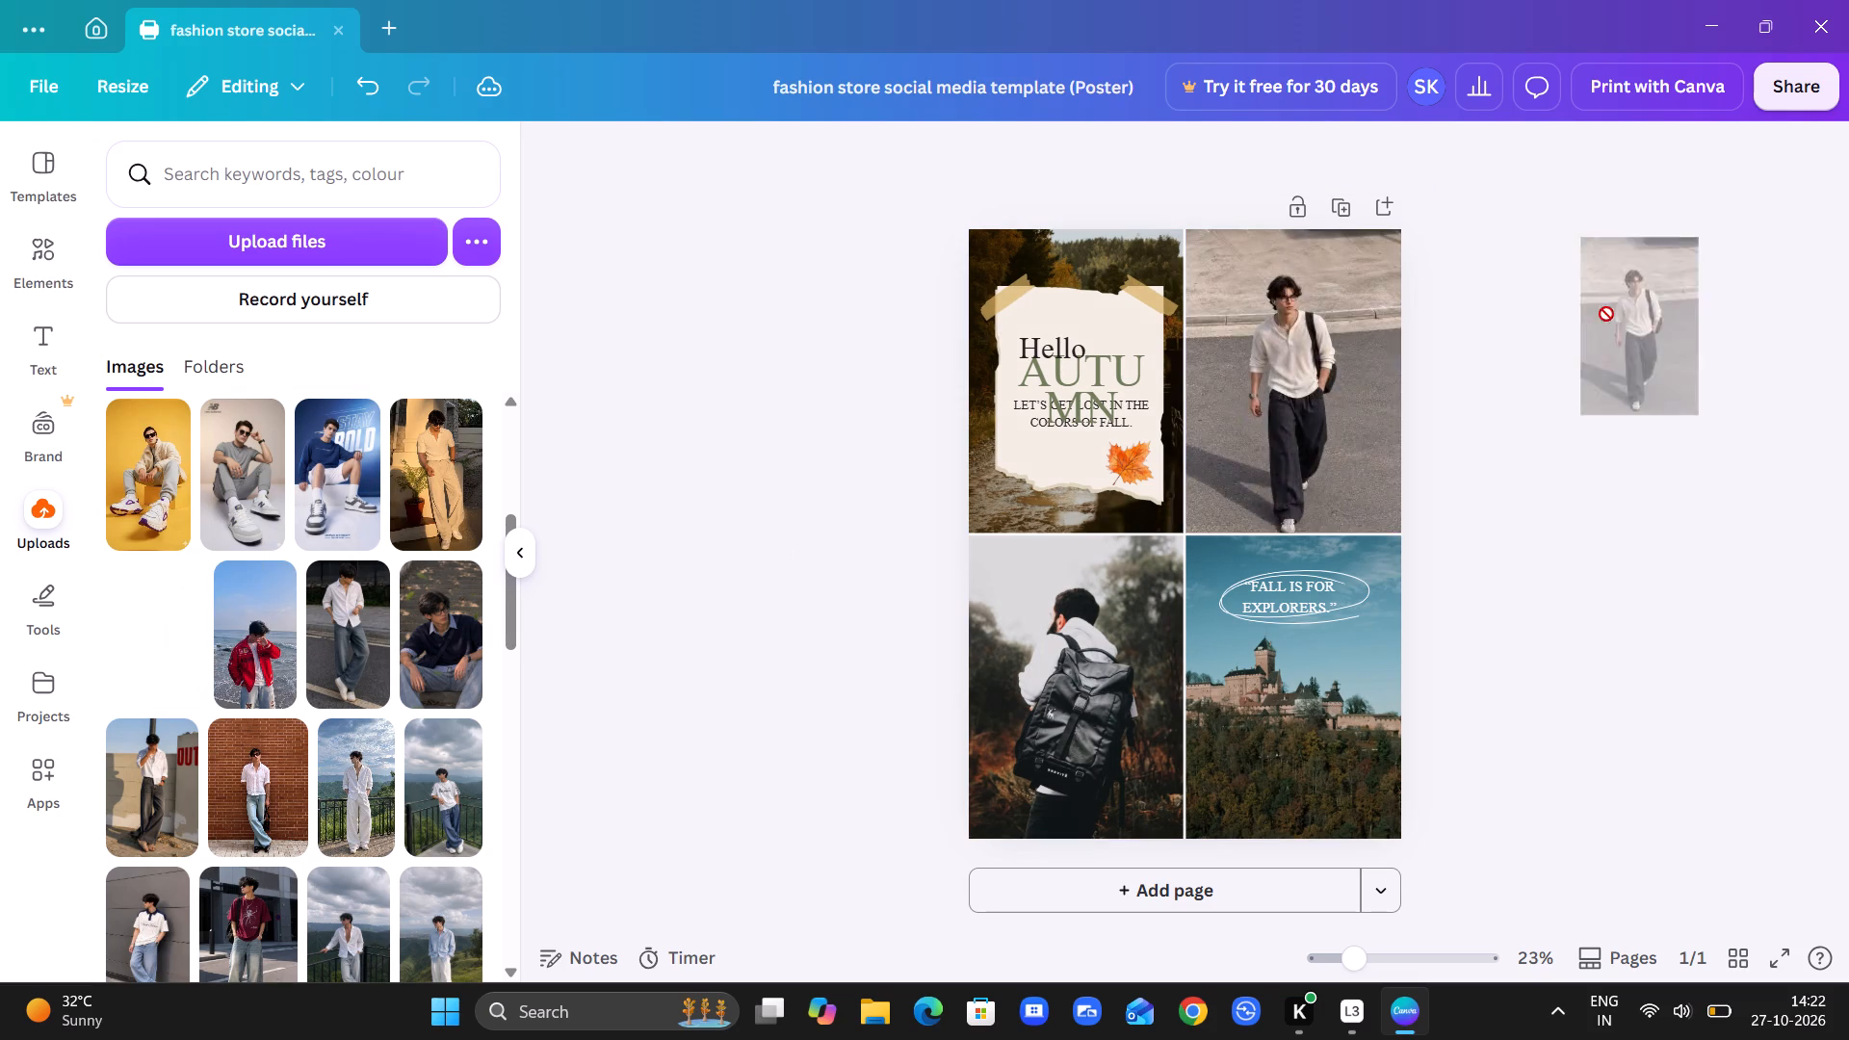
{"action": "left_click_drag", "start_coordinate": [1606, 314], "coordinate": [1313, 375]}
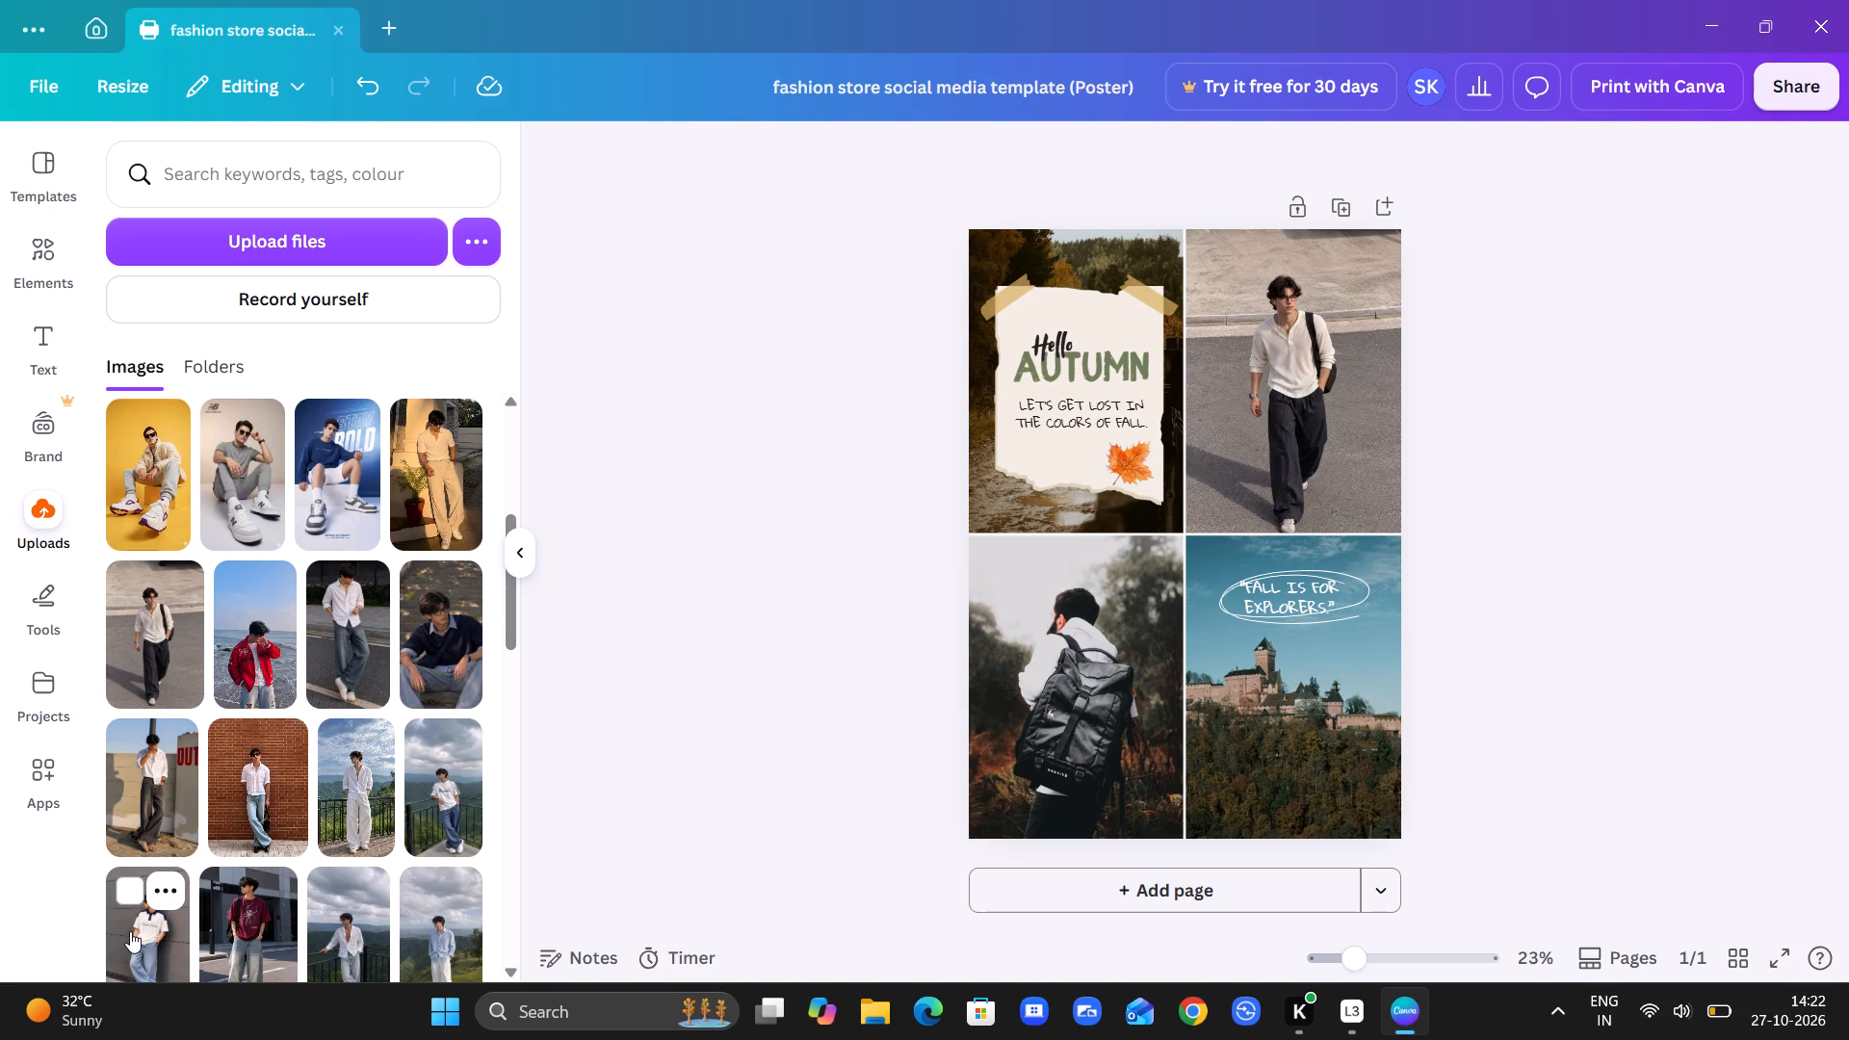
Replace the collage's lower-left backpacker photo with the uploaded image of the man in a white polo and jeans.
{"action": "left_click_drag", "start_coordinate": [130, 931], "coordinate": [1017, 607]}
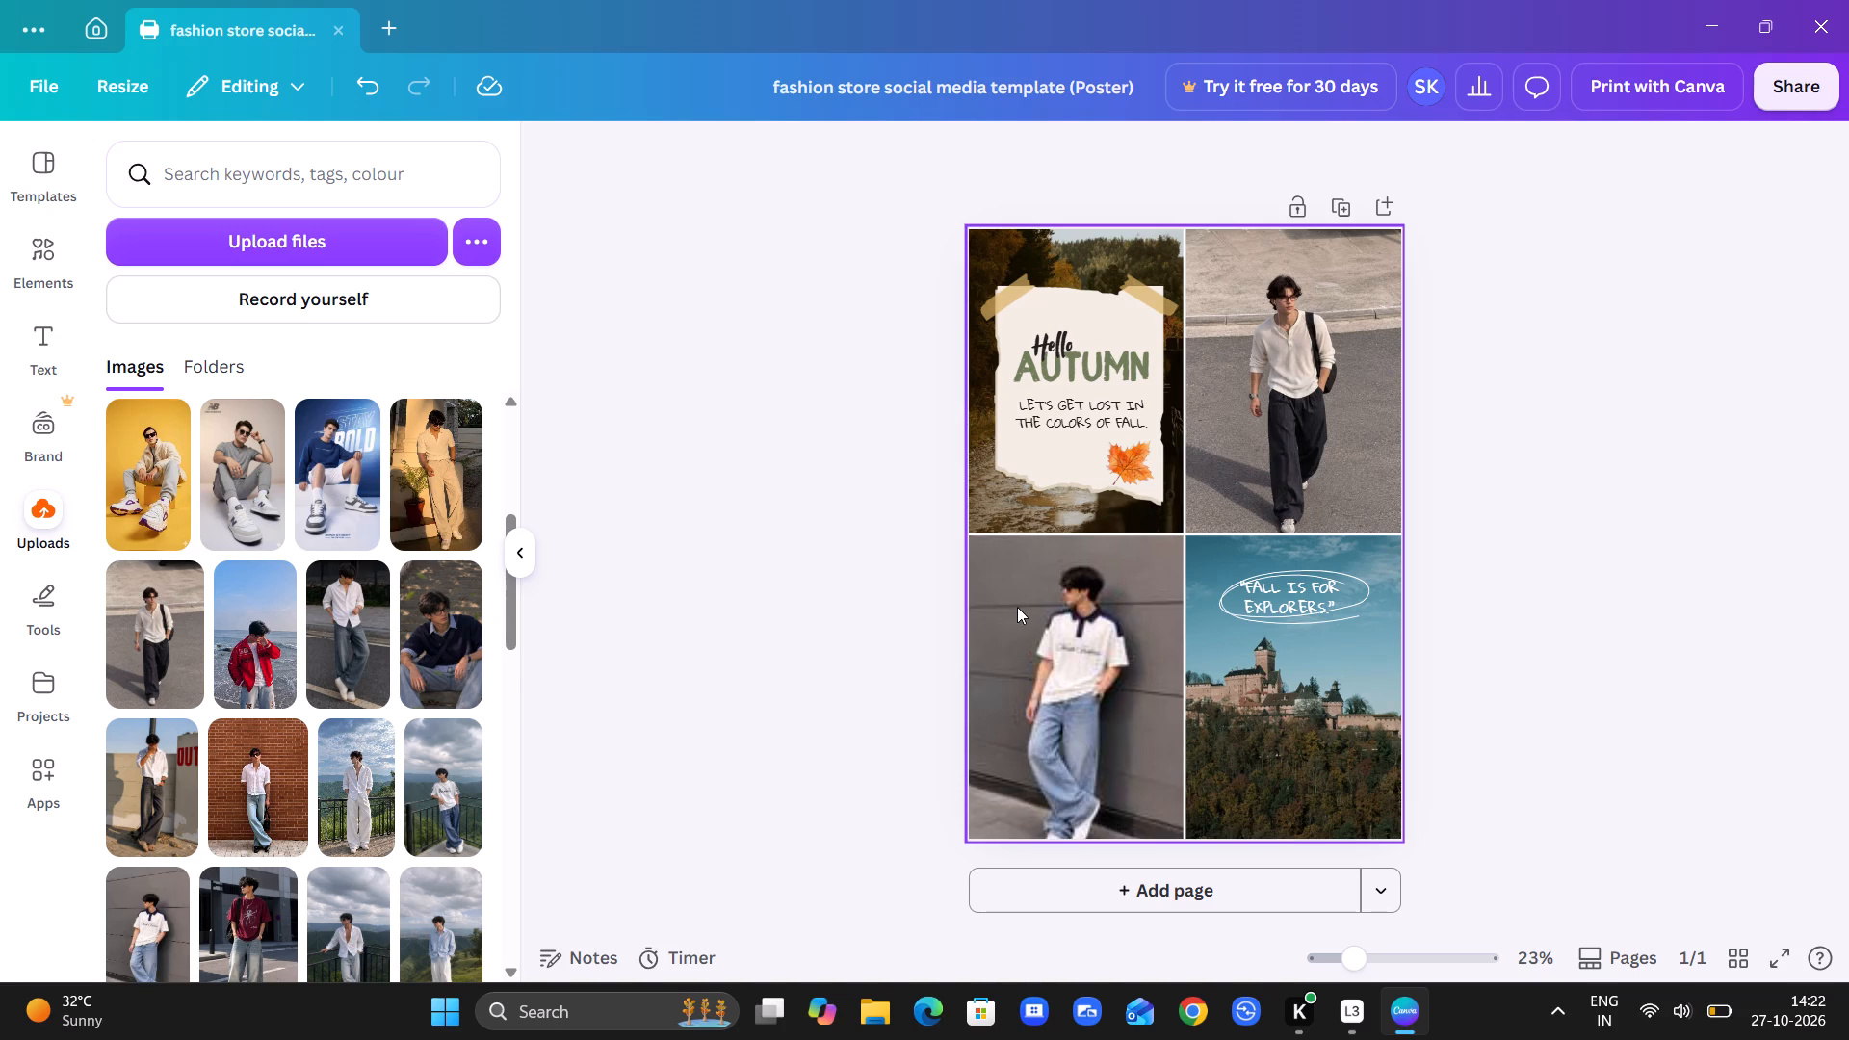
Rescale the "FALL IS FOR EXPLORERS" quote so it fits inside the hand-drawn oval on the castle photo, and deselect it.
{"action": "left_click", "coordinate": [1295, 583]}
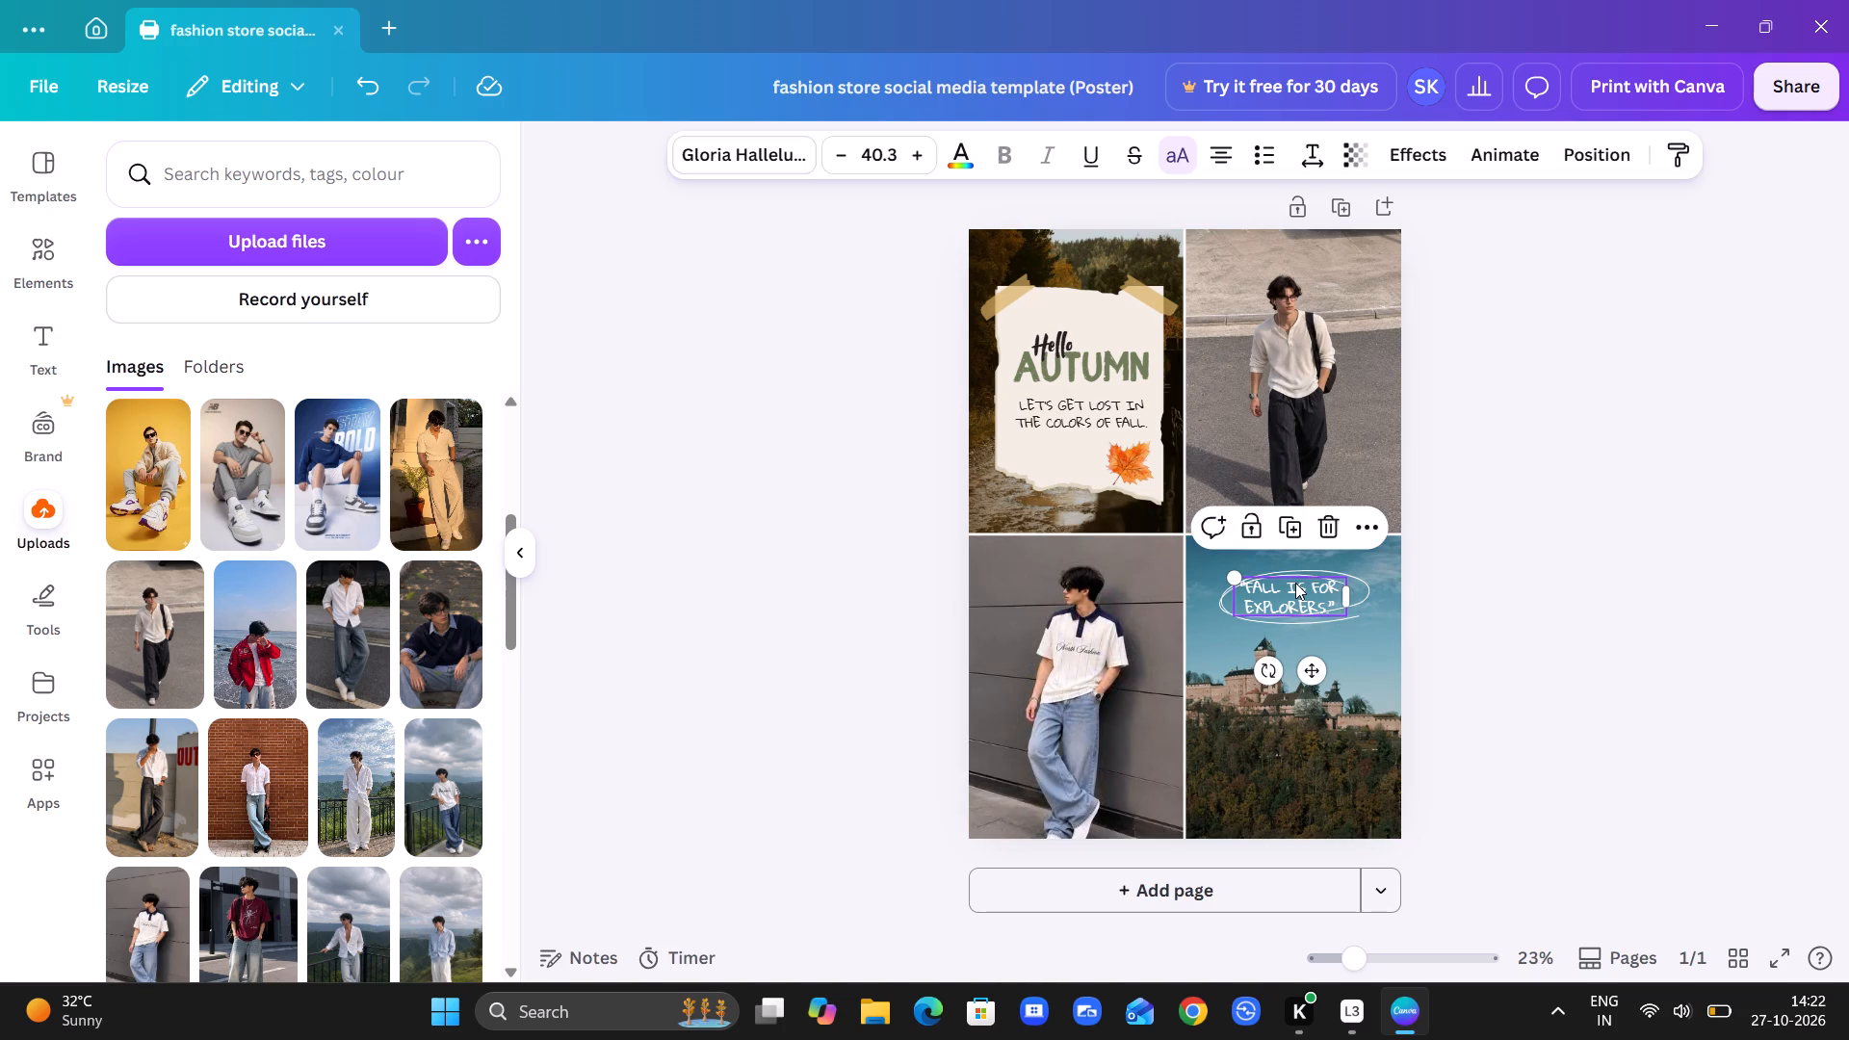
{"action": "left_click_drag", "start_coordinate": [1237, 581], "coordinate": [1136, 533]}
{"action": "left_click_drag", "start_coordinate": [1136, 533], "coordinate": [1274, 561]}
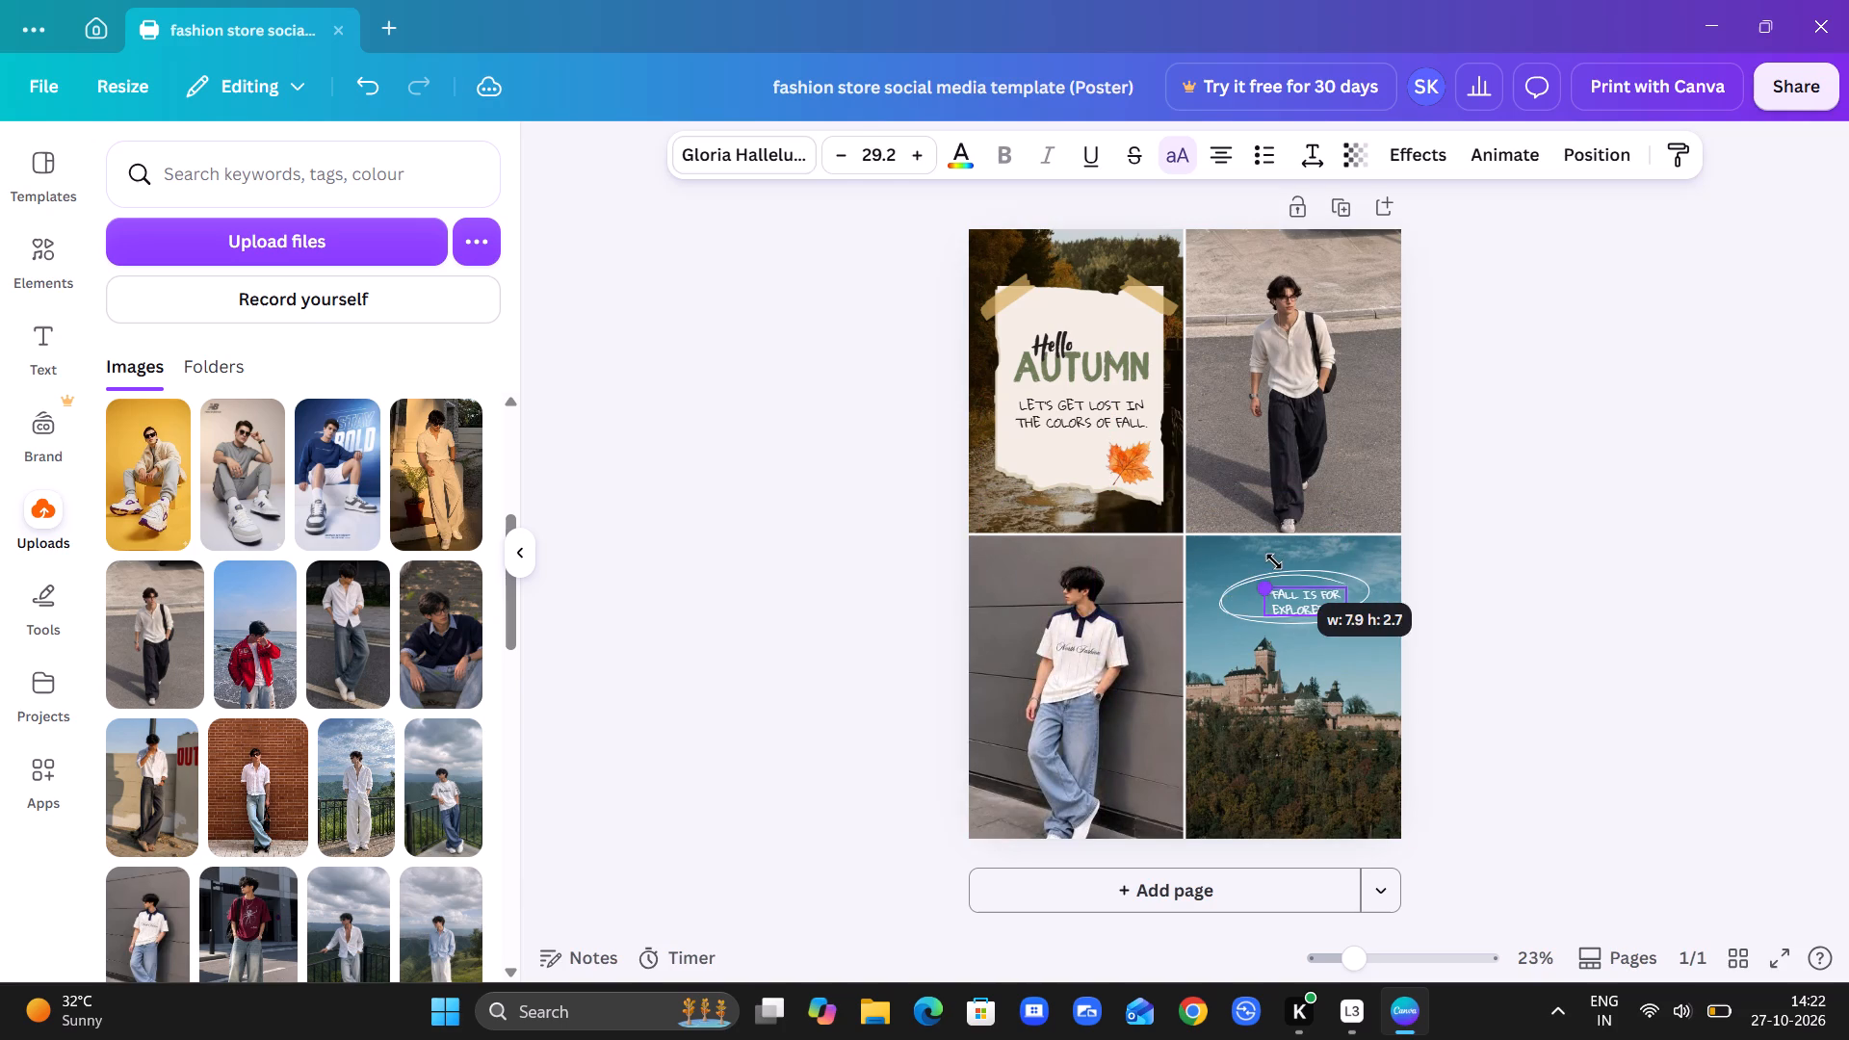
{"action": "left_click_drag", "start_coordinate": [1274, 561], "coordinate": [1232, 561]}
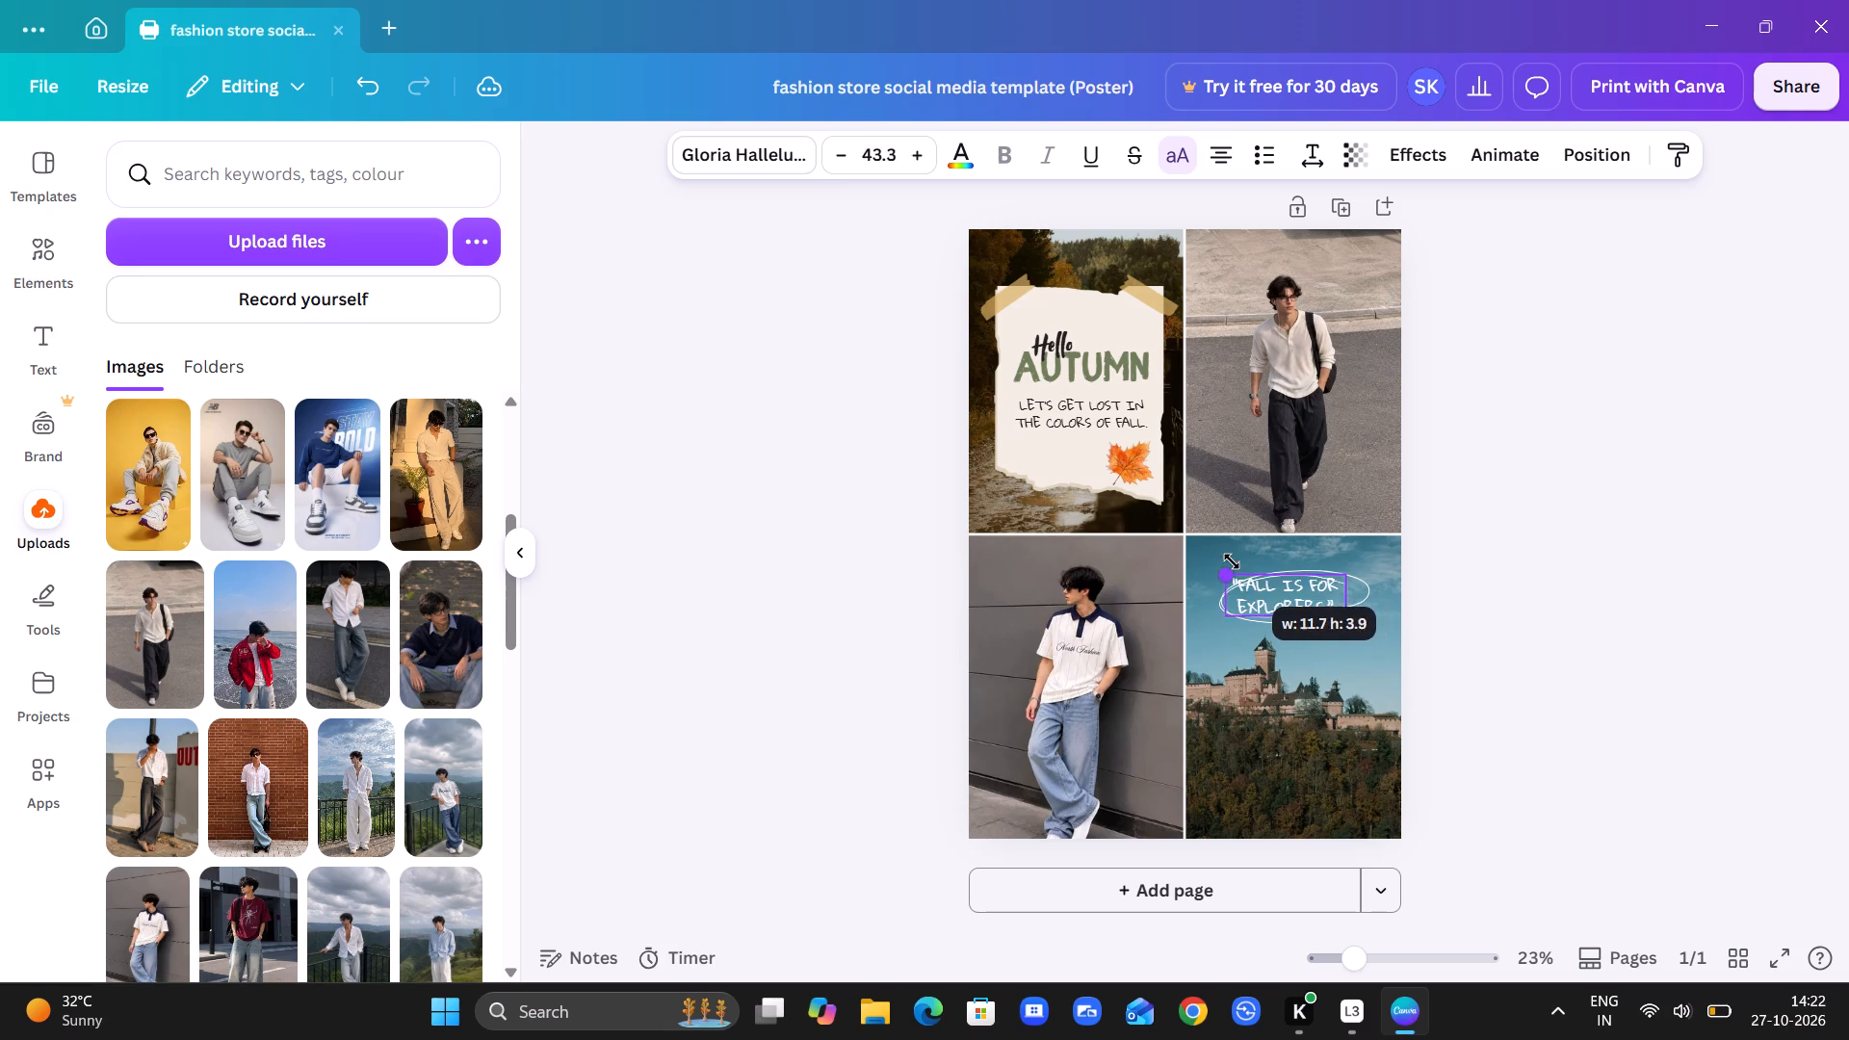
{"action": "left_click_drag", "start_coordinate": [1232, 561], "coordinate": [1252, 561]}
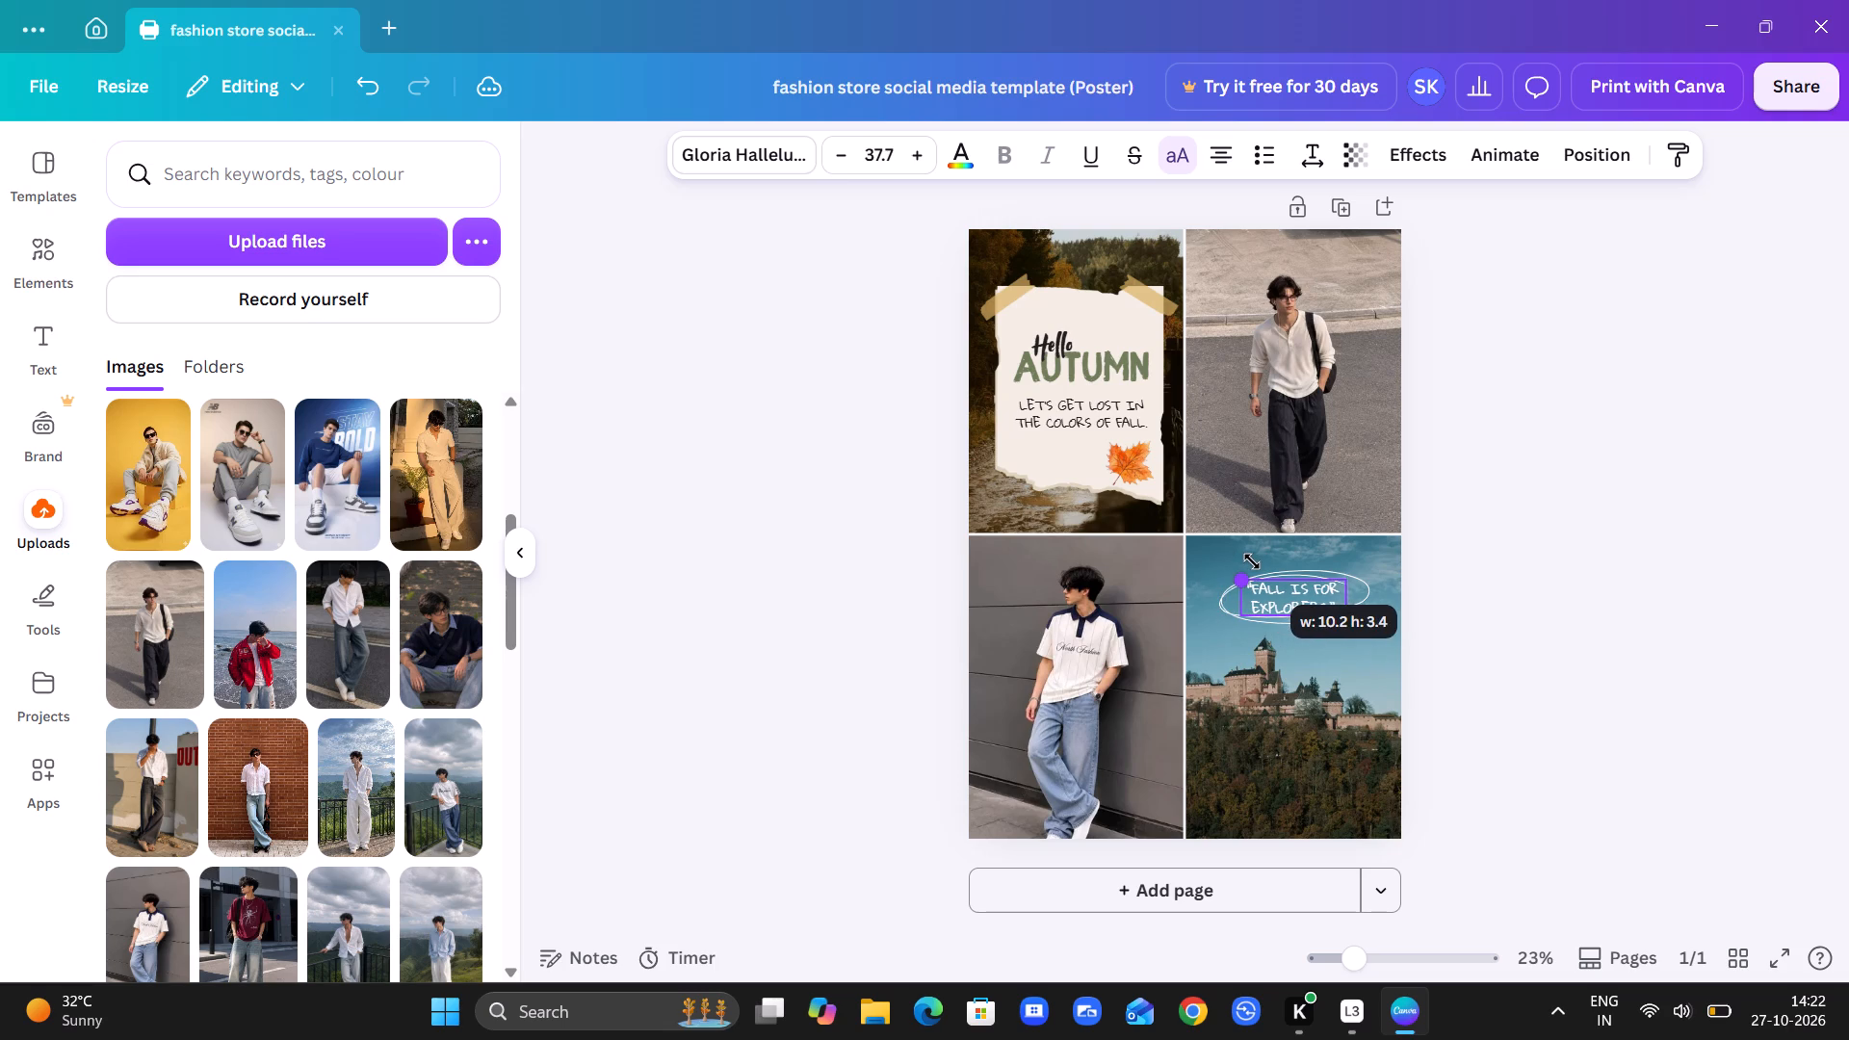
{"action": "left_click_drag", "start_coordinate": [1252, 561], "coordinate": [1249, 560]}
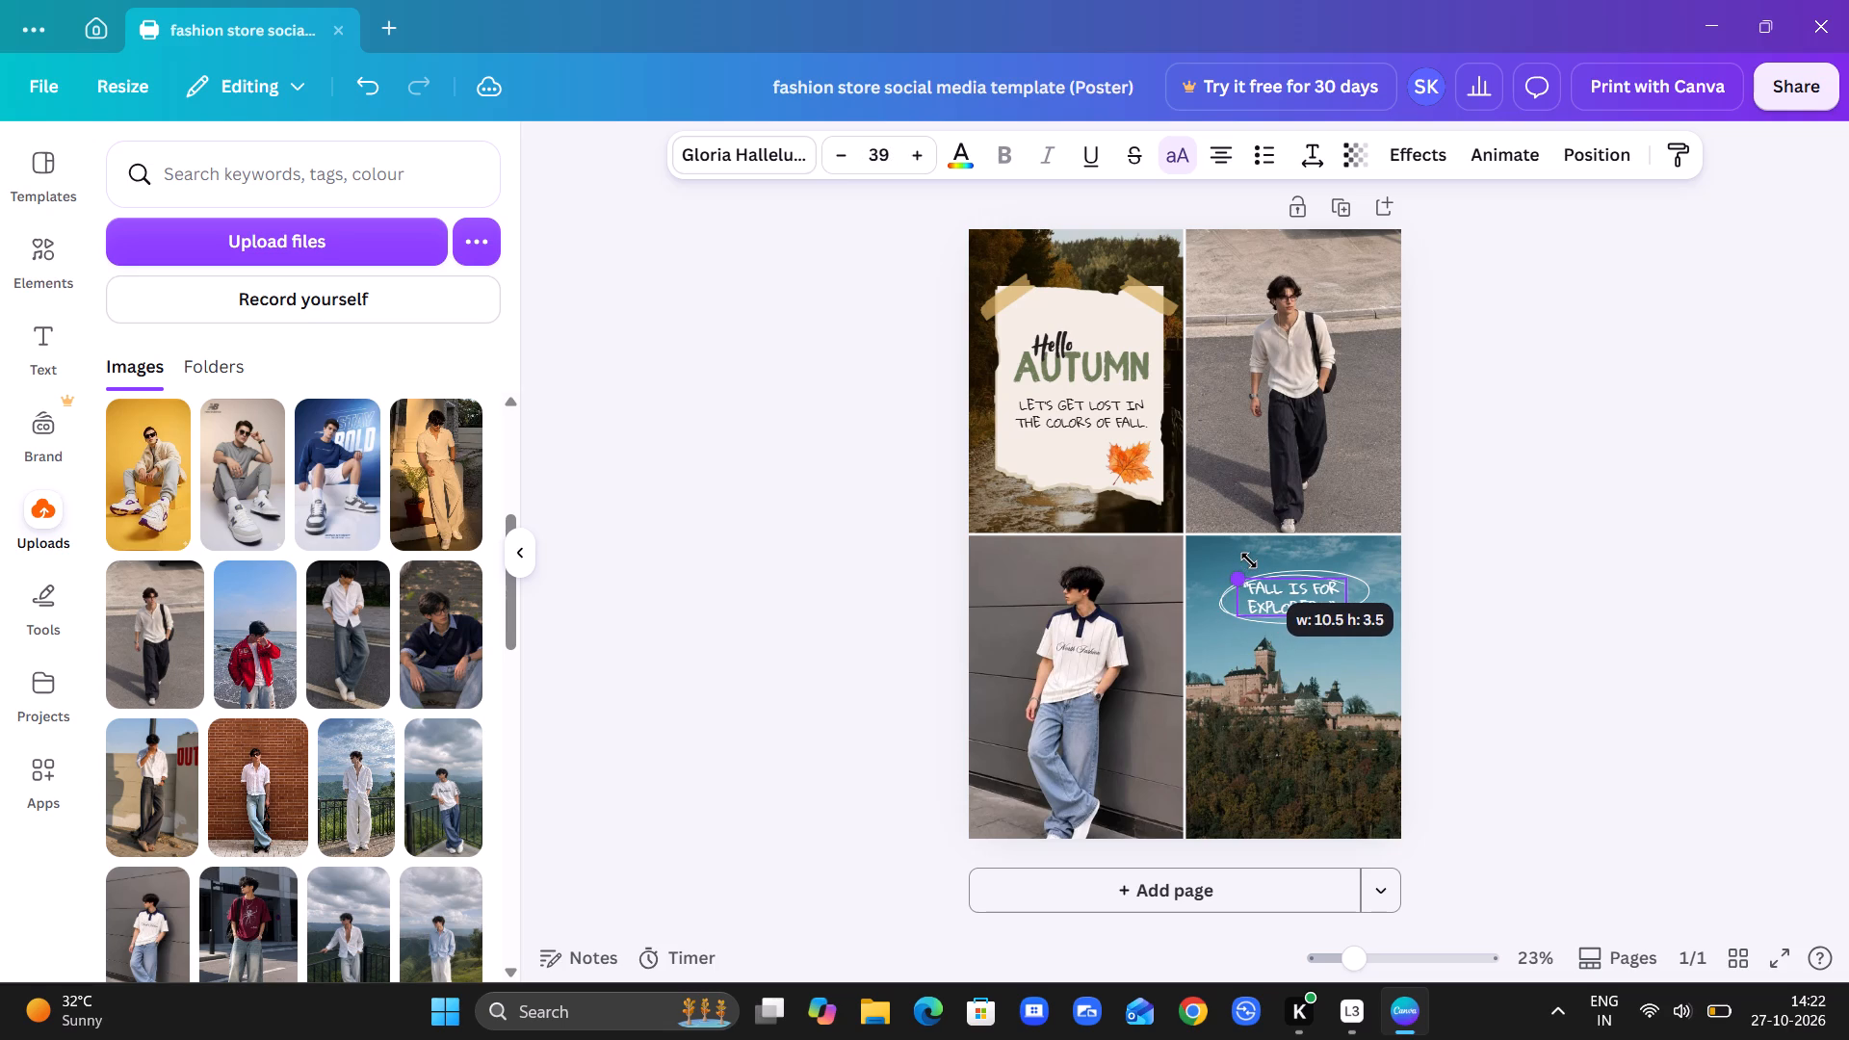
{"action": "left_click_drag", "start_coordinate": [1249, 560], "coordinate": [1246, 560]}
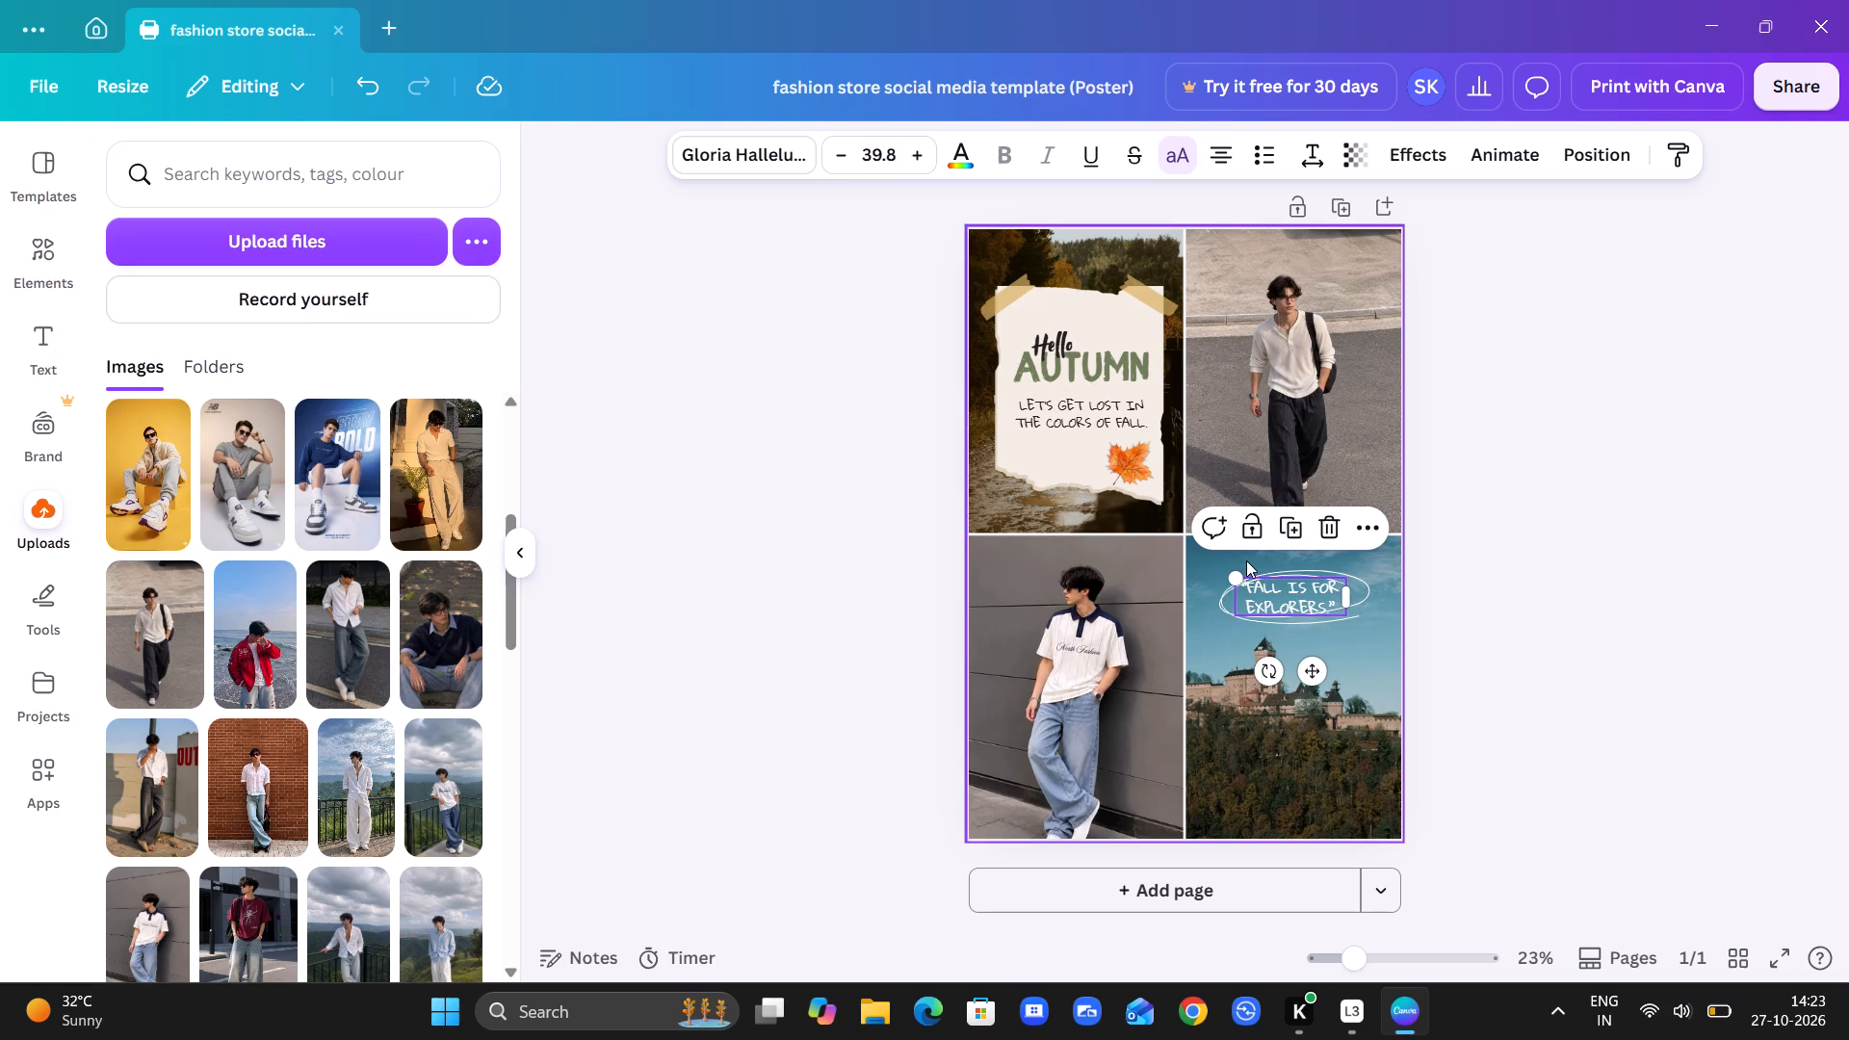
{"action": "left_click", "coordinate": [1289, 586]}
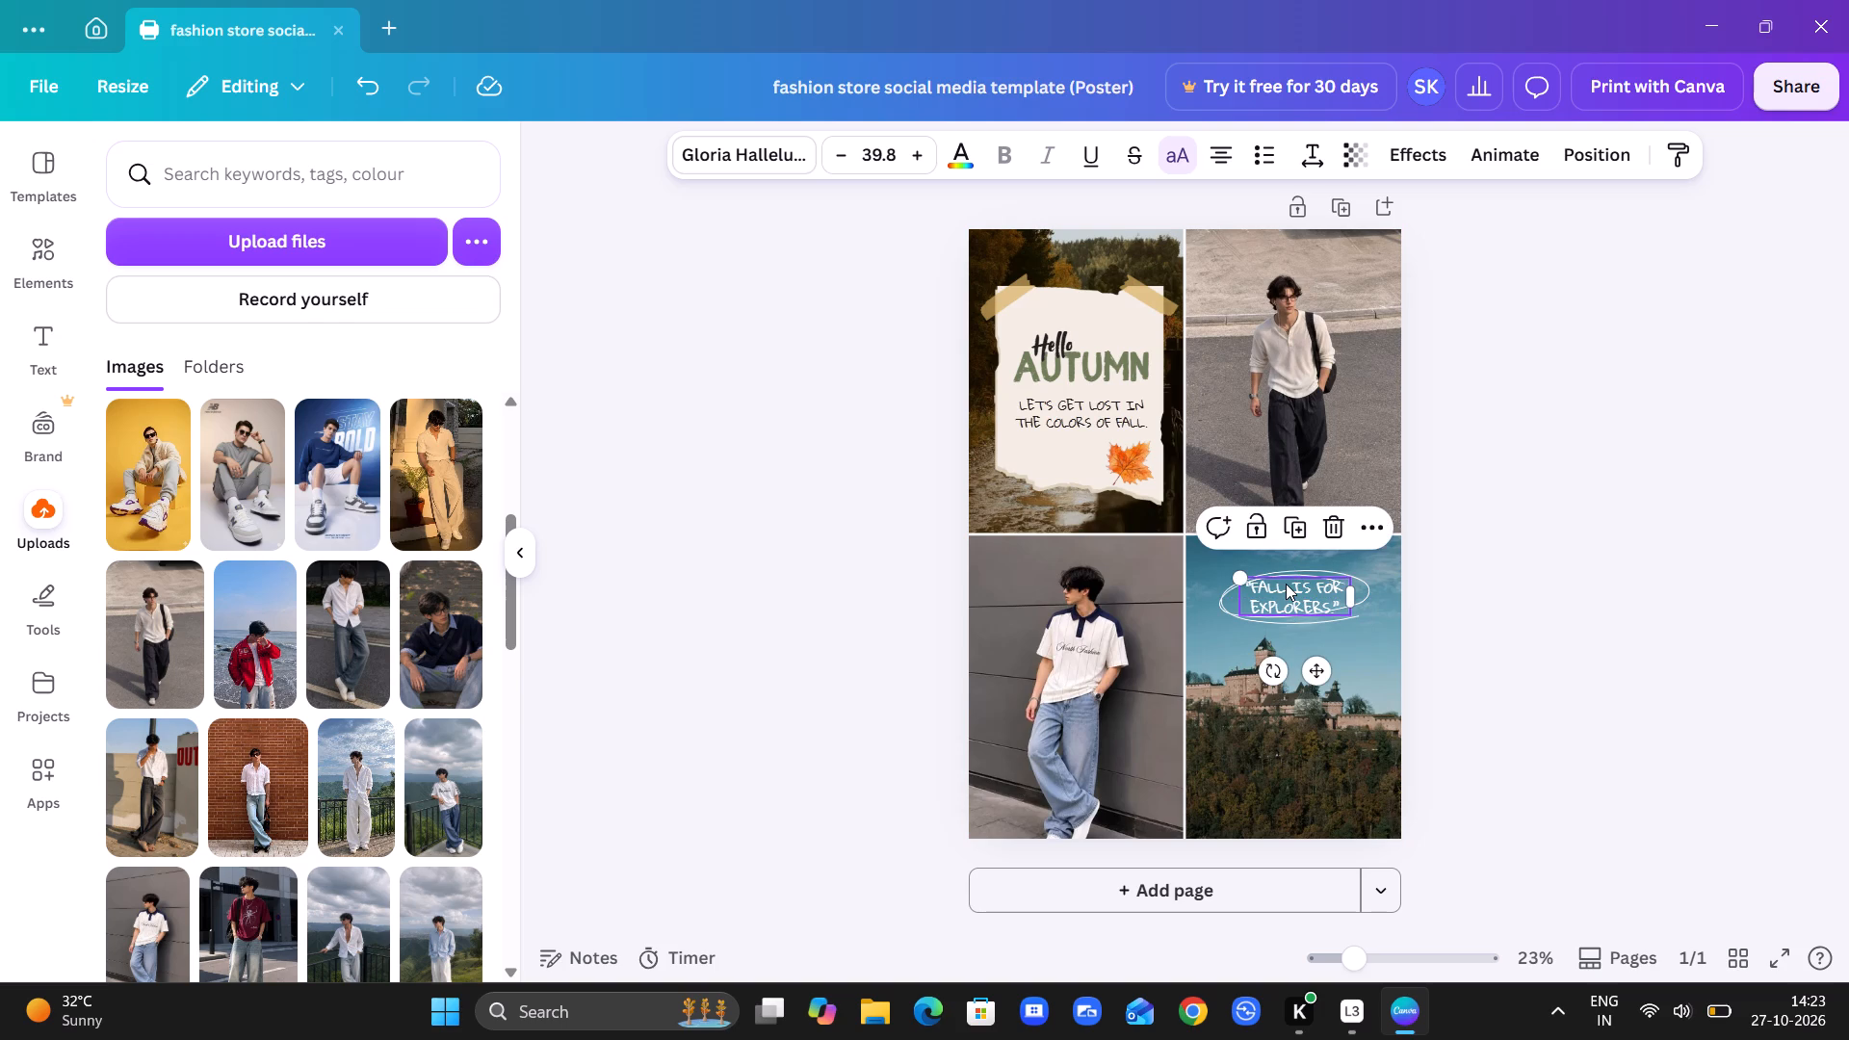
{"action": "left_click_drag", "start_coordinate": [1239, 573], "coordinate": [1203, 521]}
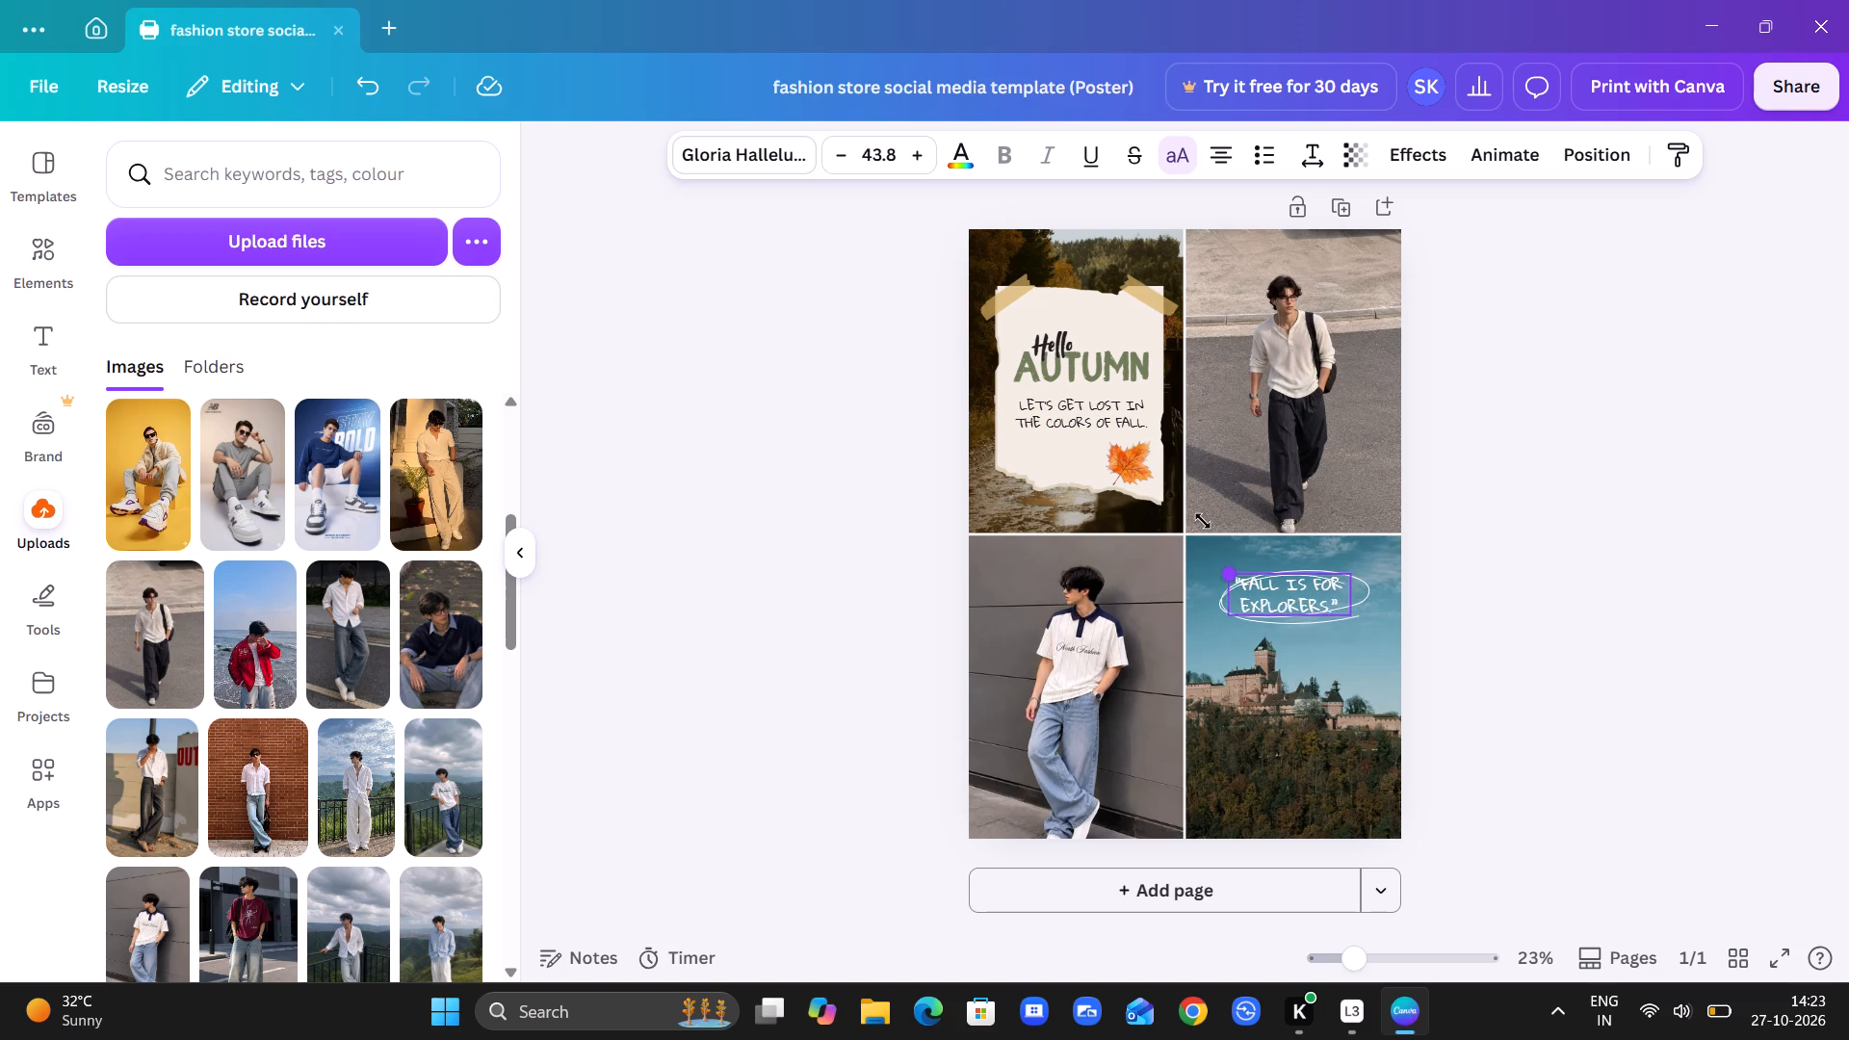
{"action": "left_click_drag", "start_coordinate": [1203, 521], "coordinate": [1309, 568]}
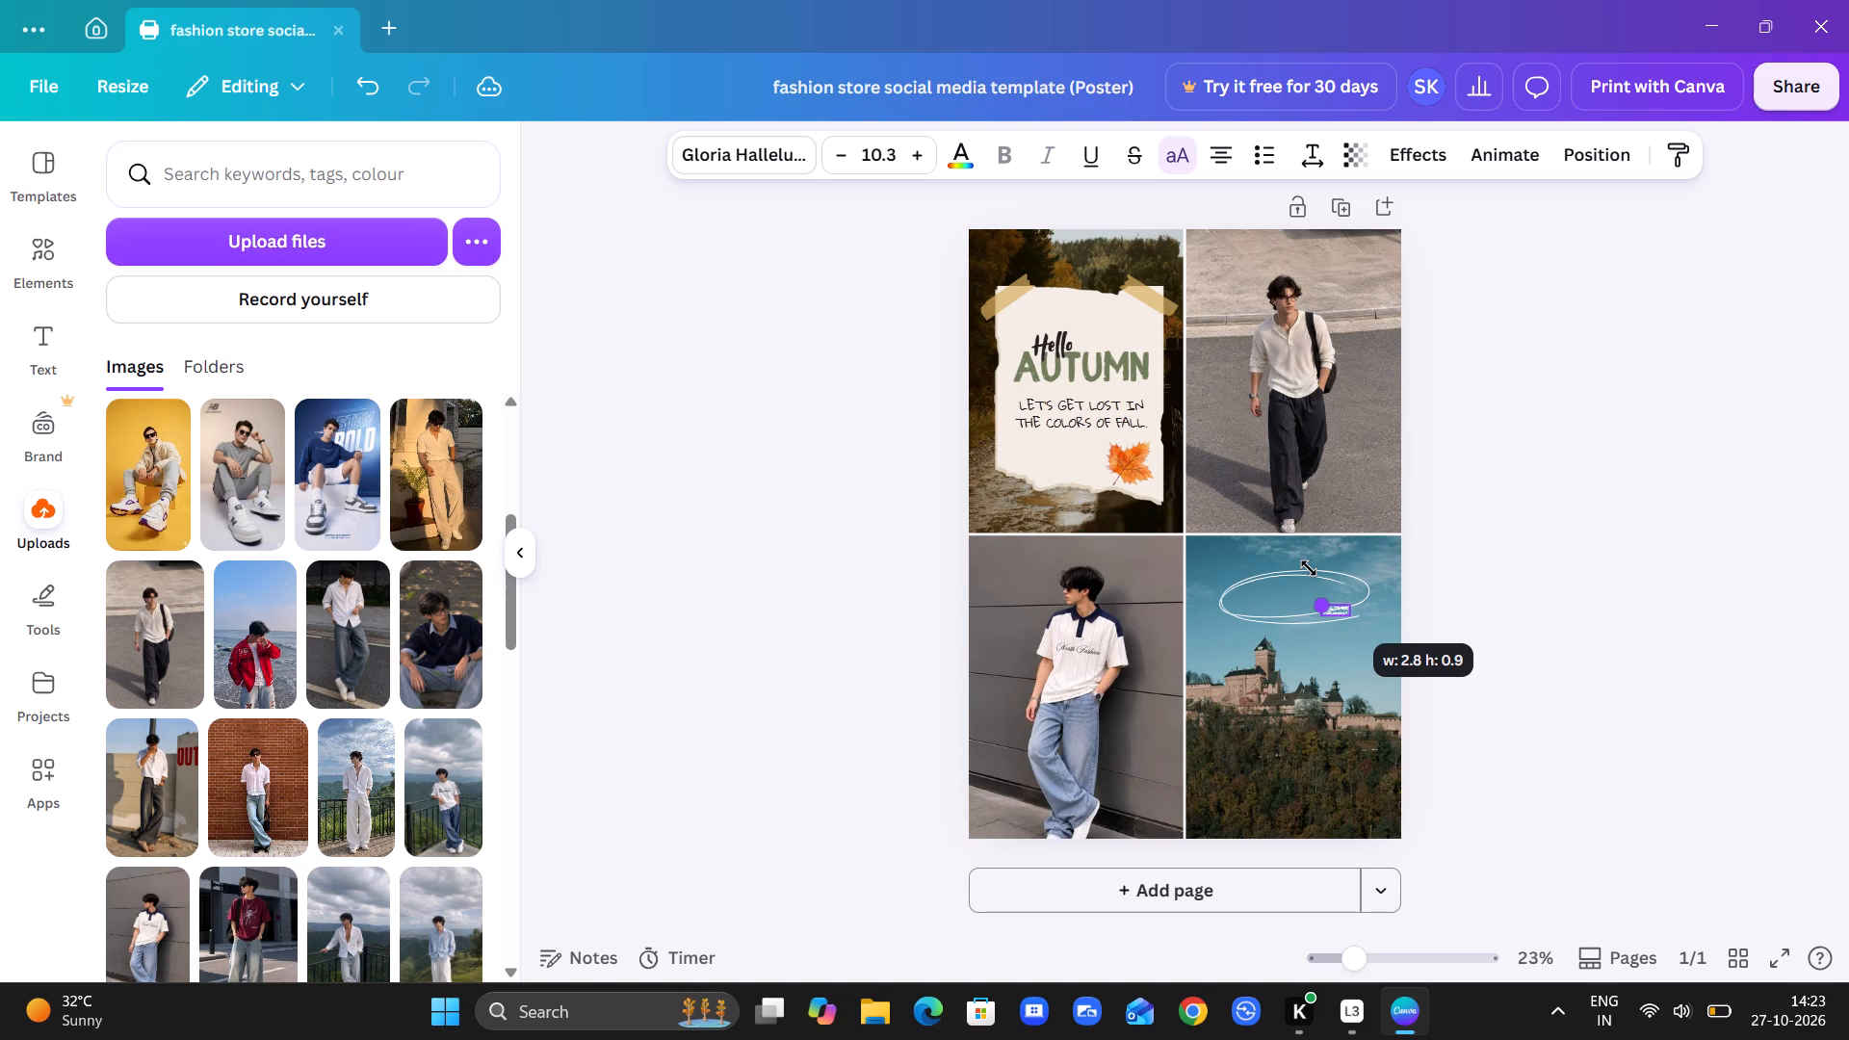
{"action": "left_click_drag", "start_coordinate": [1309, 568], "coordinate": [1197, 633]}
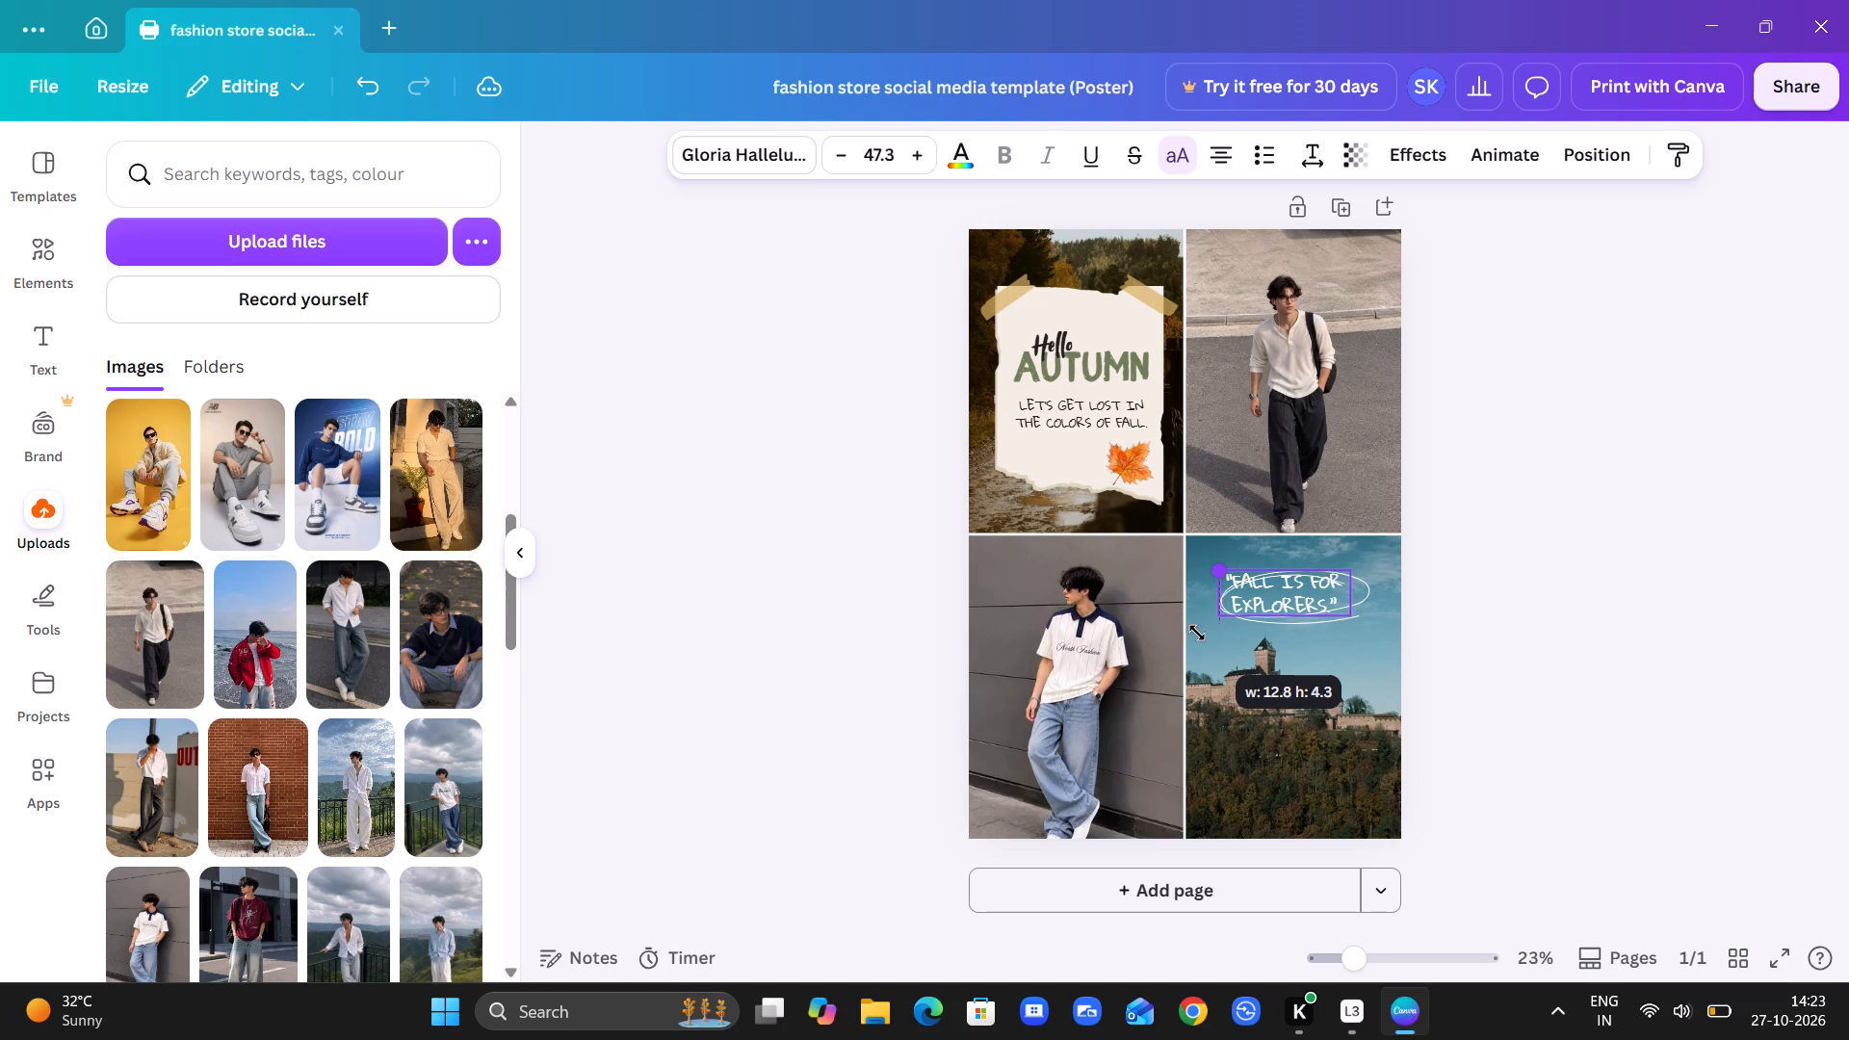
{"action": "left_click_drag", "start_coordinate": [1197, 633], "coordinate": [1211, 638]}
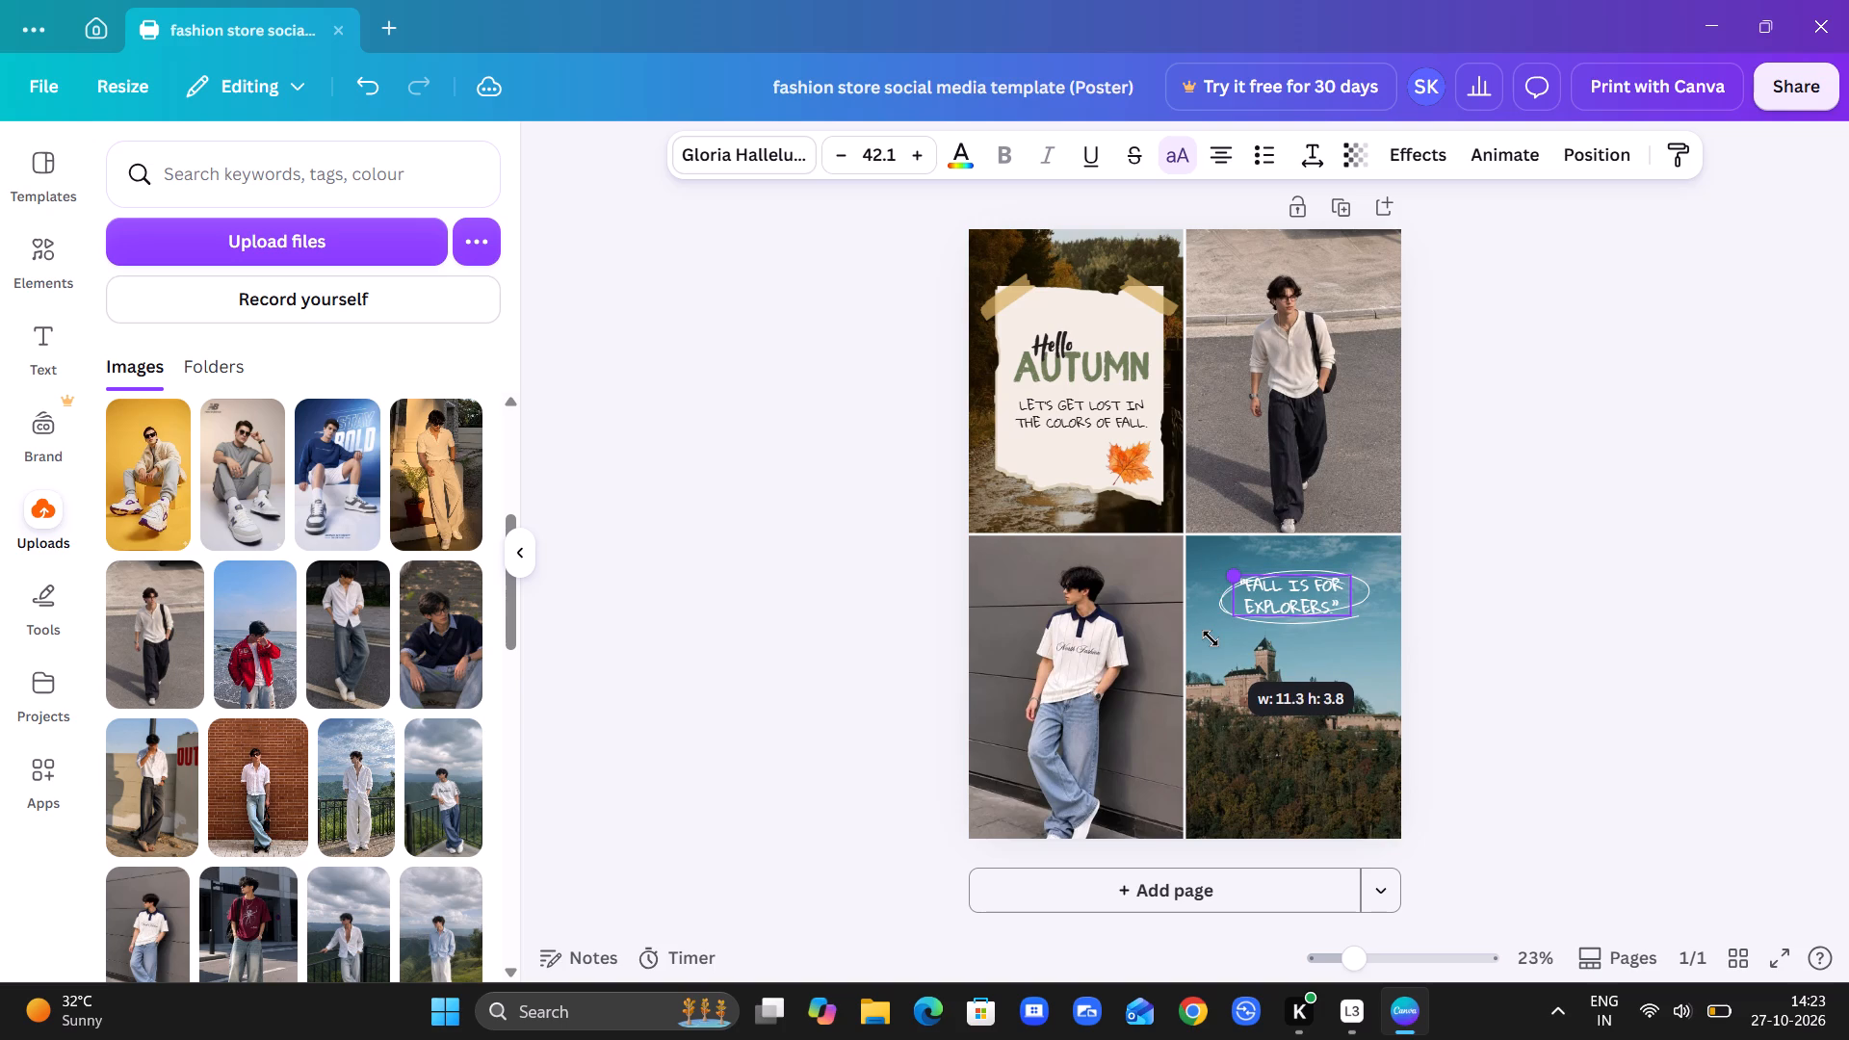
{"action": "left_click_drag", "start_coordinate": [1211, 638], "coordinate": [1229, 611]}
{"action": "left_click", "coordinate": [1568, 531]}
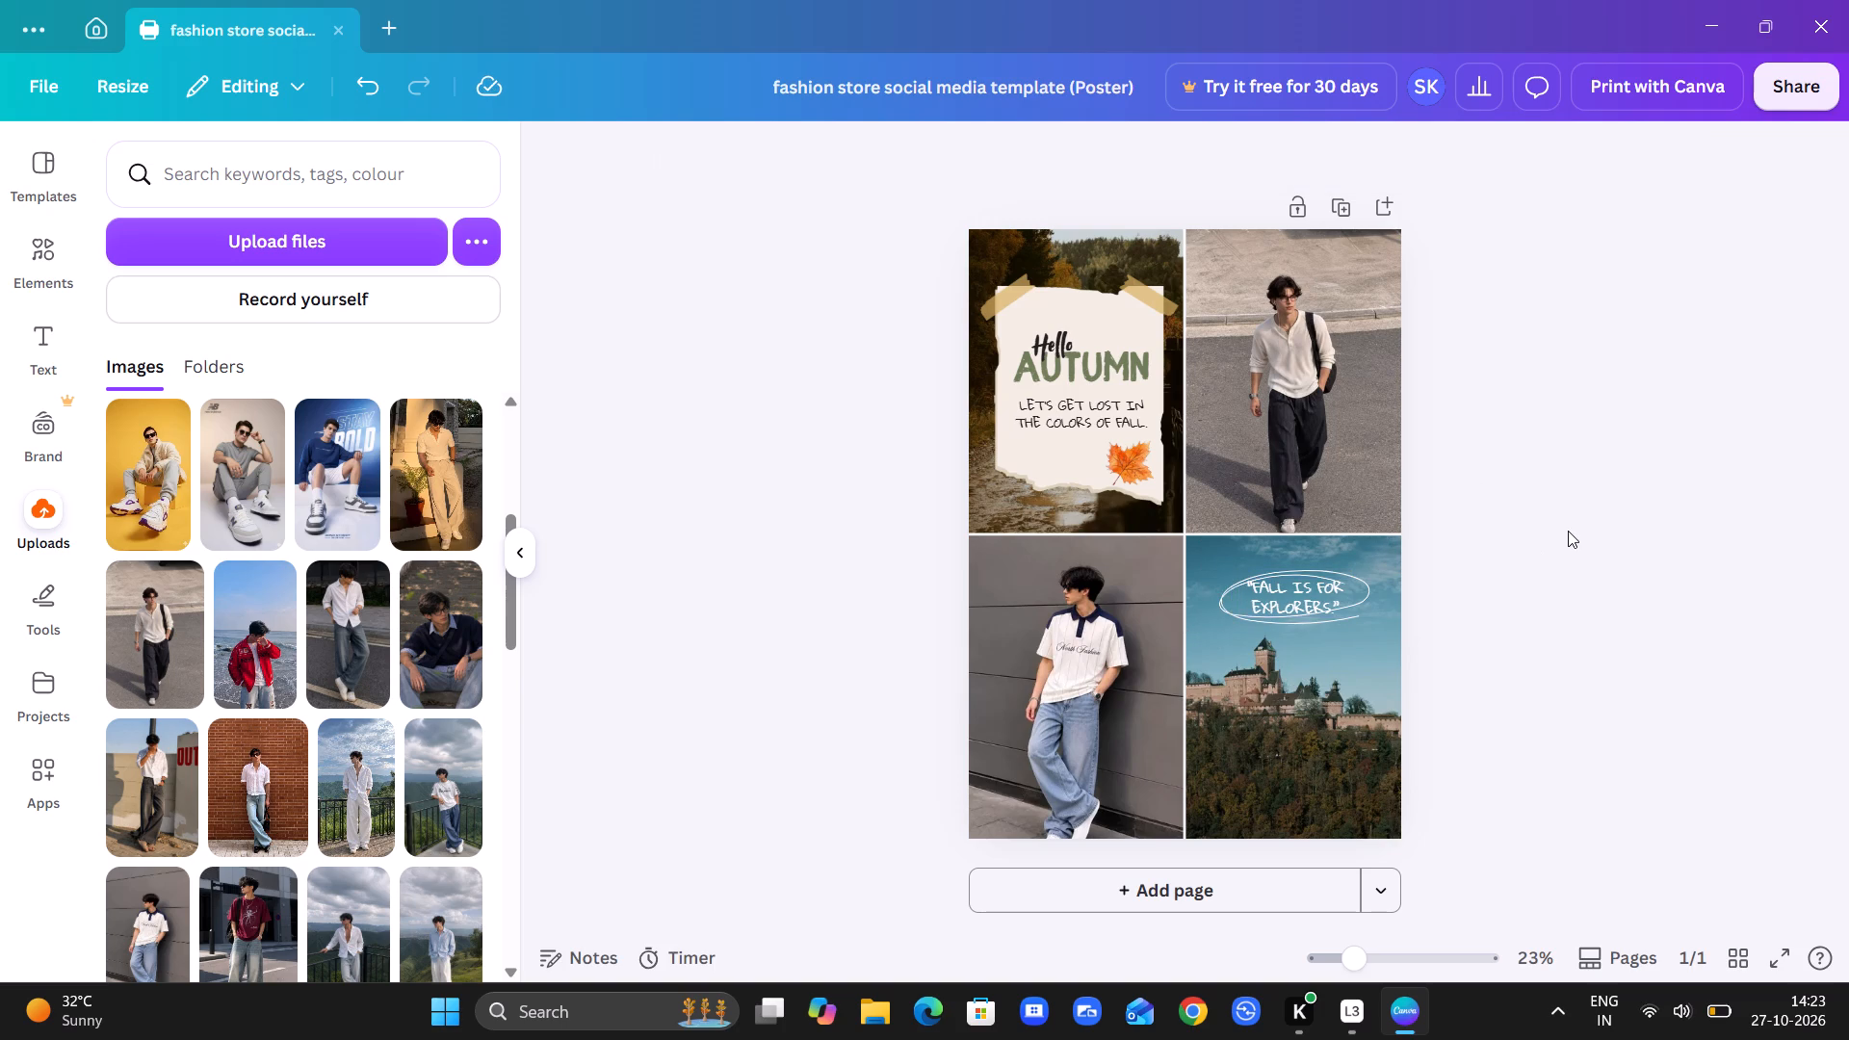
Recolour the AUTUMN heading, trying near-black, turquoise #5ce1e6 and light blue before settling on dark blue #004aad.
{"action": "left_click", "coordinate": [1055, 359]}
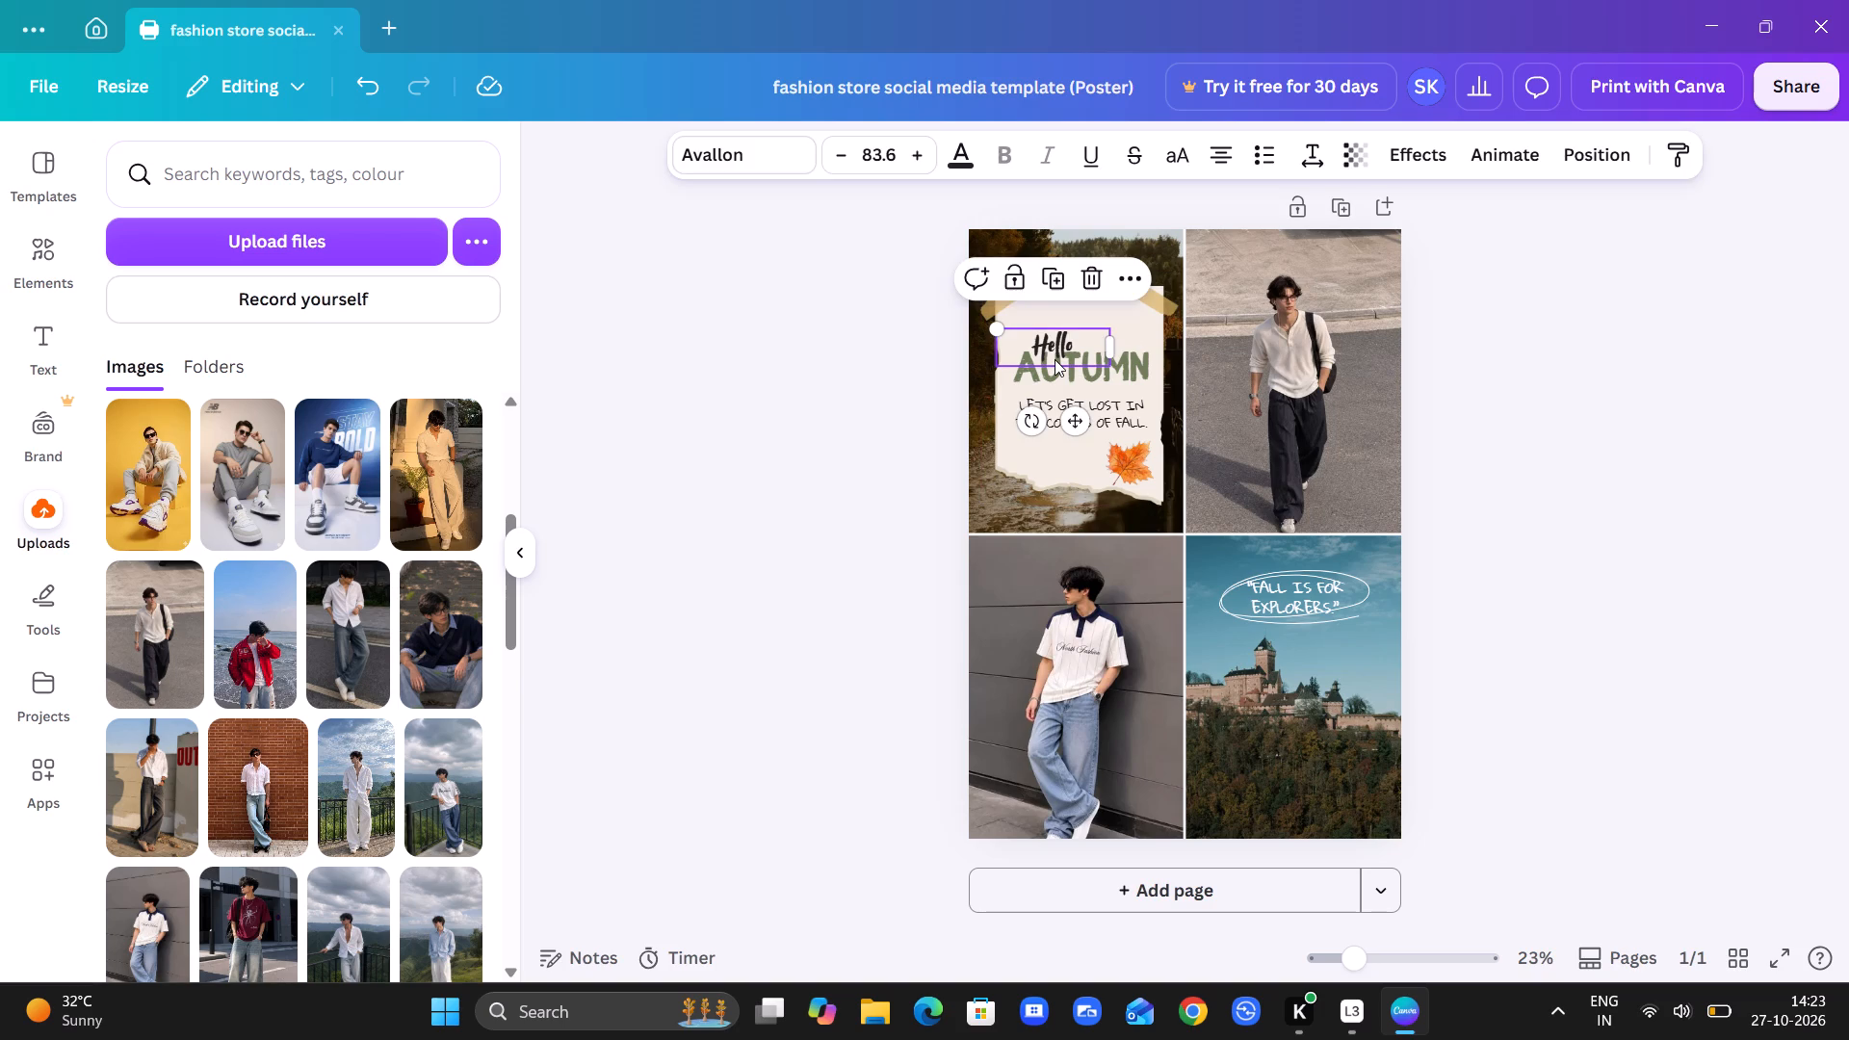
{"action": "left_click", "coordinate": [1128, 383]}
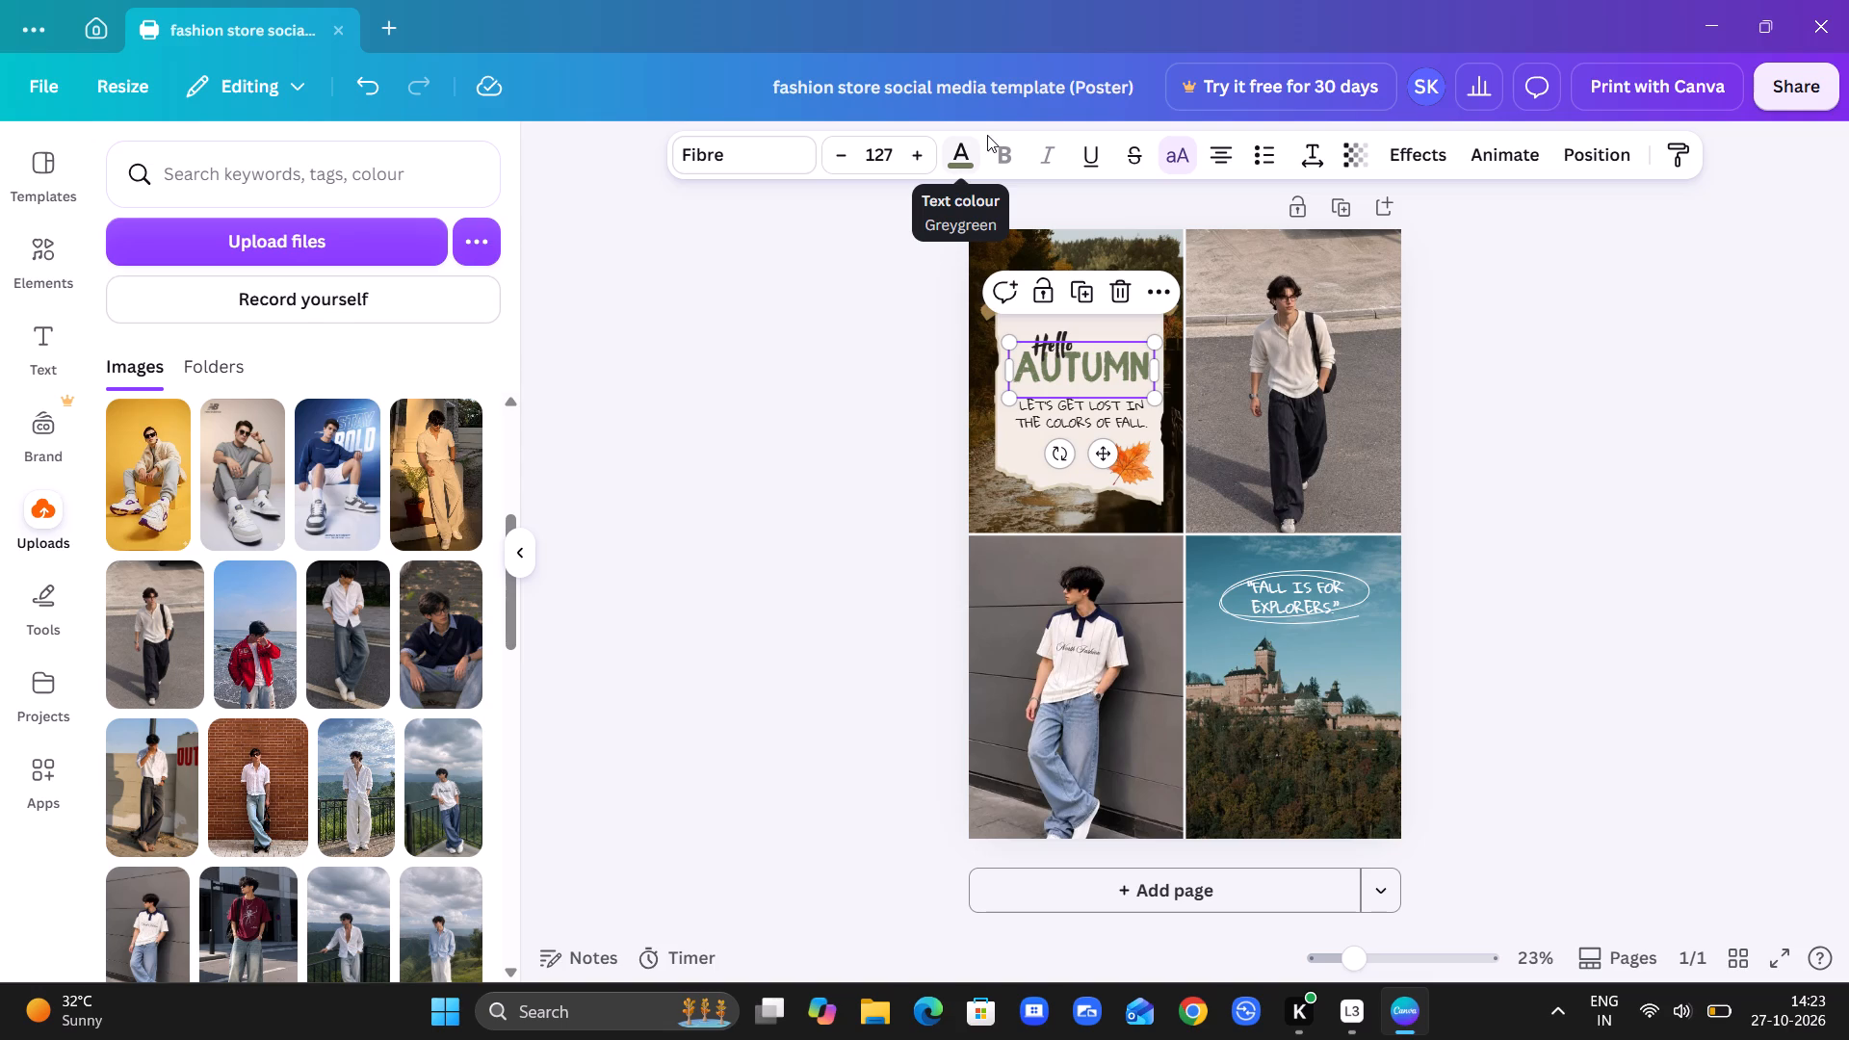
{"action": "left_click", "coordinate": [963, 142]}
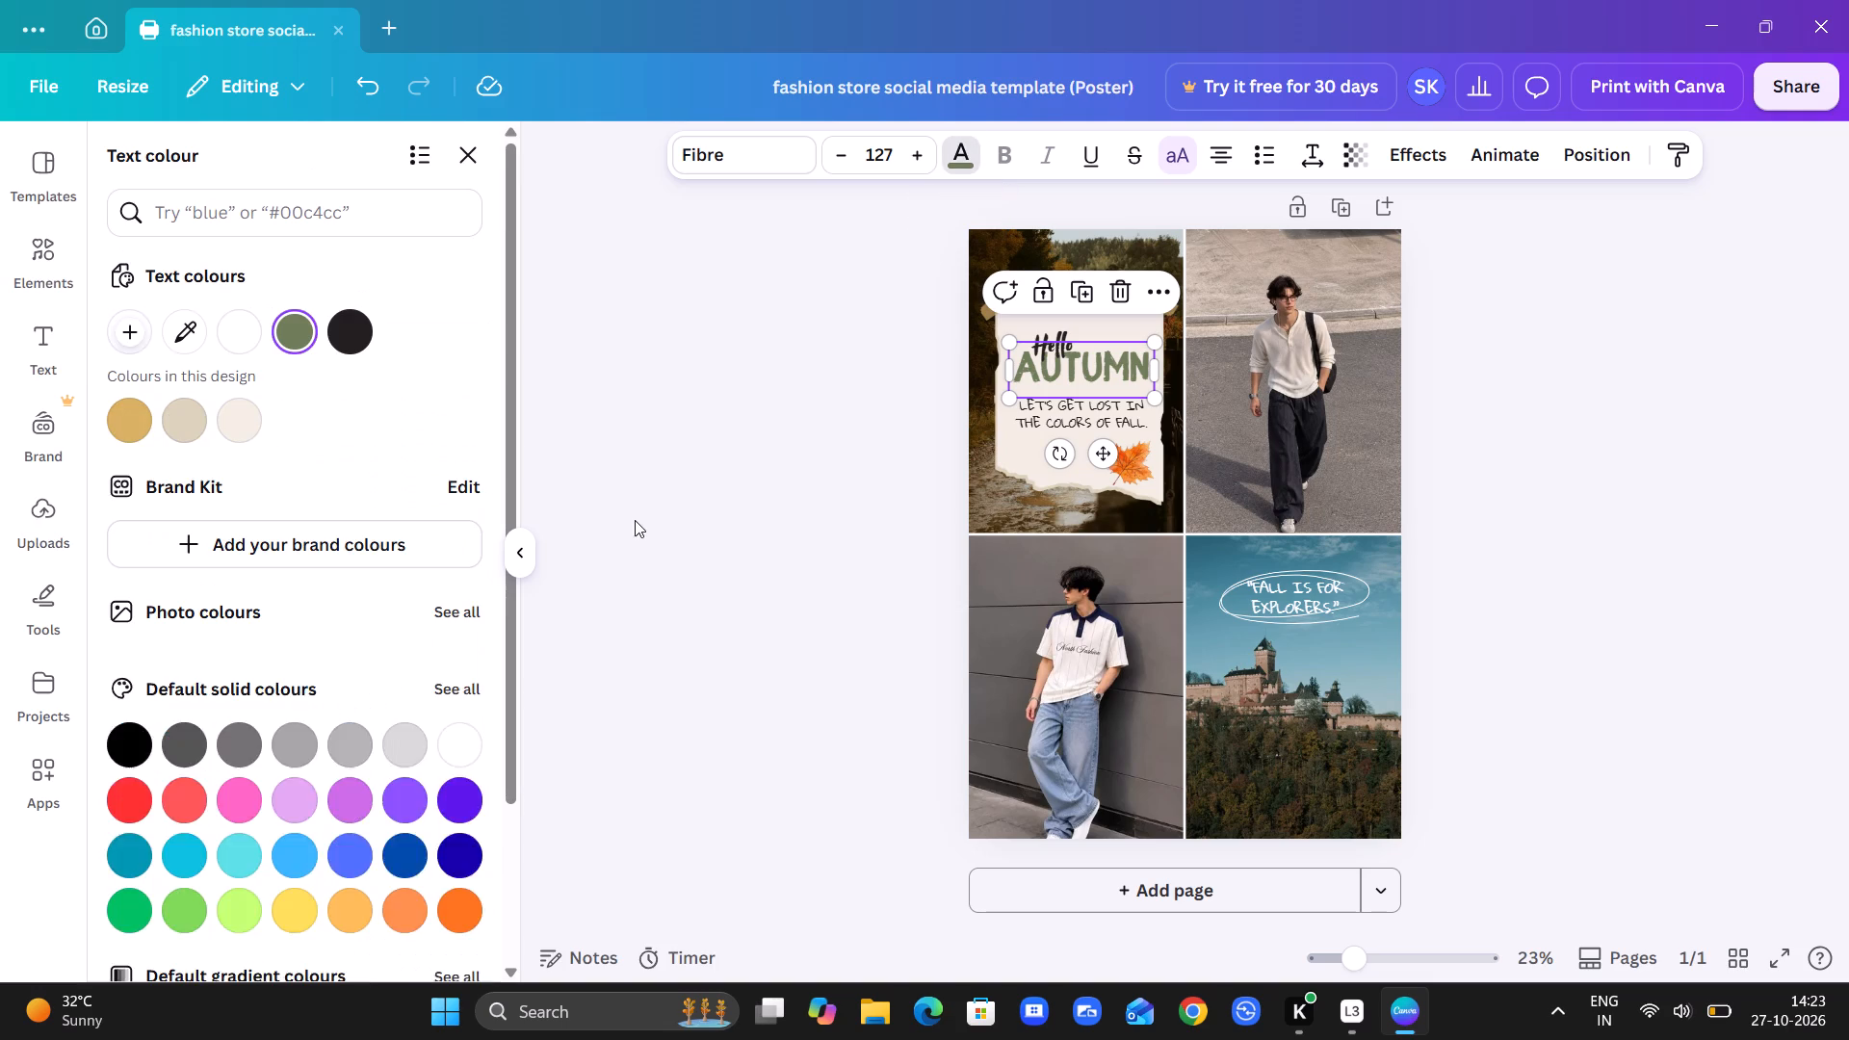
{"action": "left_click", "coordinate": [182, 662]}
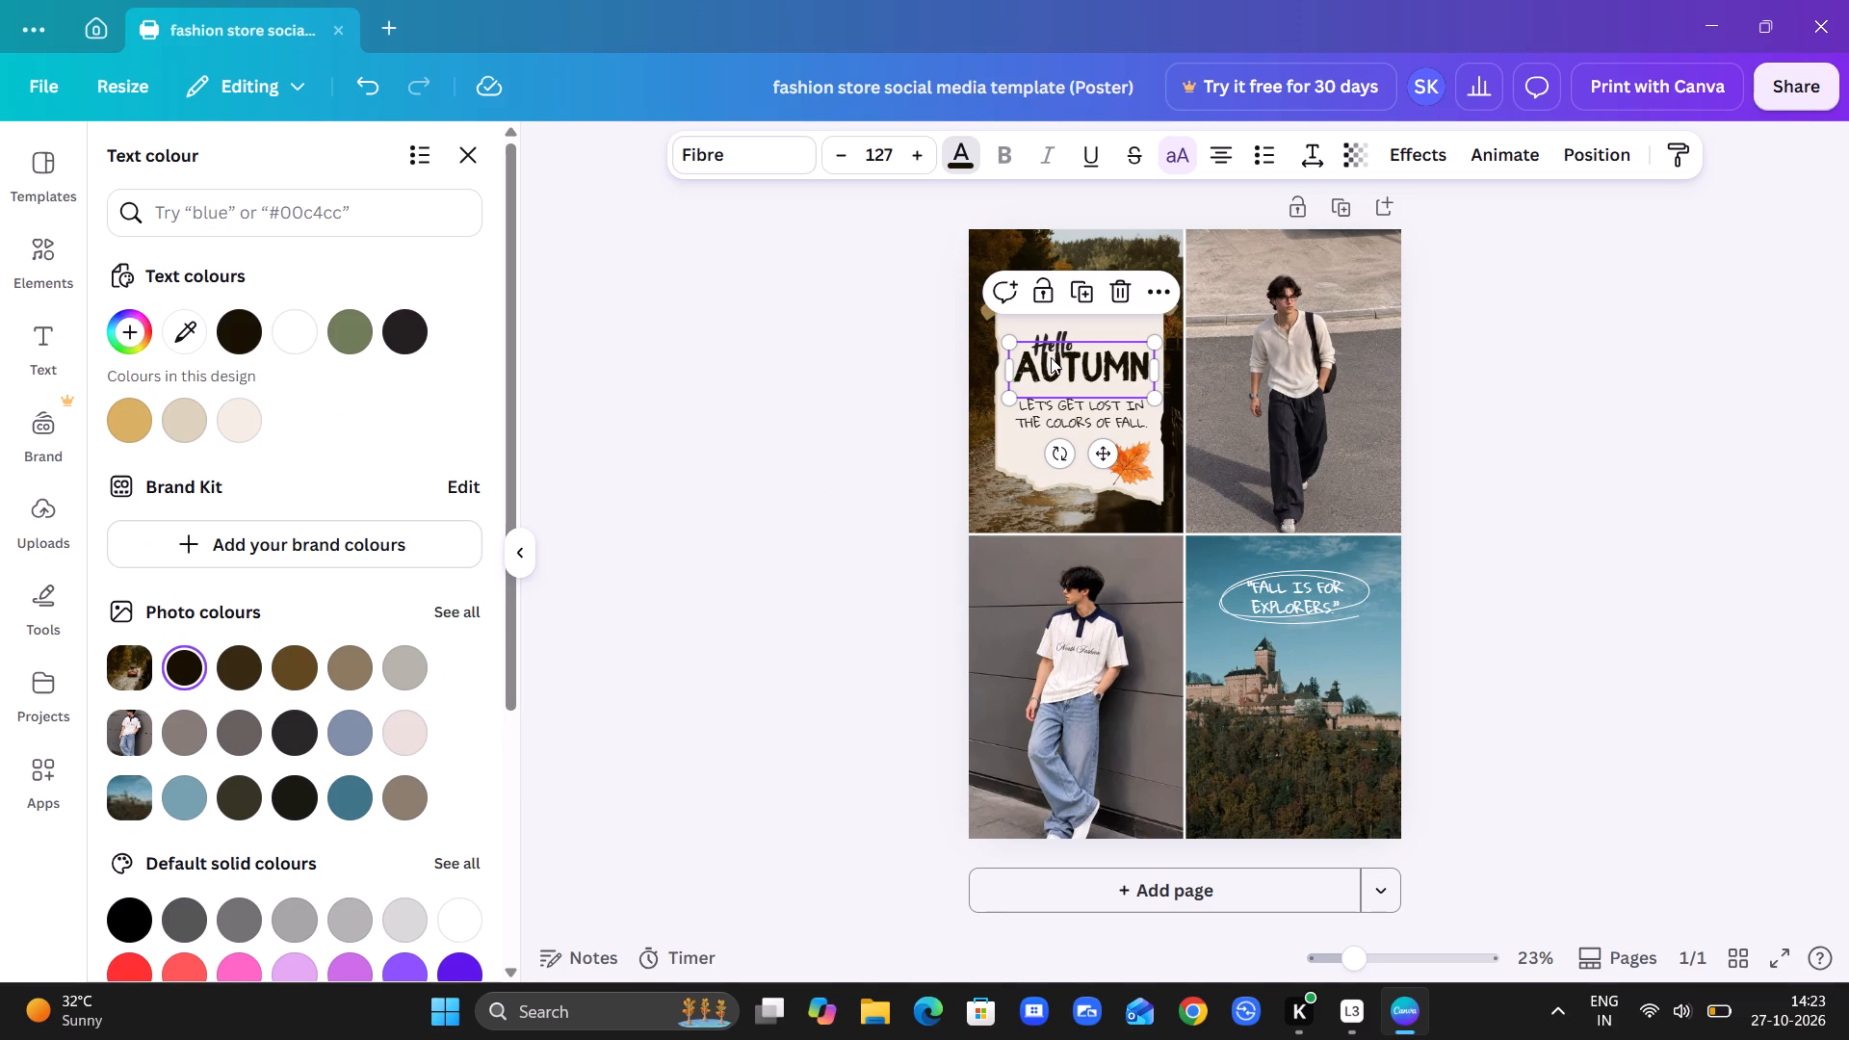
{"action": "left_click", "coordinate": [971, 159]}
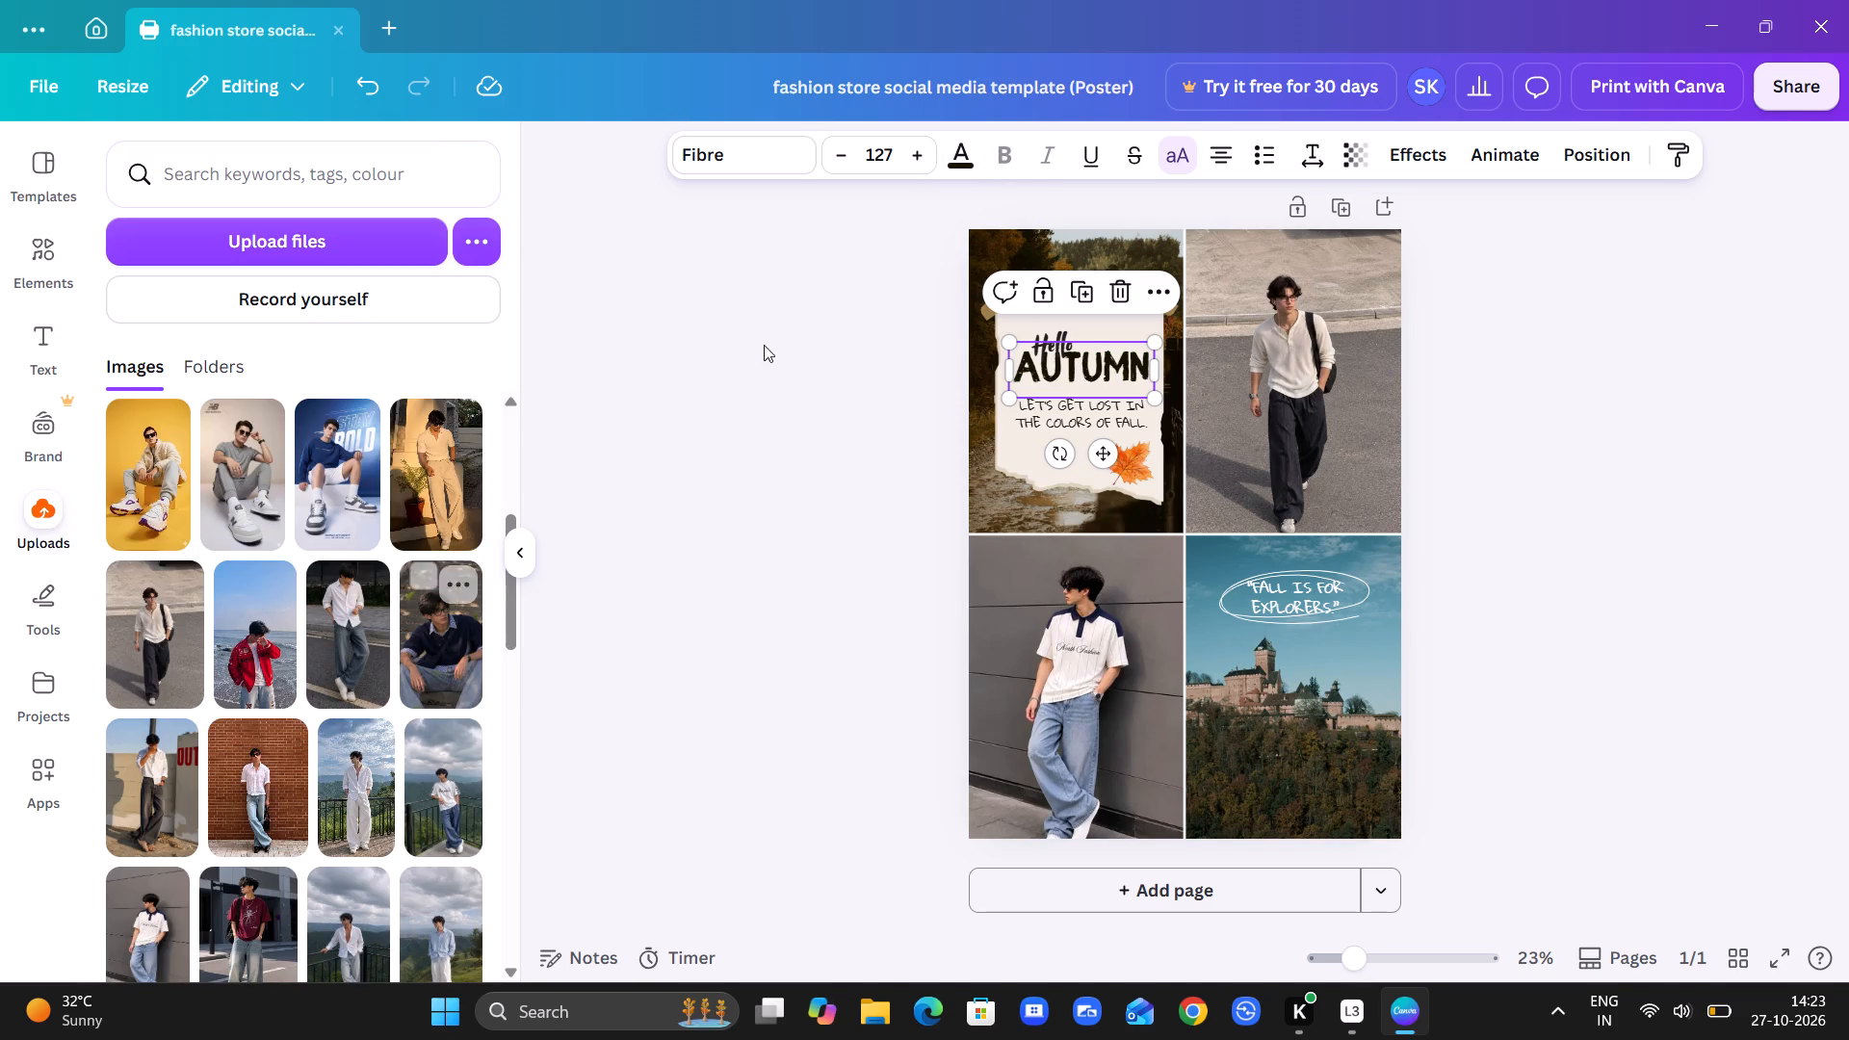
{"action": "left_click", "coordinate": [966, 160]}
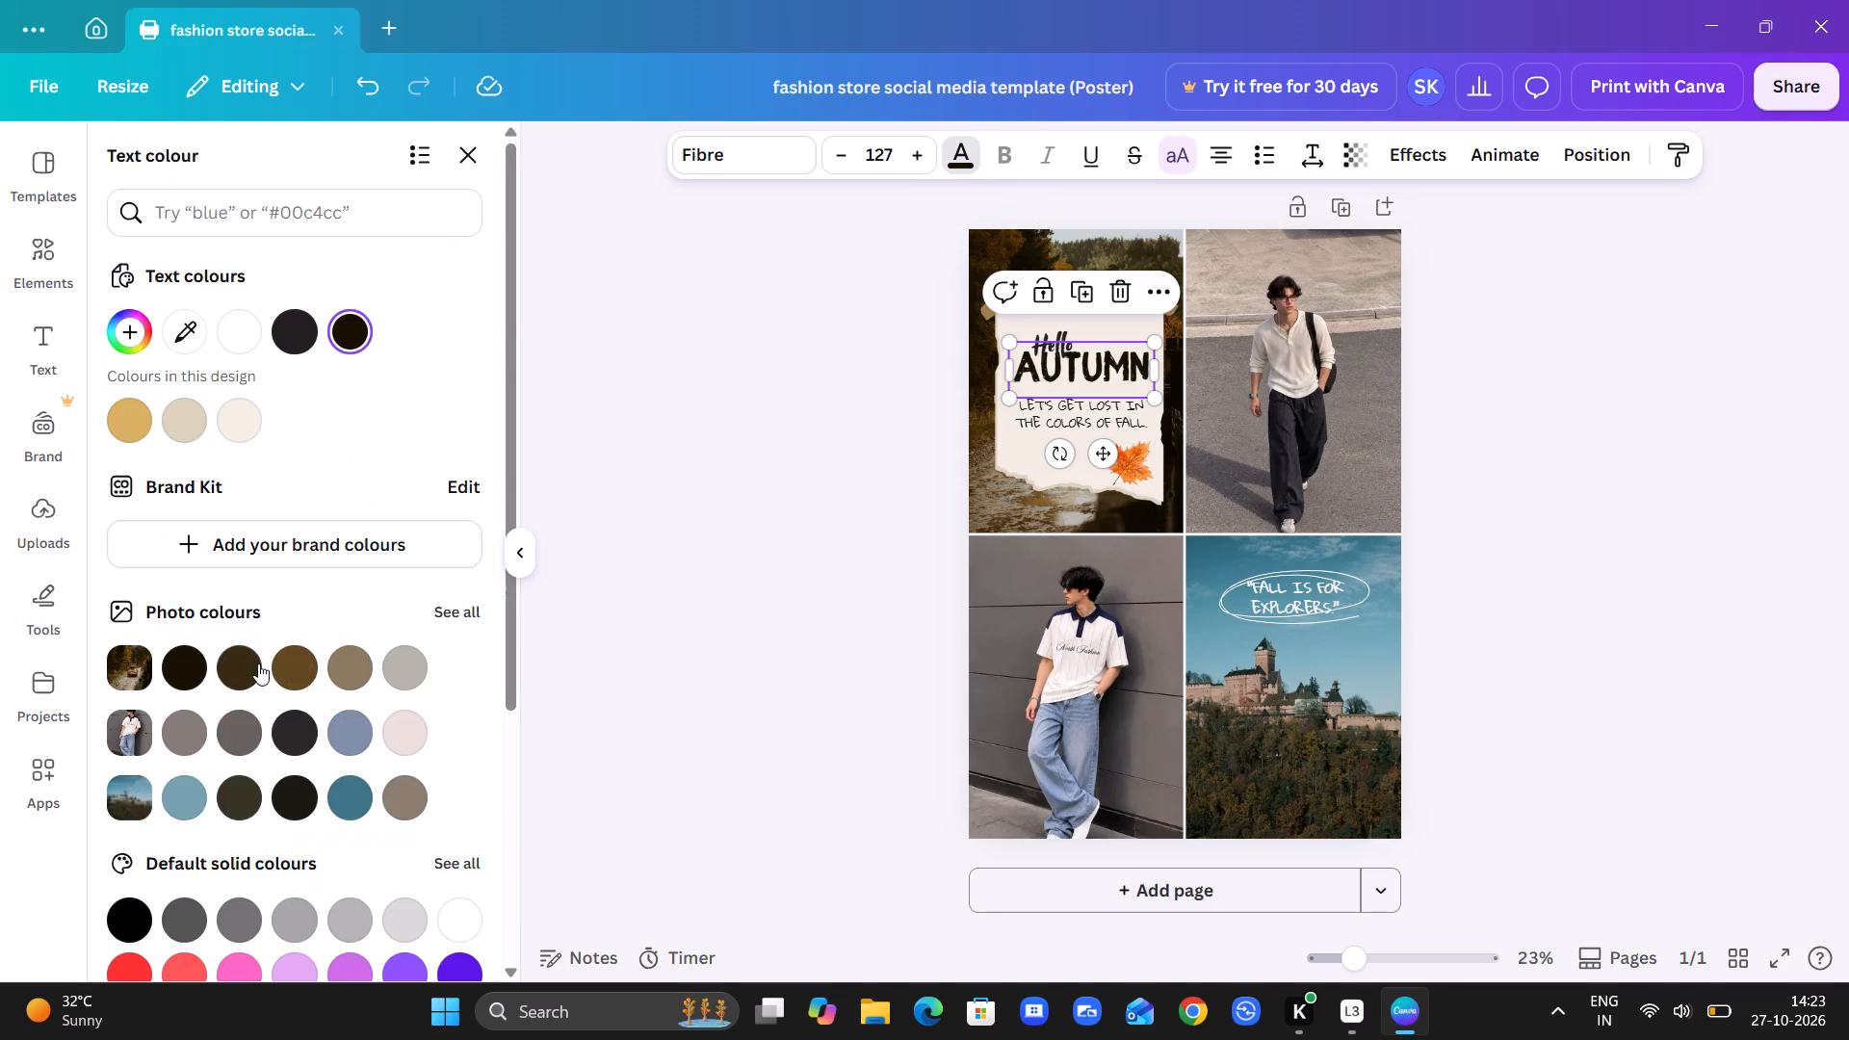
{"action": "scroll", "coordinate": [258, 663], "scroll_direction": "down", "scroll_amount": 4}
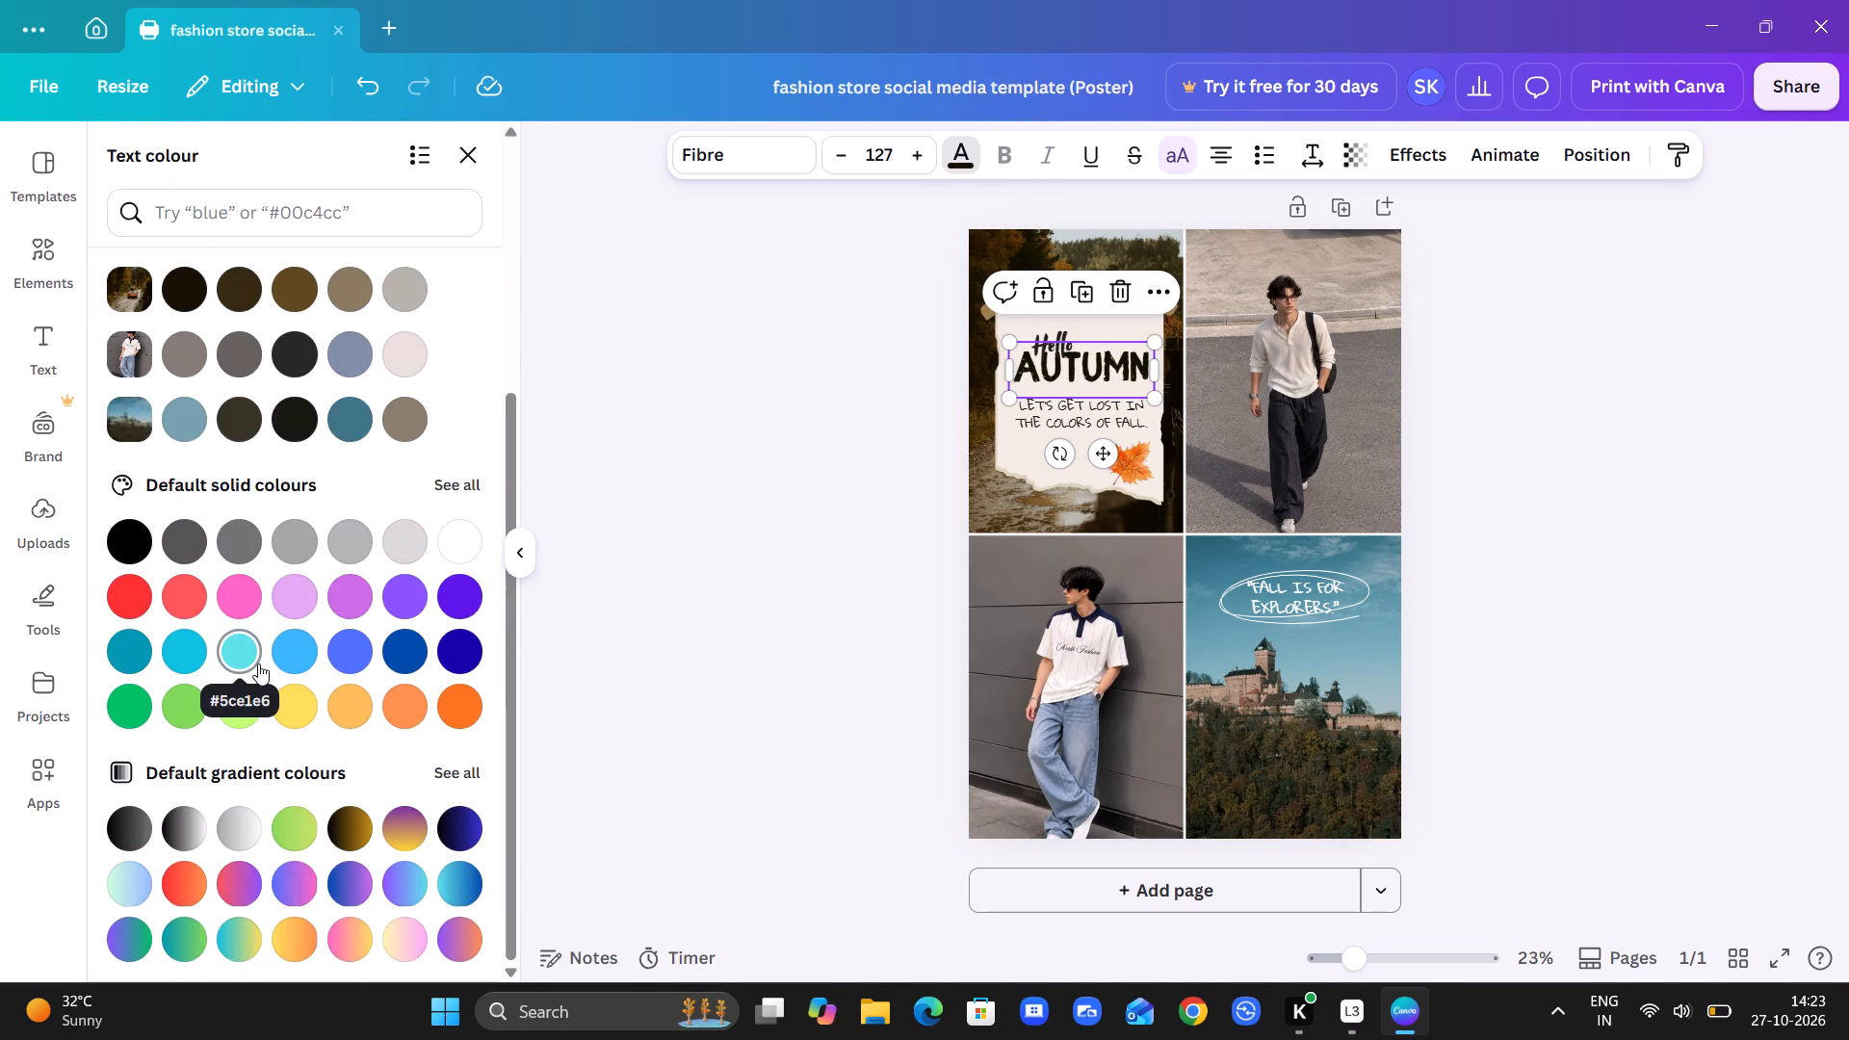
{"action": "left_click", "coordinate": [244, 661]}
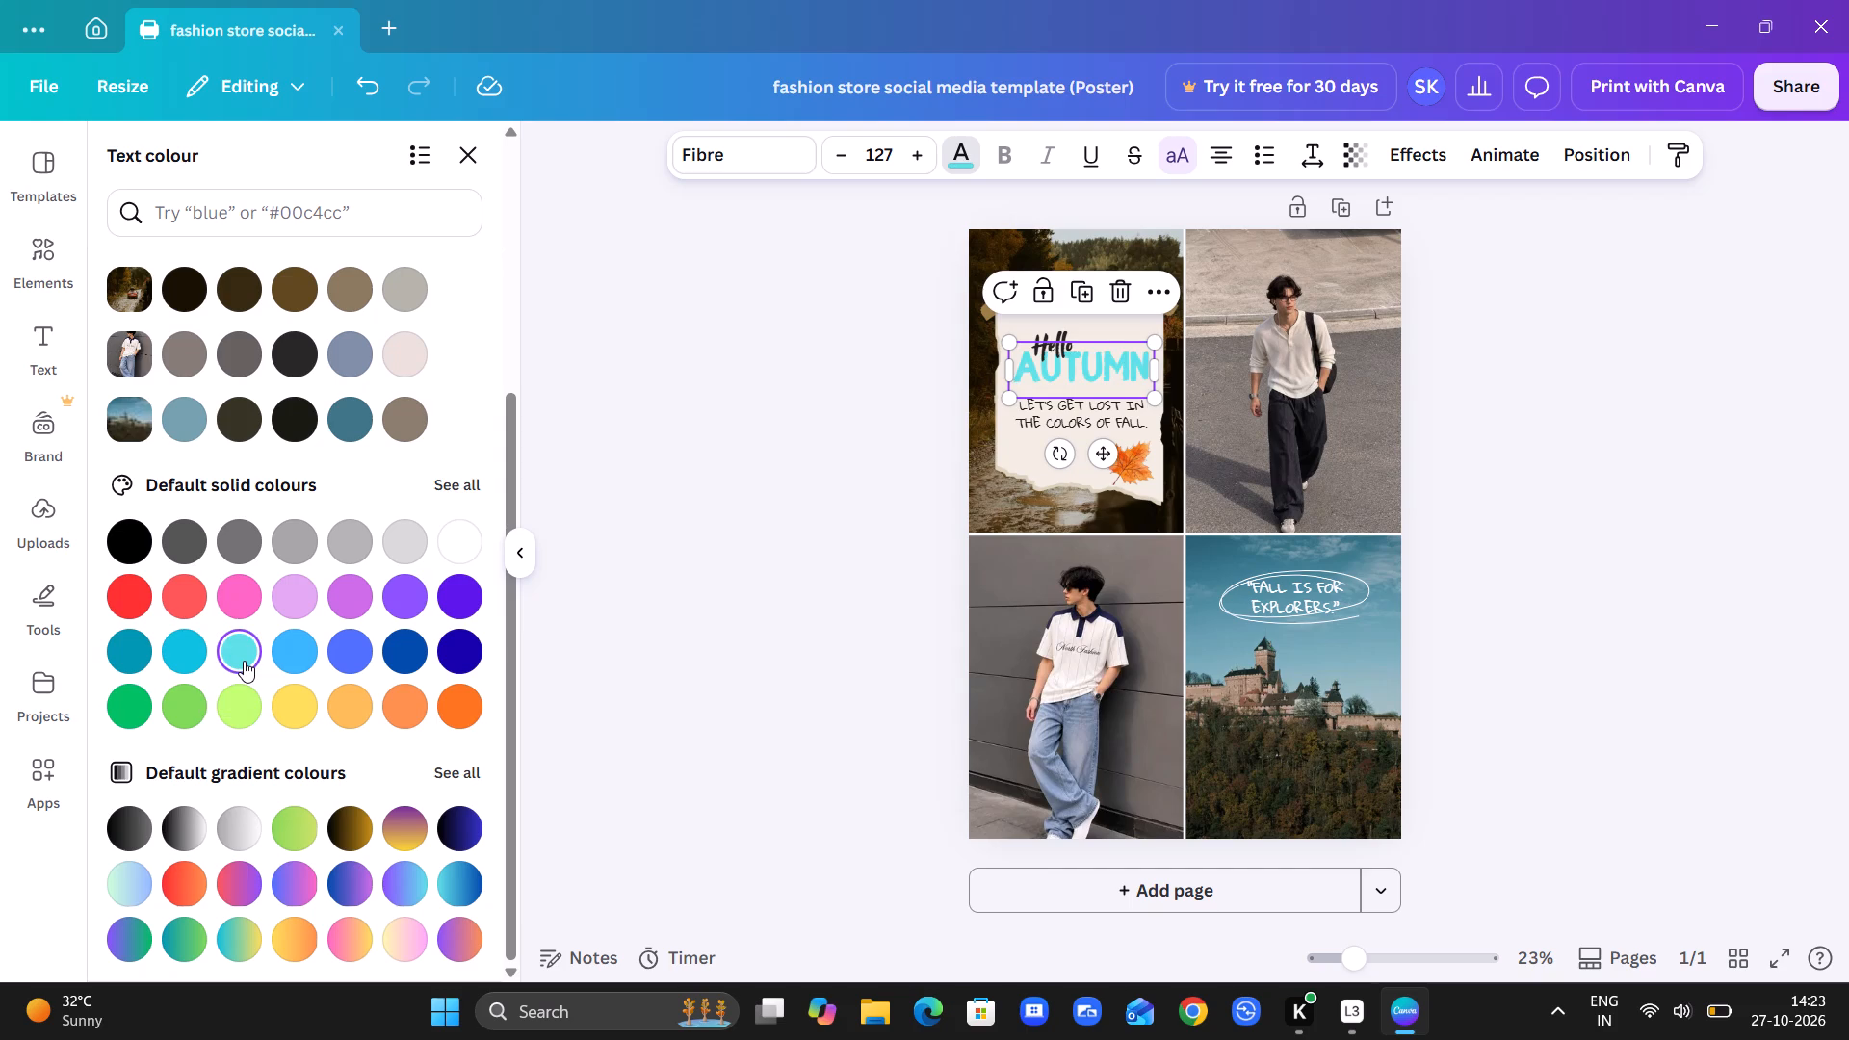
{"action": "left_click", "coordinate": [306, 650]}
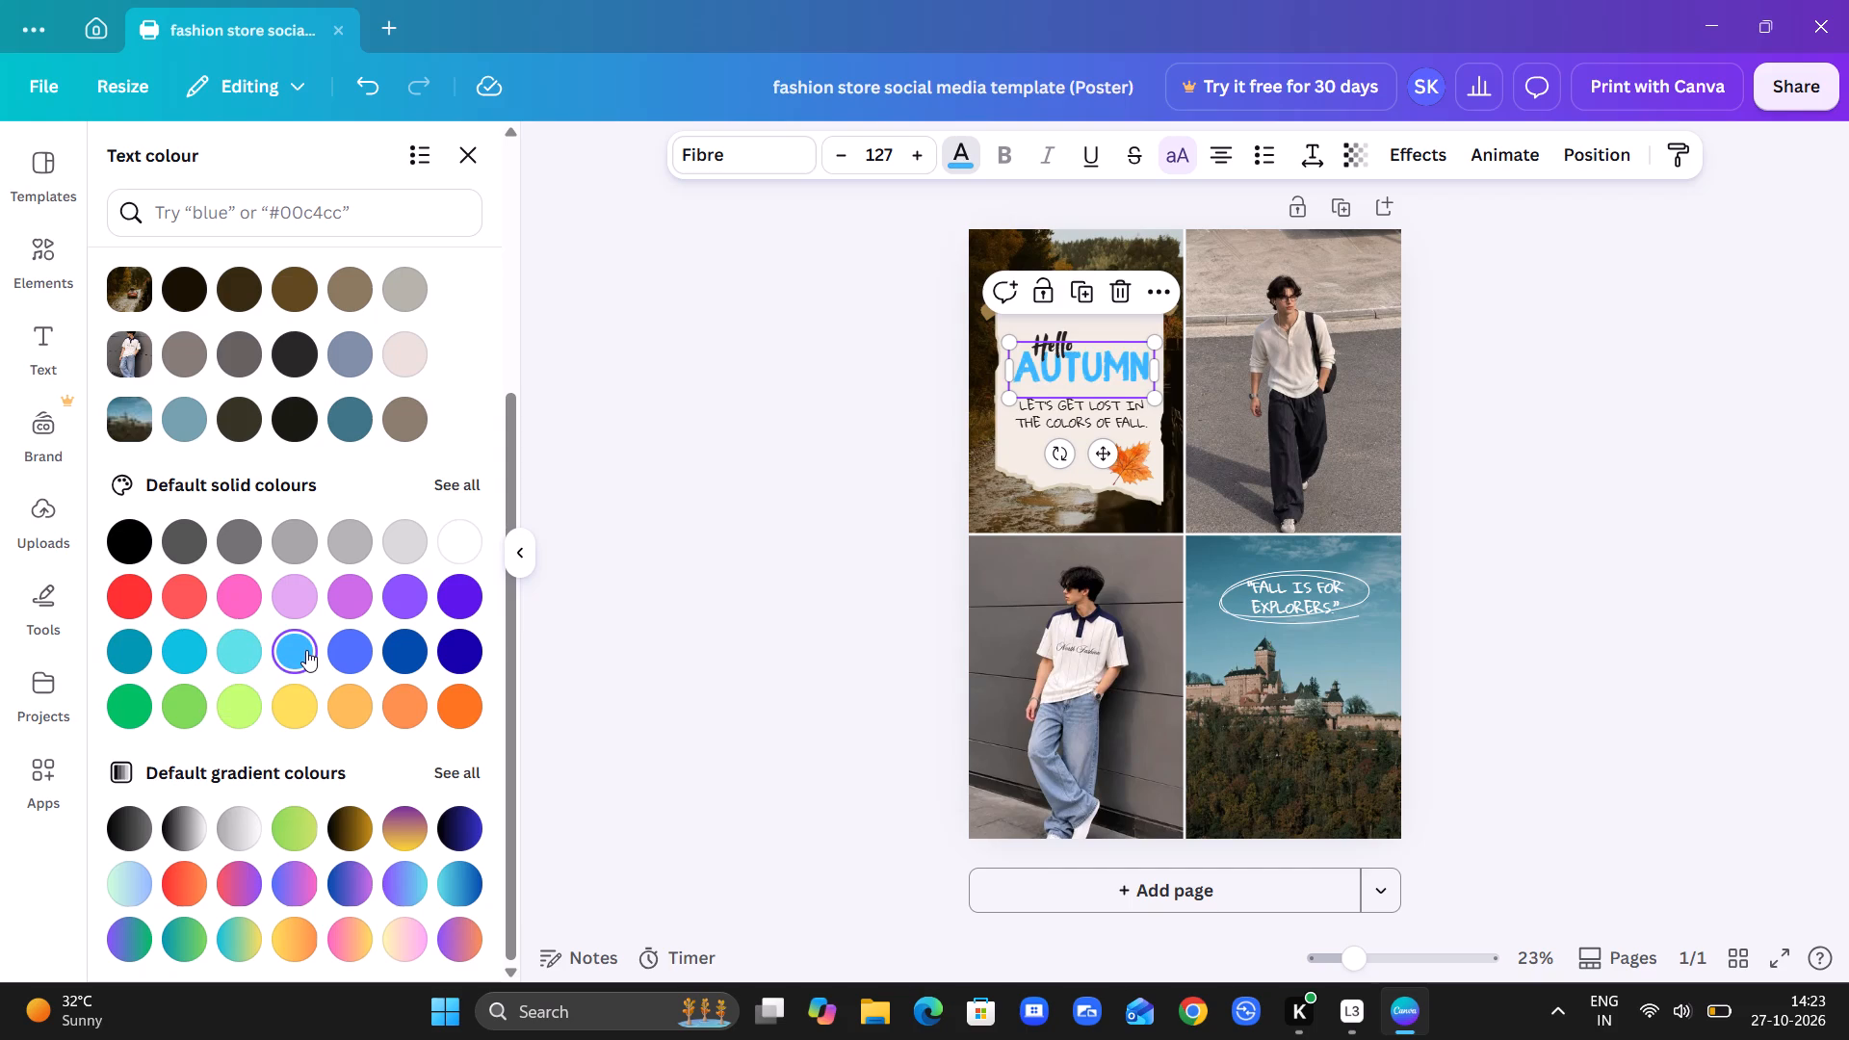
{"action": "left_click", "coordinate": [408, 649]}
{"action": "left_click", "coordinate": [719, 569]}
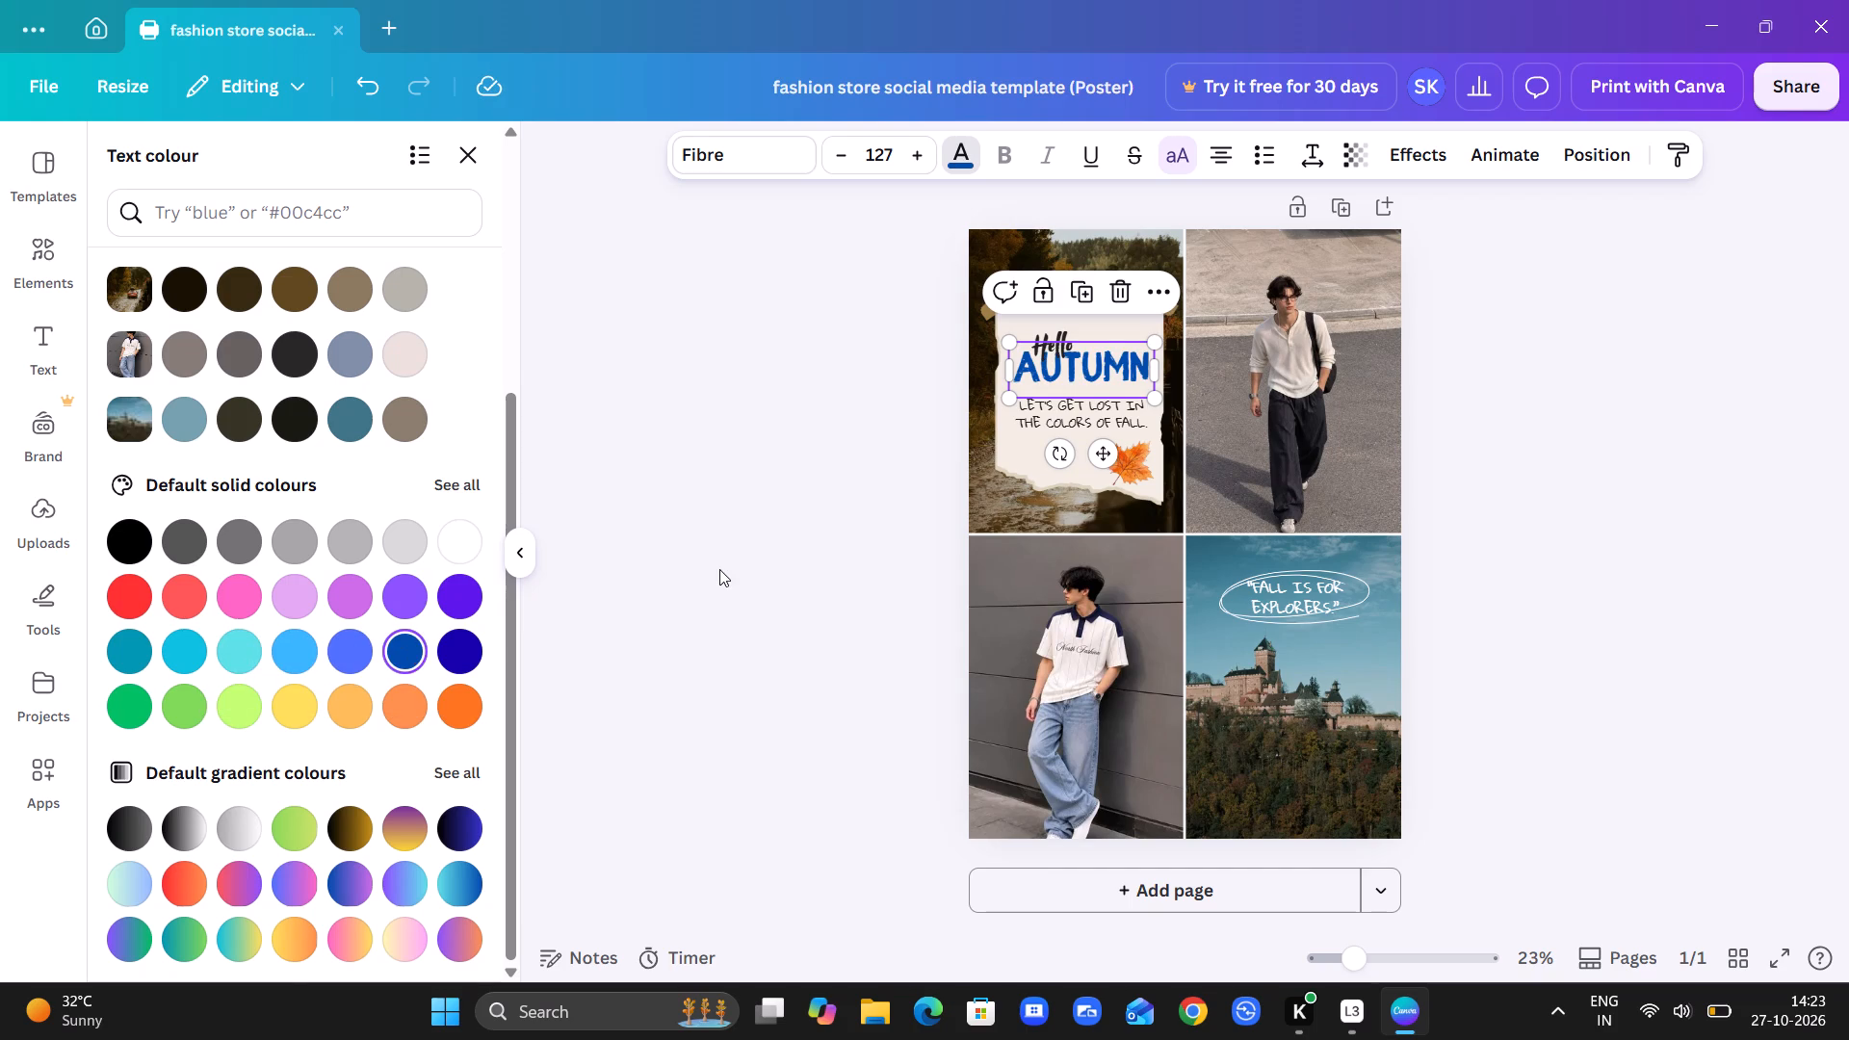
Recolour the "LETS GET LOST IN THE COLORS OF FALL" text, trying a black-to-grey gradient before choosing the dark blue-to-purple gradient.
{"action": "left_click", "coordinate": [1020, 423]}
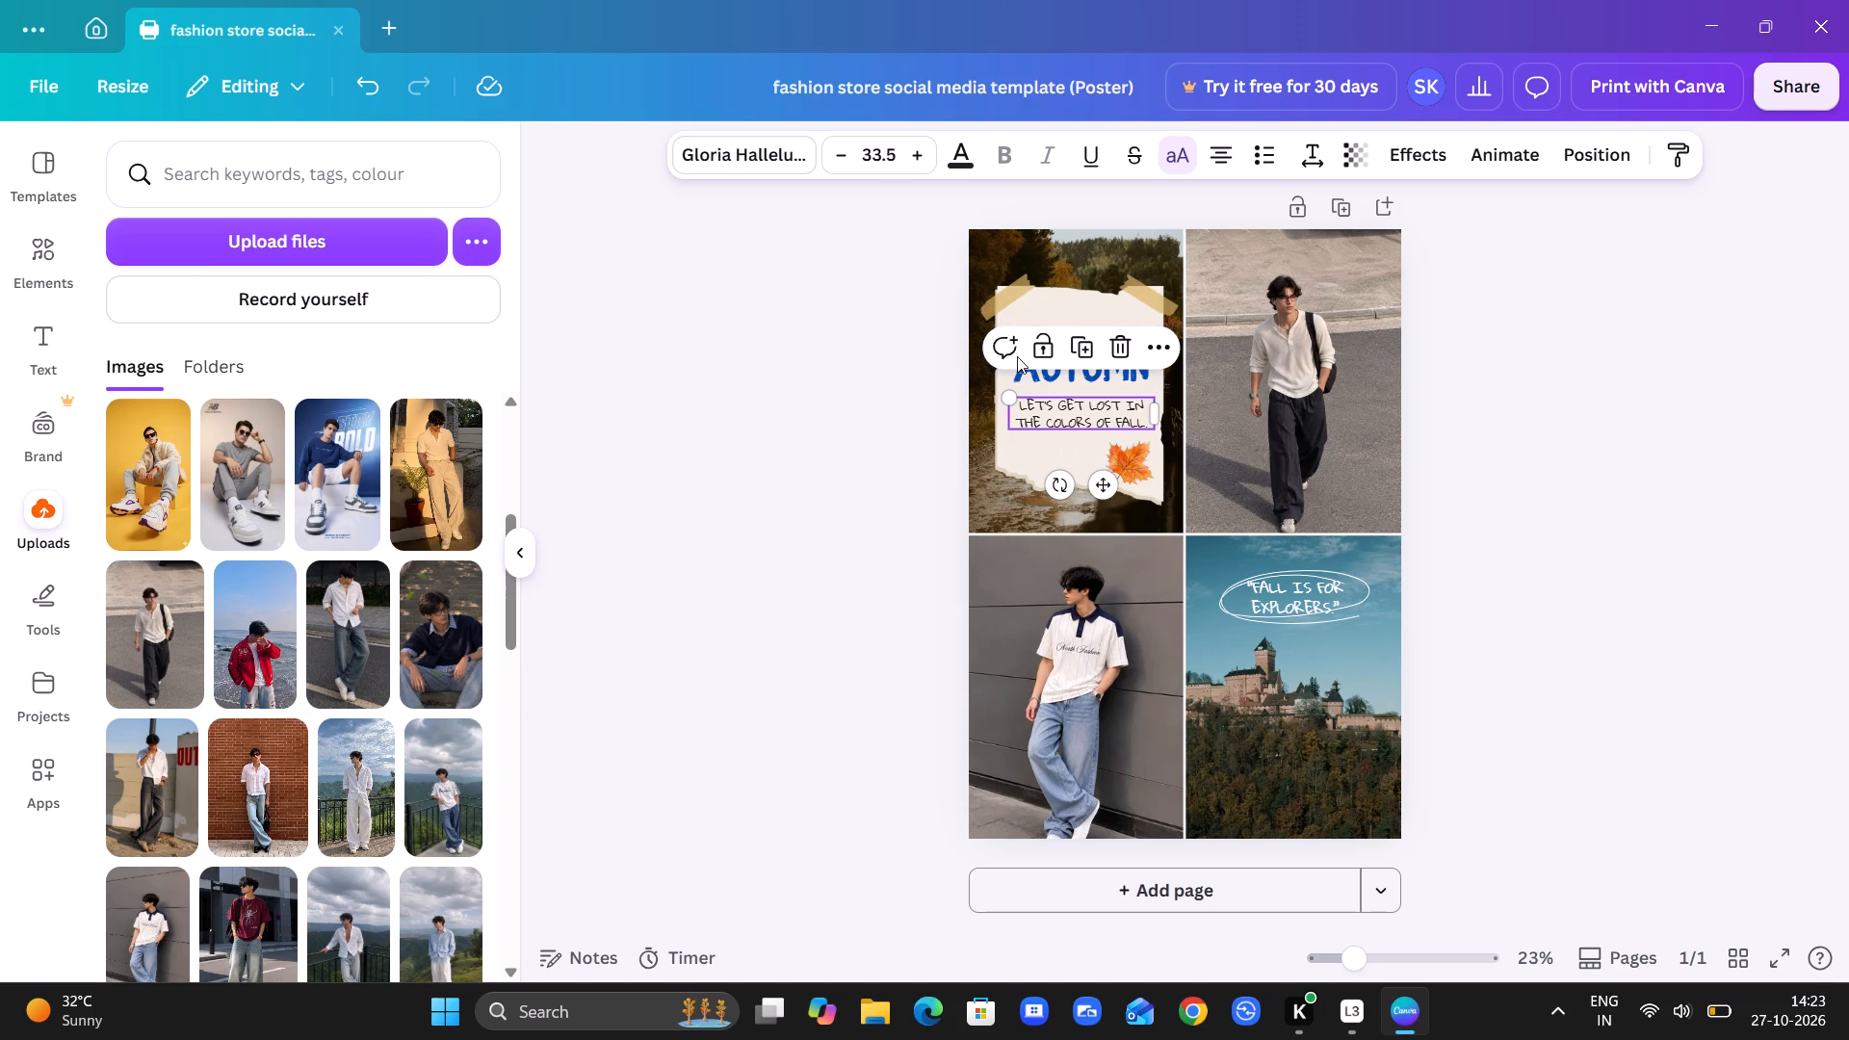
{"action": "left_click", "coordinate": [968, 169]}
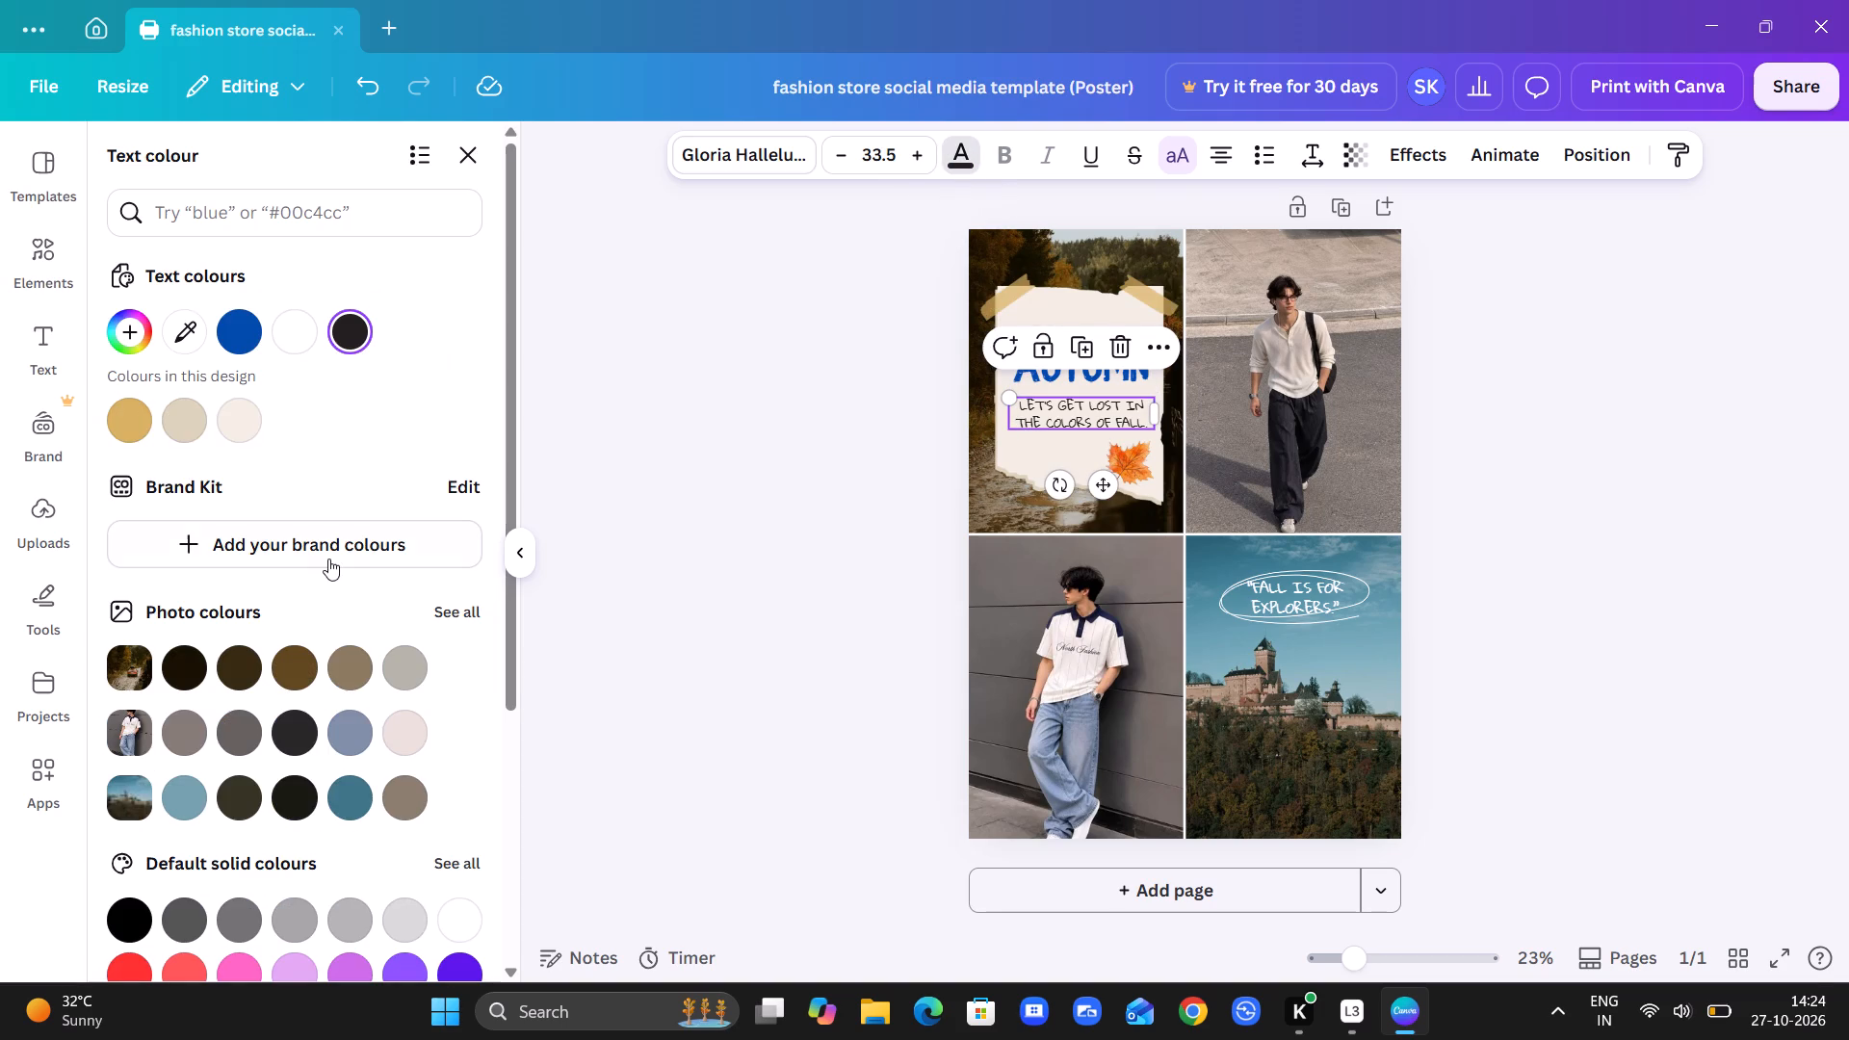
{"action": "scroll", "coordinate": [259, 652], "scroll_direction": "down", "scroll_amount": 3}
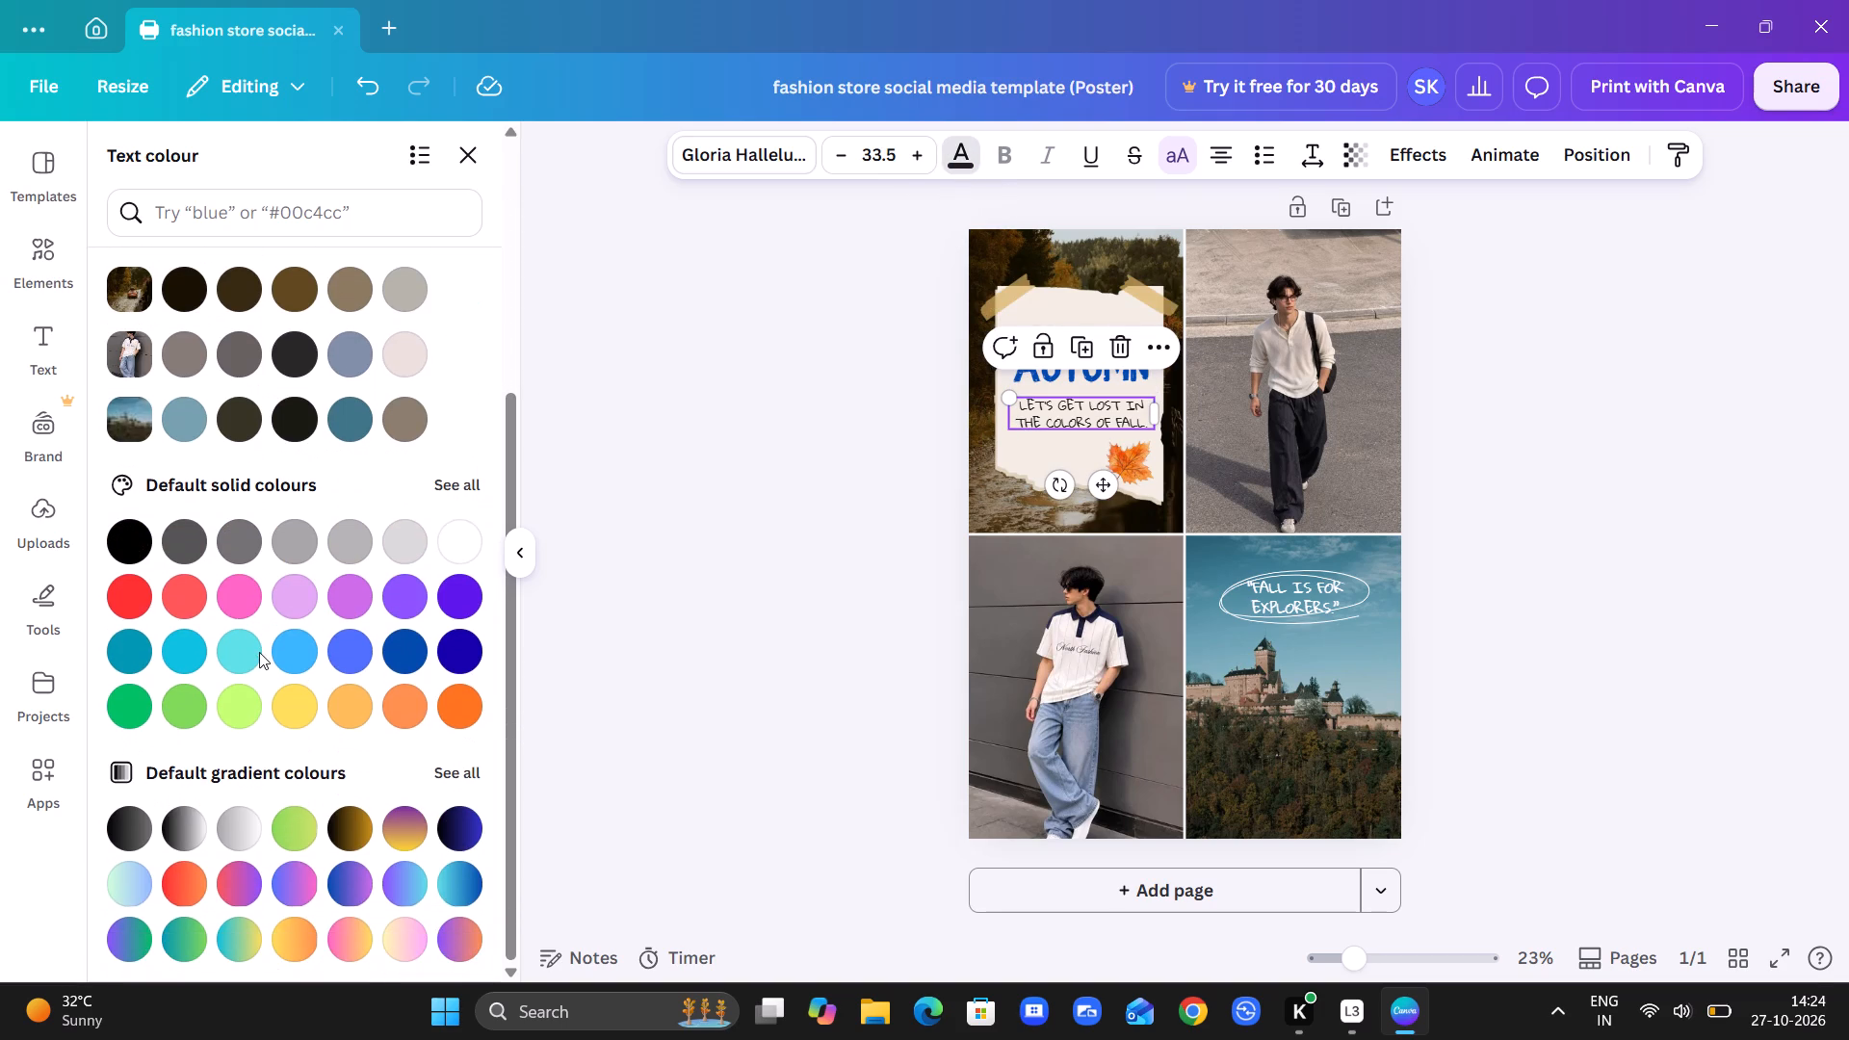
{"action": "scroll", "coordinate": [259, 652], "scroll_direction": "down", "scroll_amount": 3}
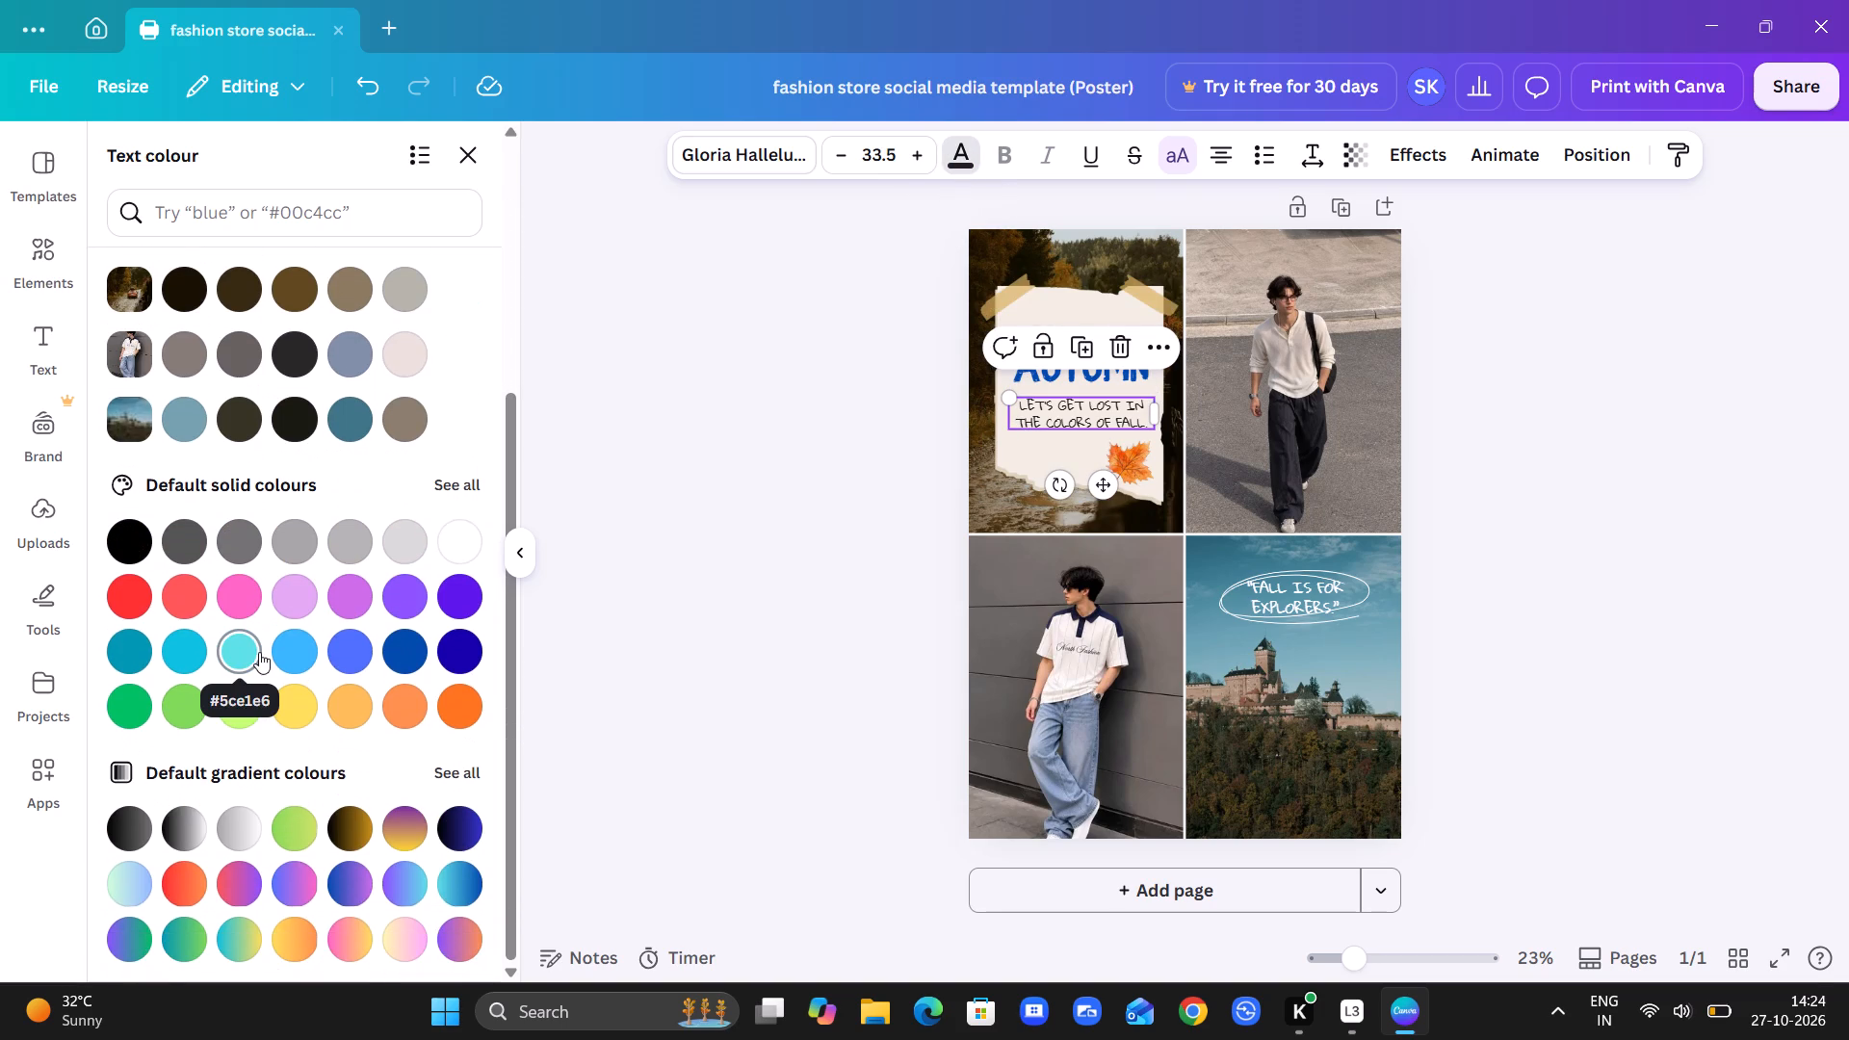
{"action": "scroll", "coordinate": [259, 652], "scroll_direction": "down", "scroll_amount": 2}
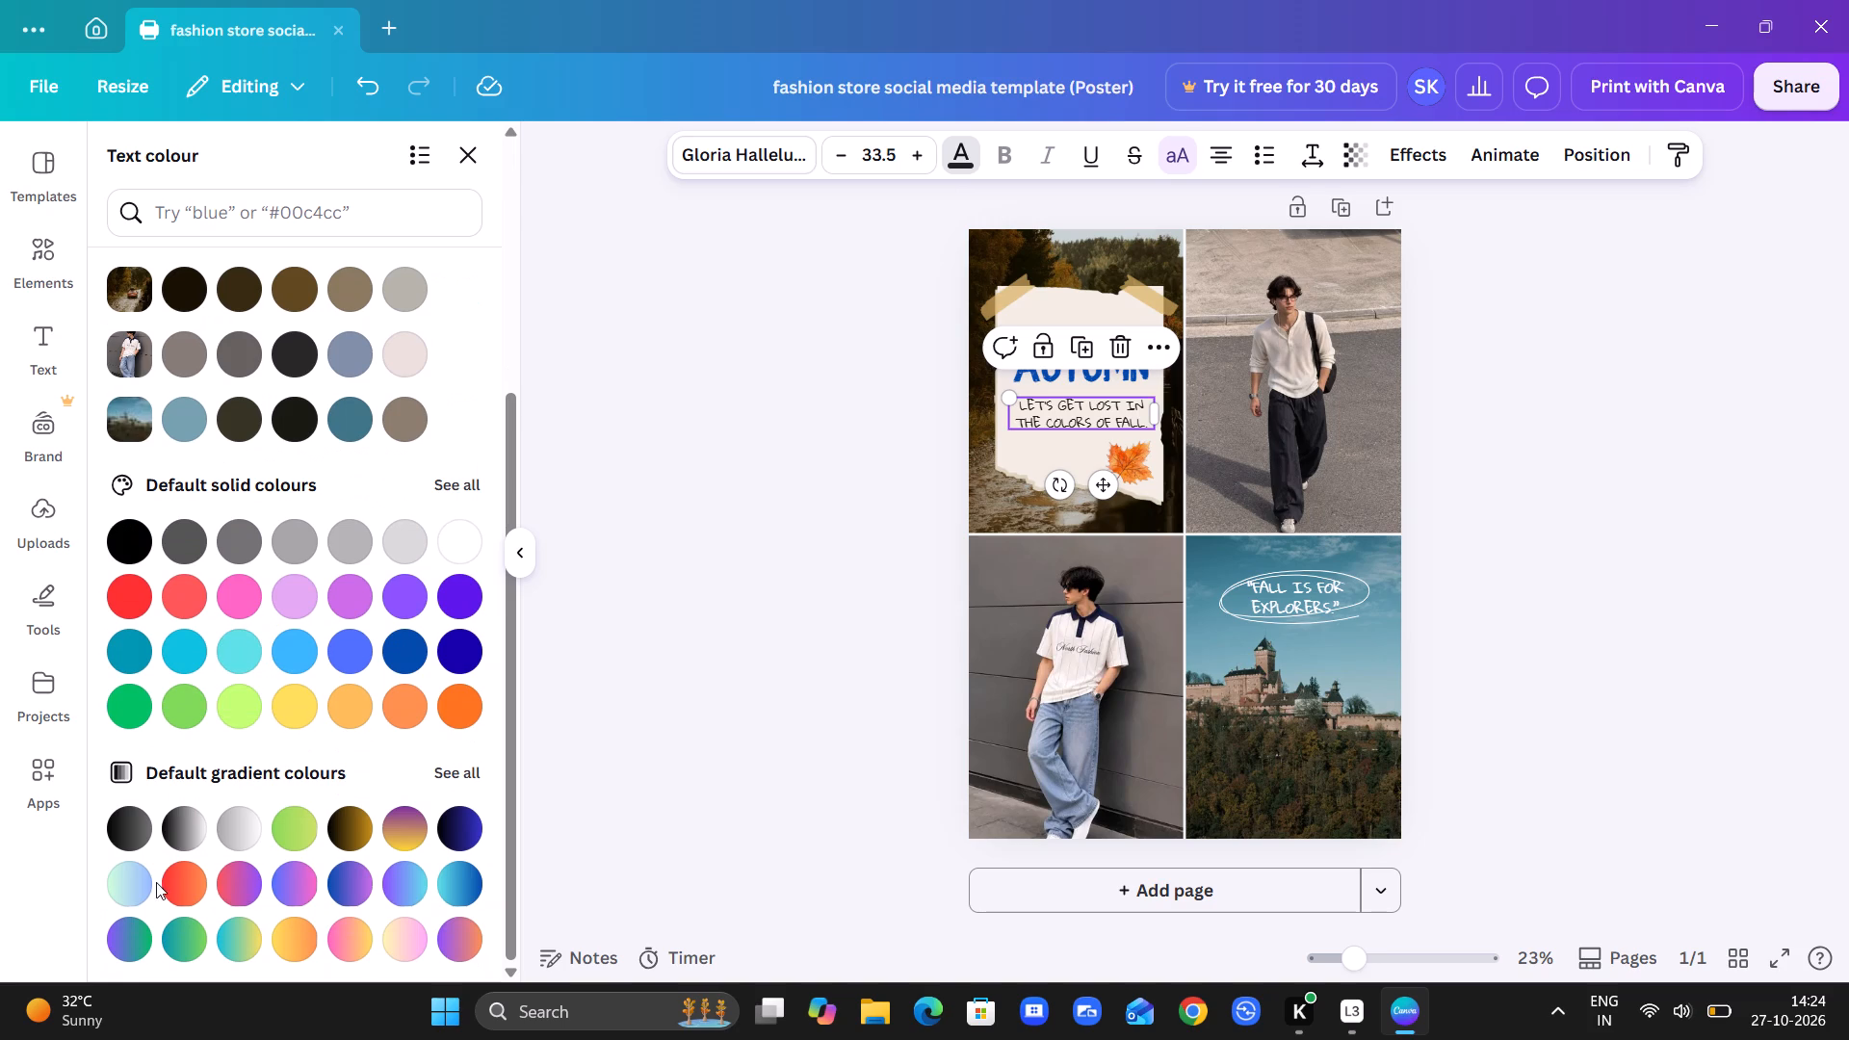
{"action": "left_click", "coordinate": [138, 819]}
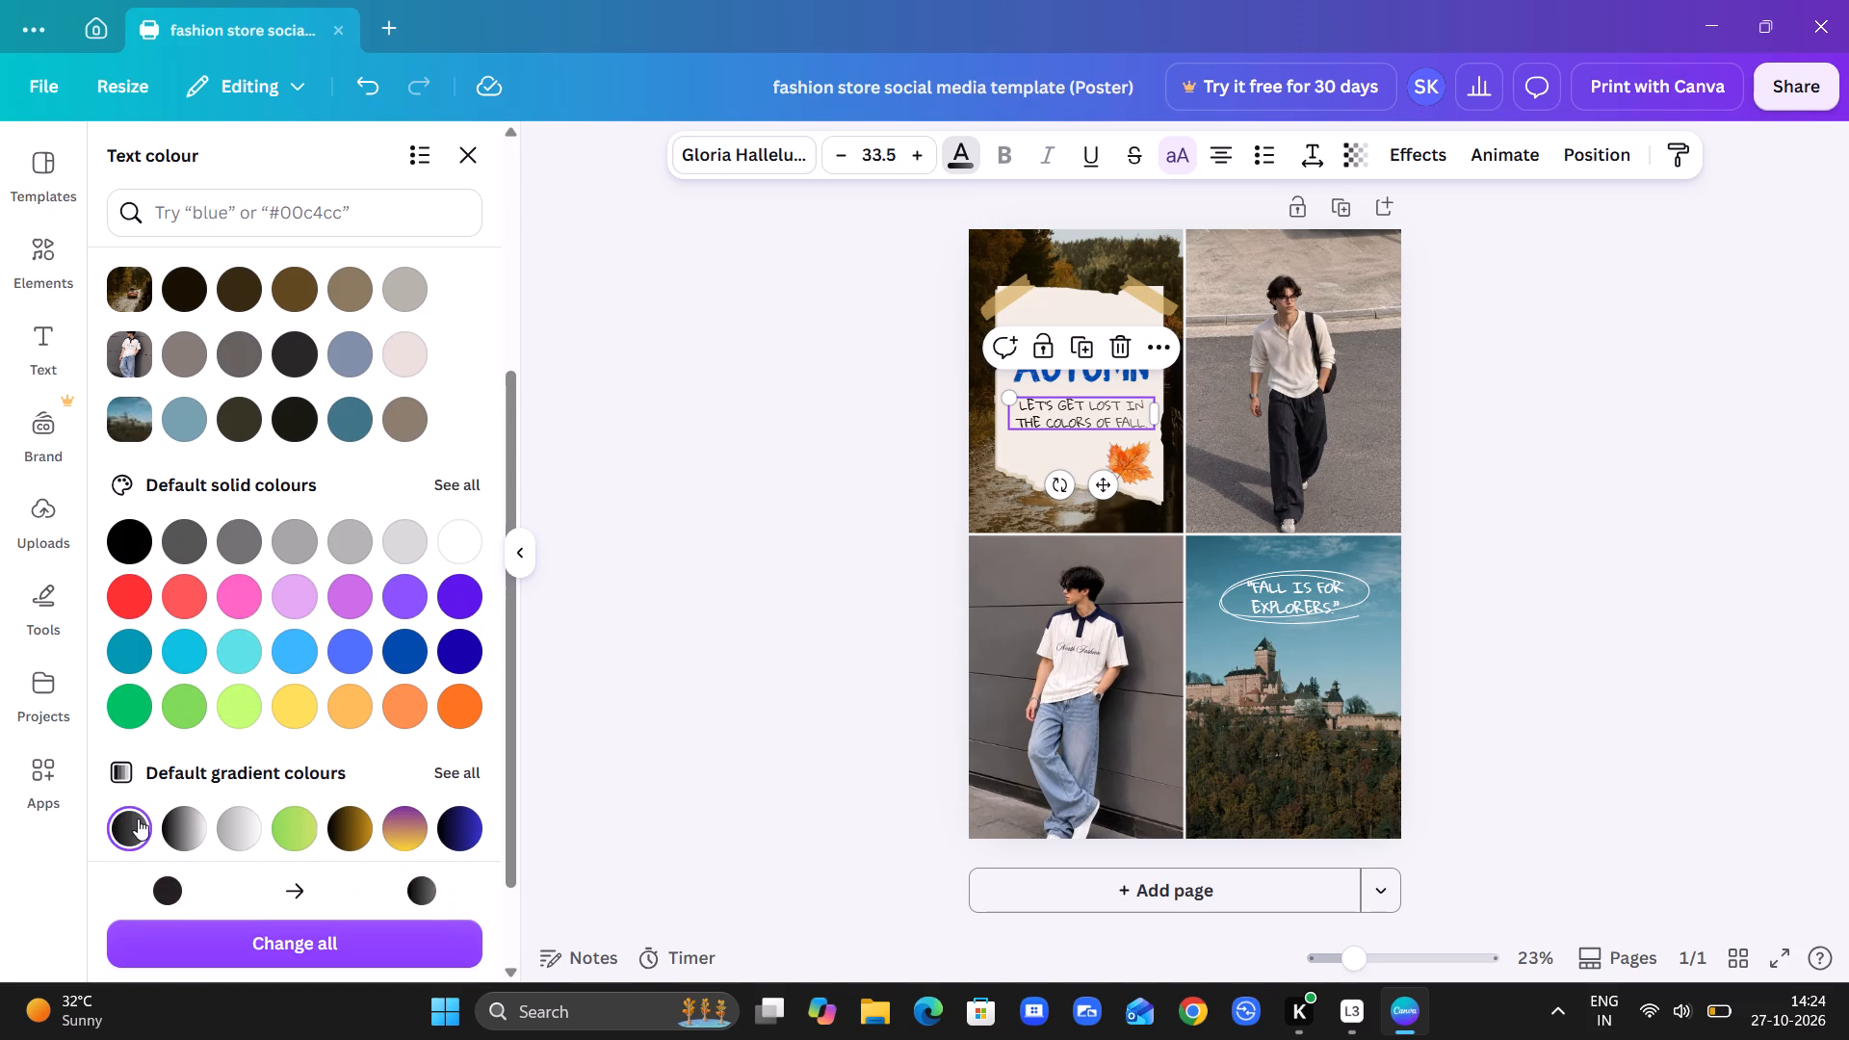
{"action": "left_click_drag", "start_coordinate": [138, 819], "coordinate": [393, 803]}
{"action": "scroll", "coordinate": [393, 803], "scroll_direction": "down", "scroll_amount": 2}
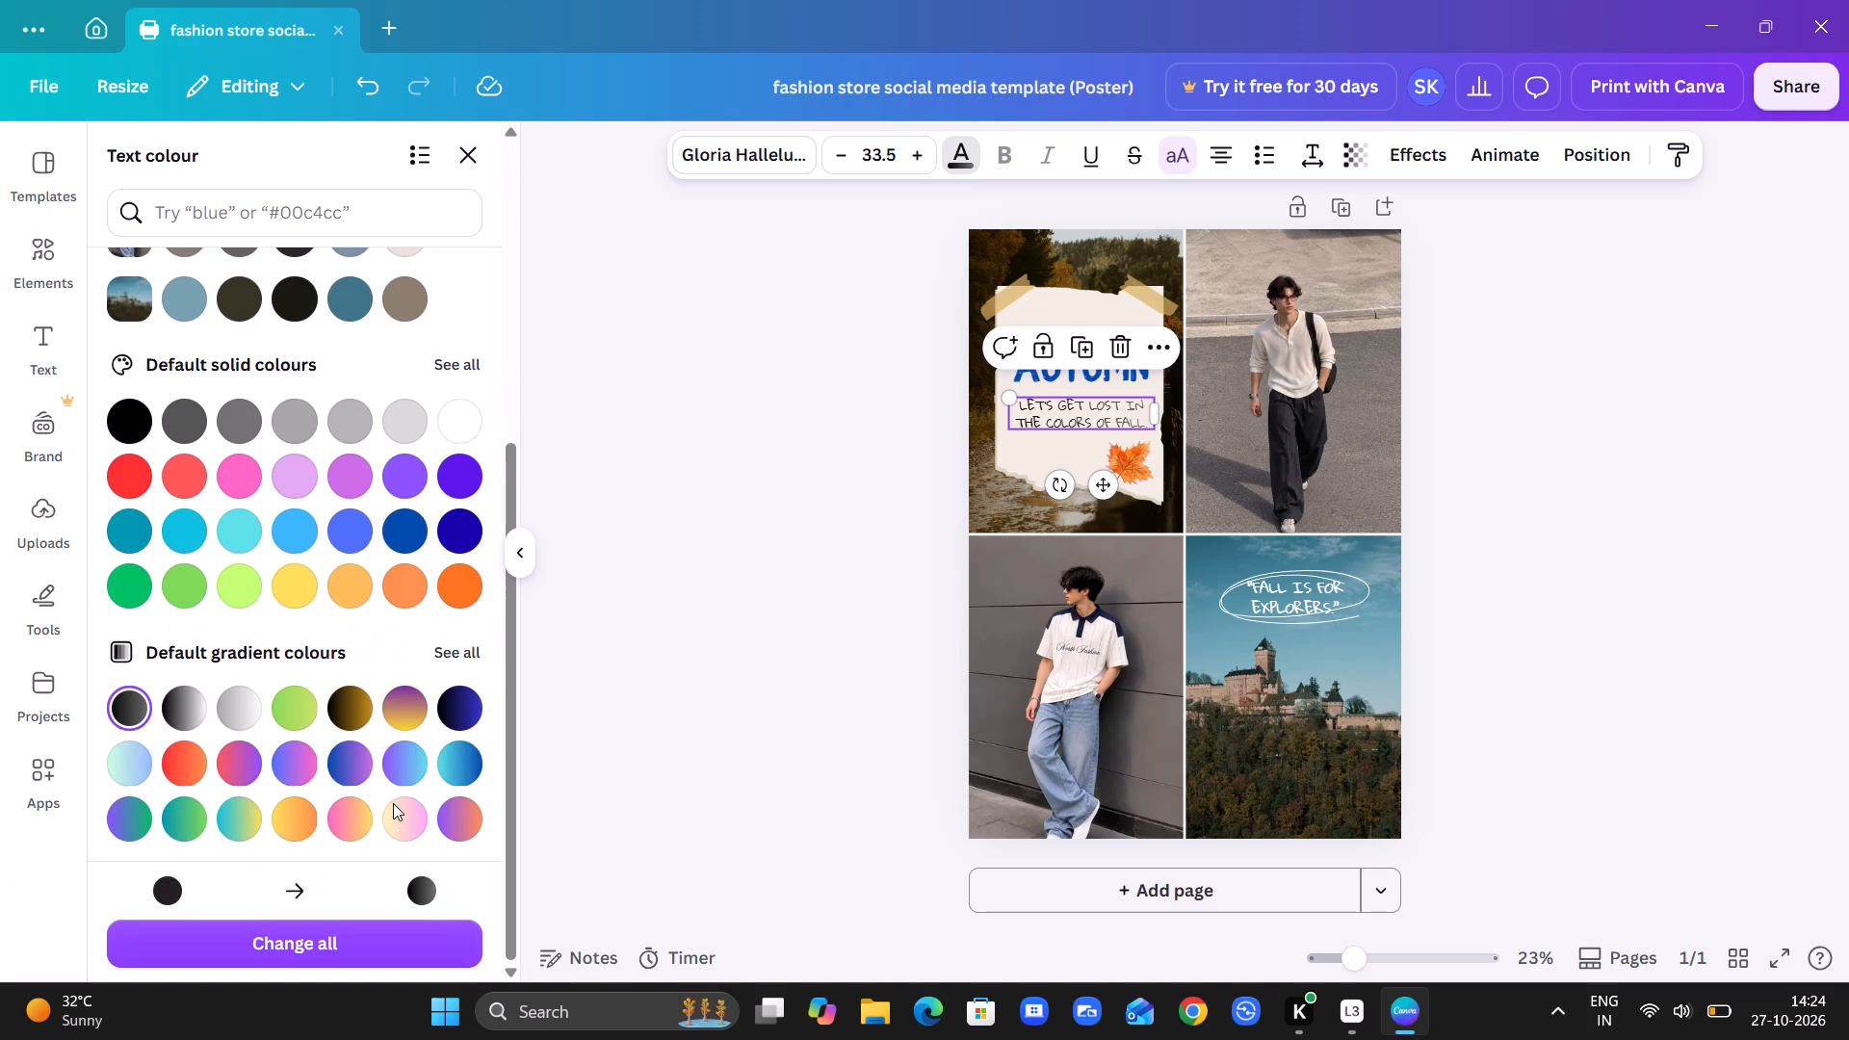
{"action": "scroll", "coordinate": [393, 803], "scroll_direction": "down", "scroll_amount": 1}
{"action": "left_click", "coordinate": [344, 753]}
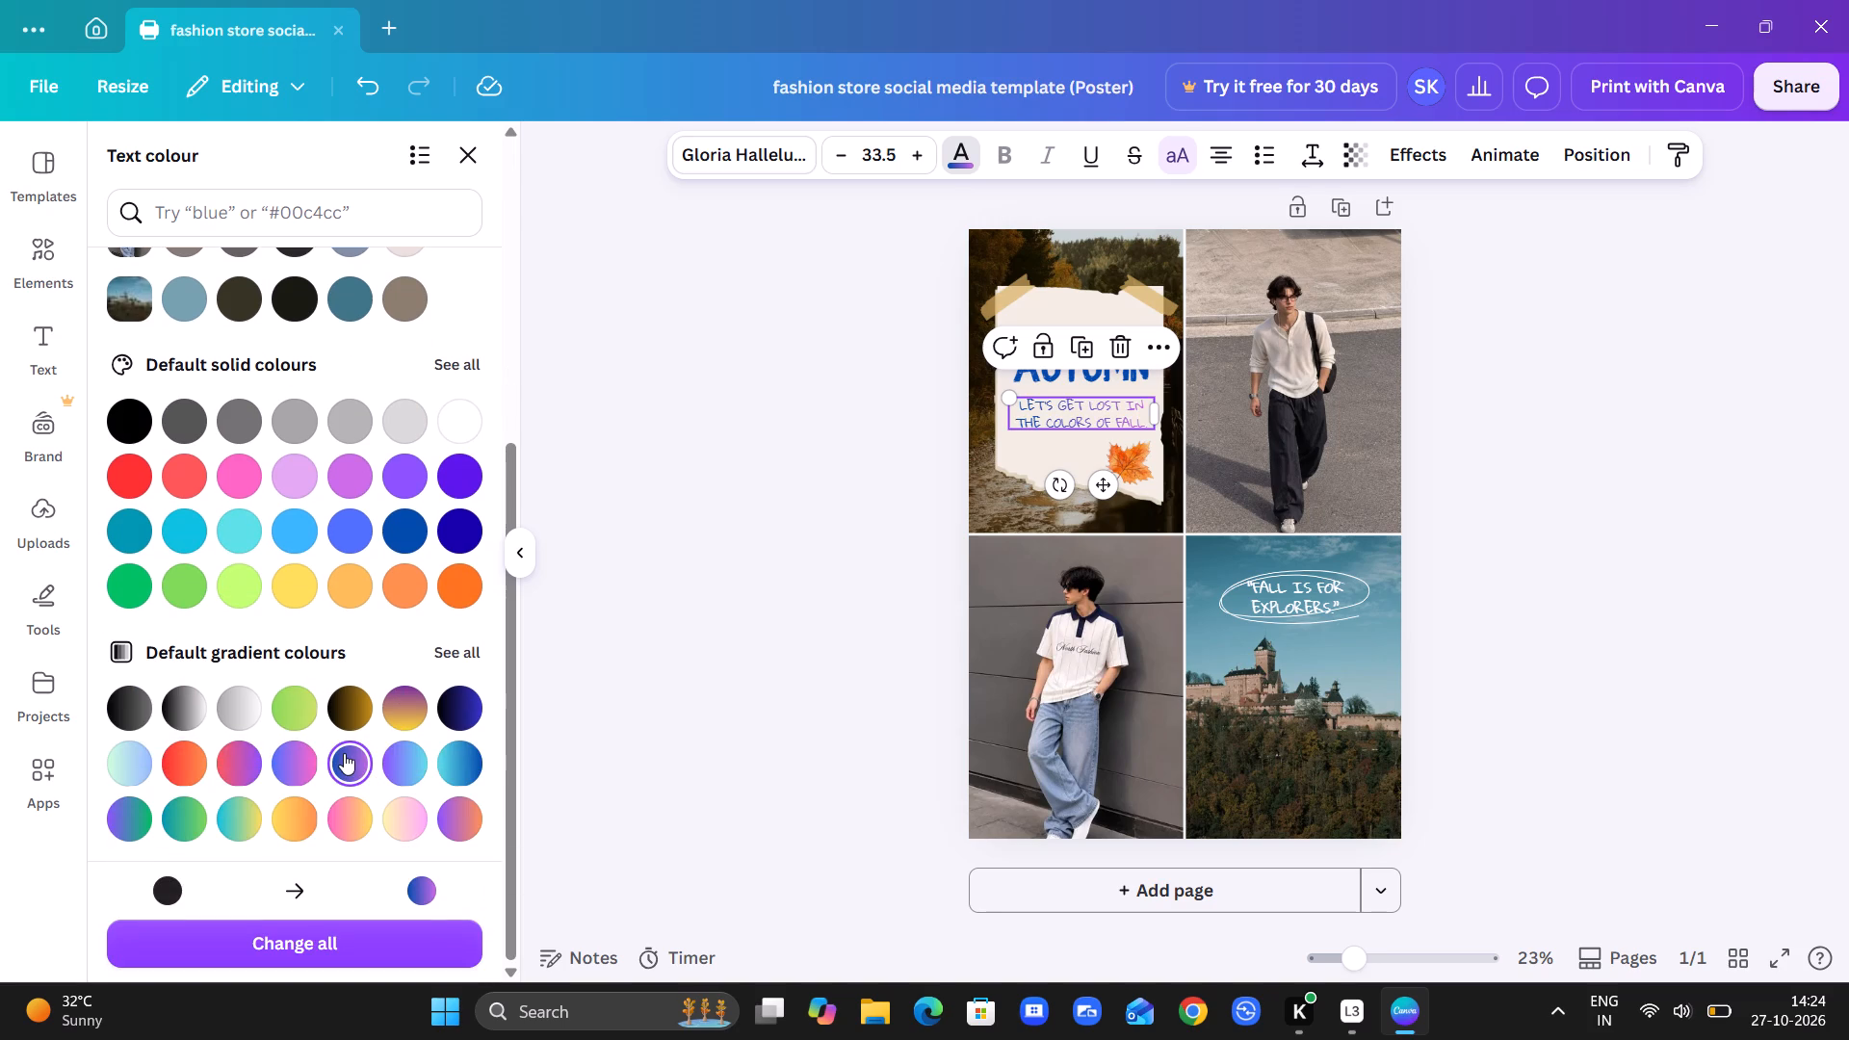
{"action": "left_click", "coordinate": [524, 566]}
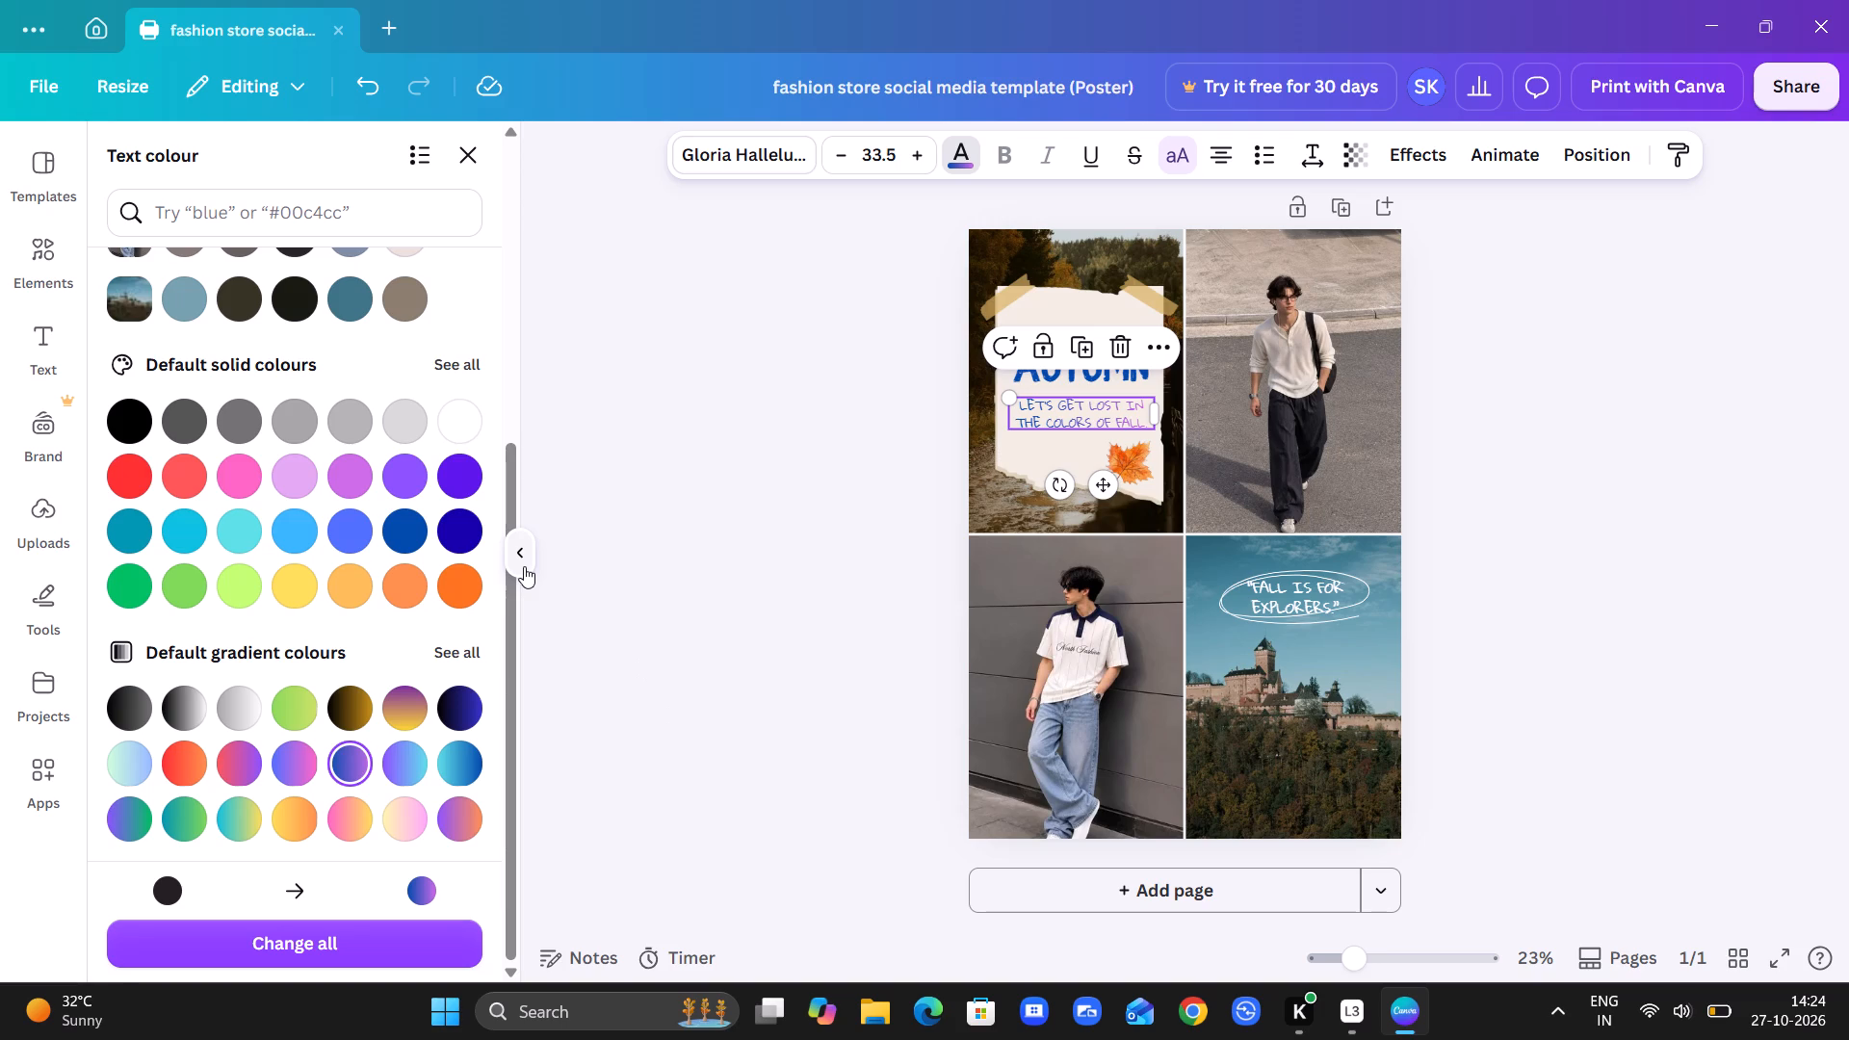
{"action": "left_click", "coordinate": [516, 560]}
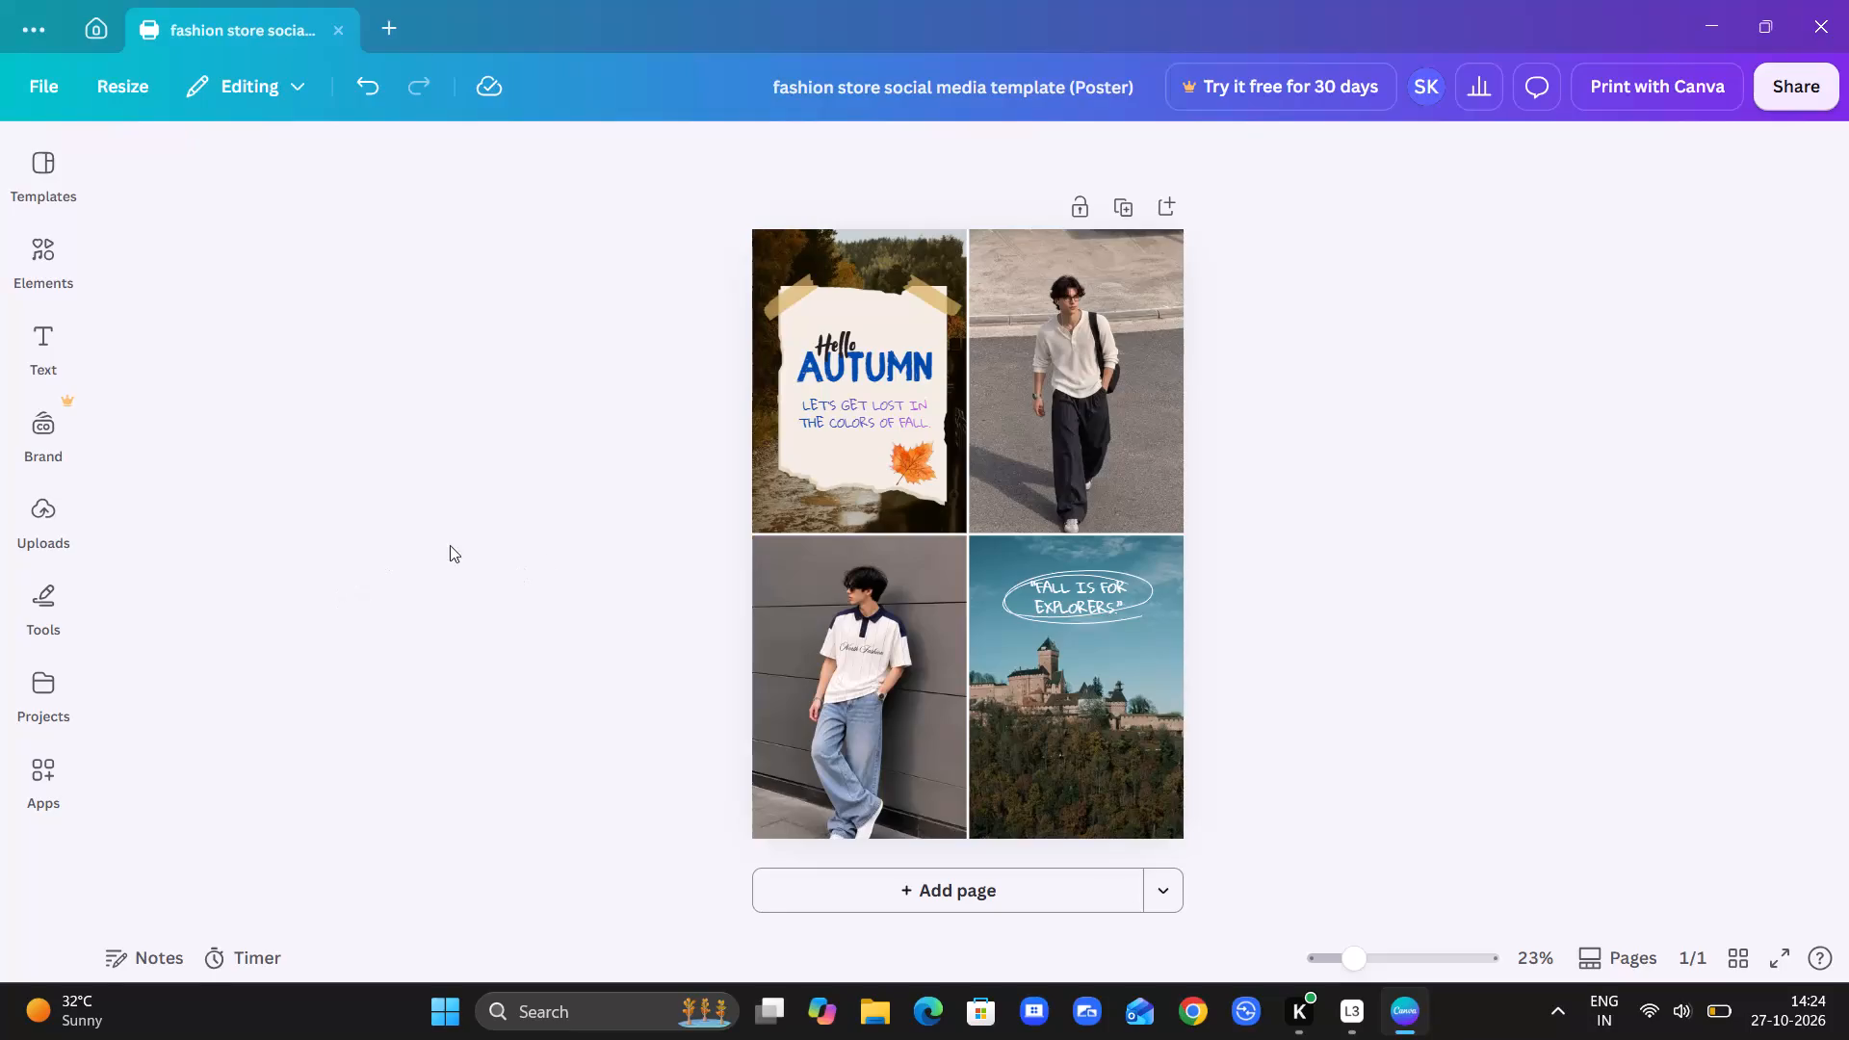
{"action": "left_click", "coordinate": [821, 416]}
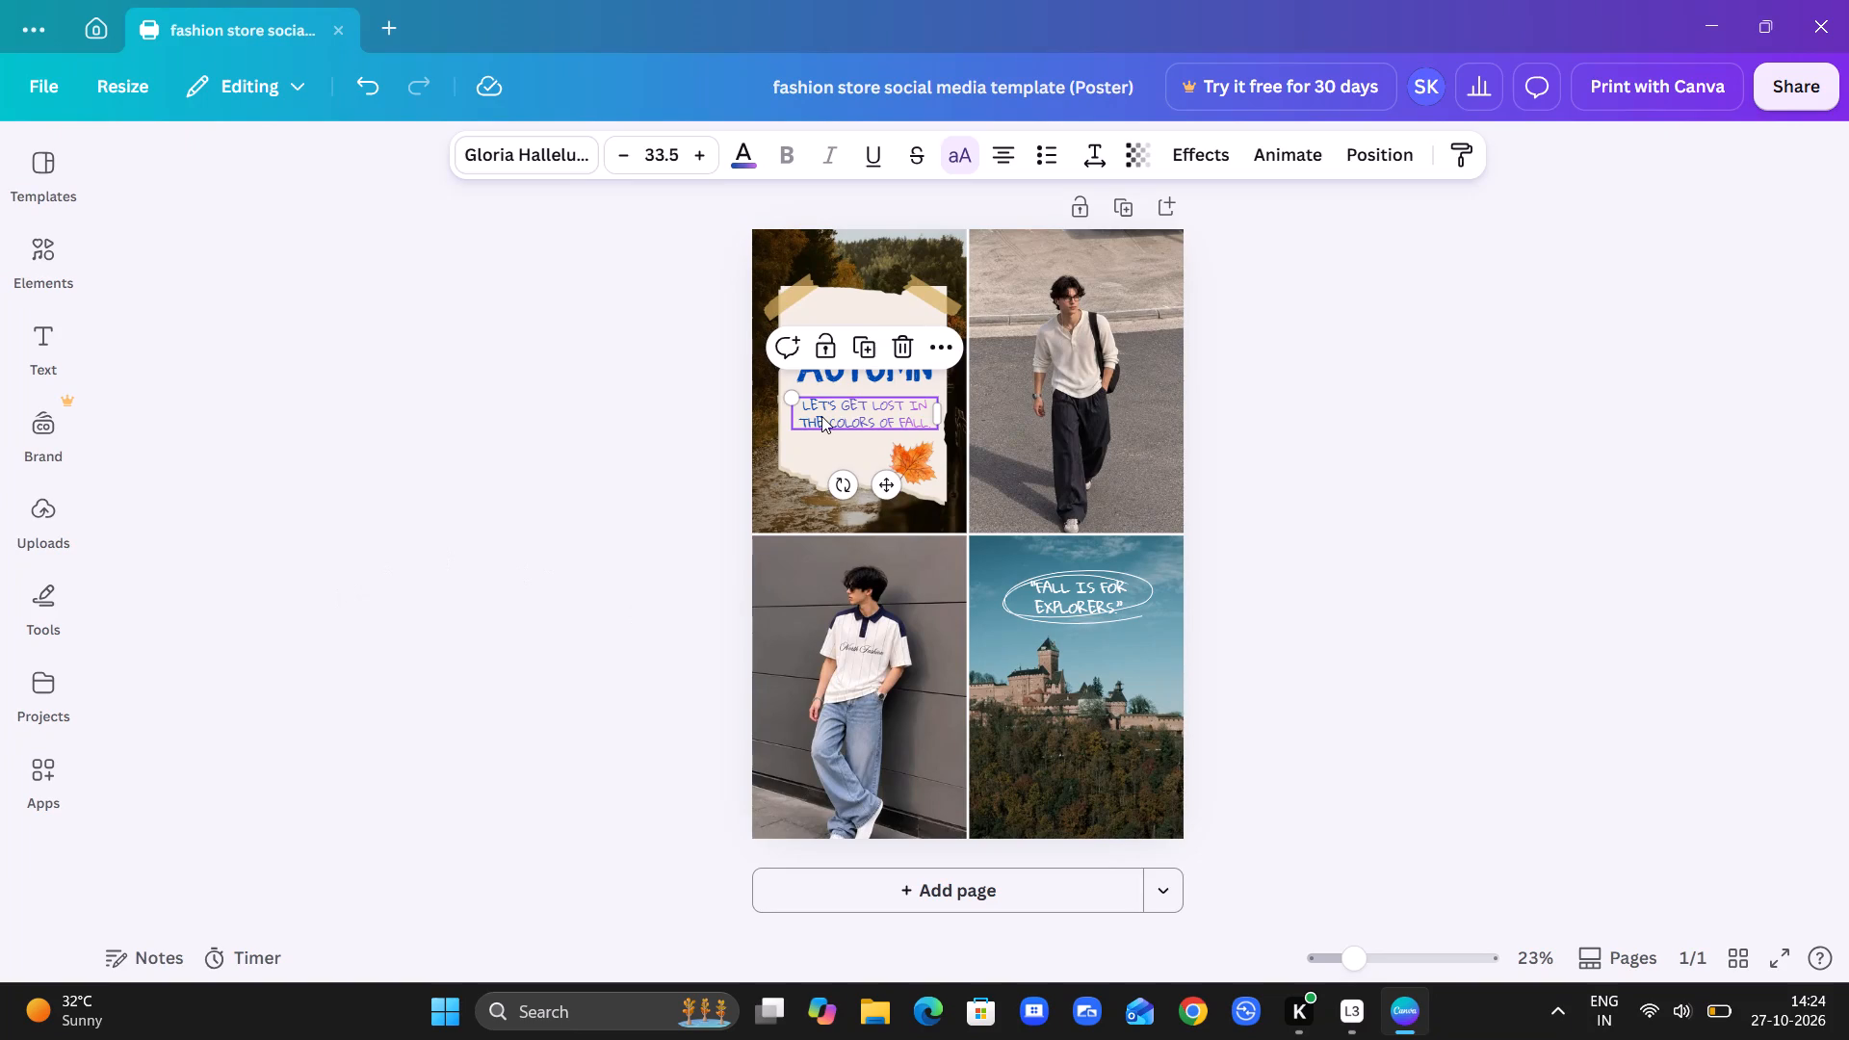
Replace the page design with the Blue Grey Beige Aesthetic Photo Collage Vision Board Poster template.
{"action": "left_click", "coordinate": [45, 176]}
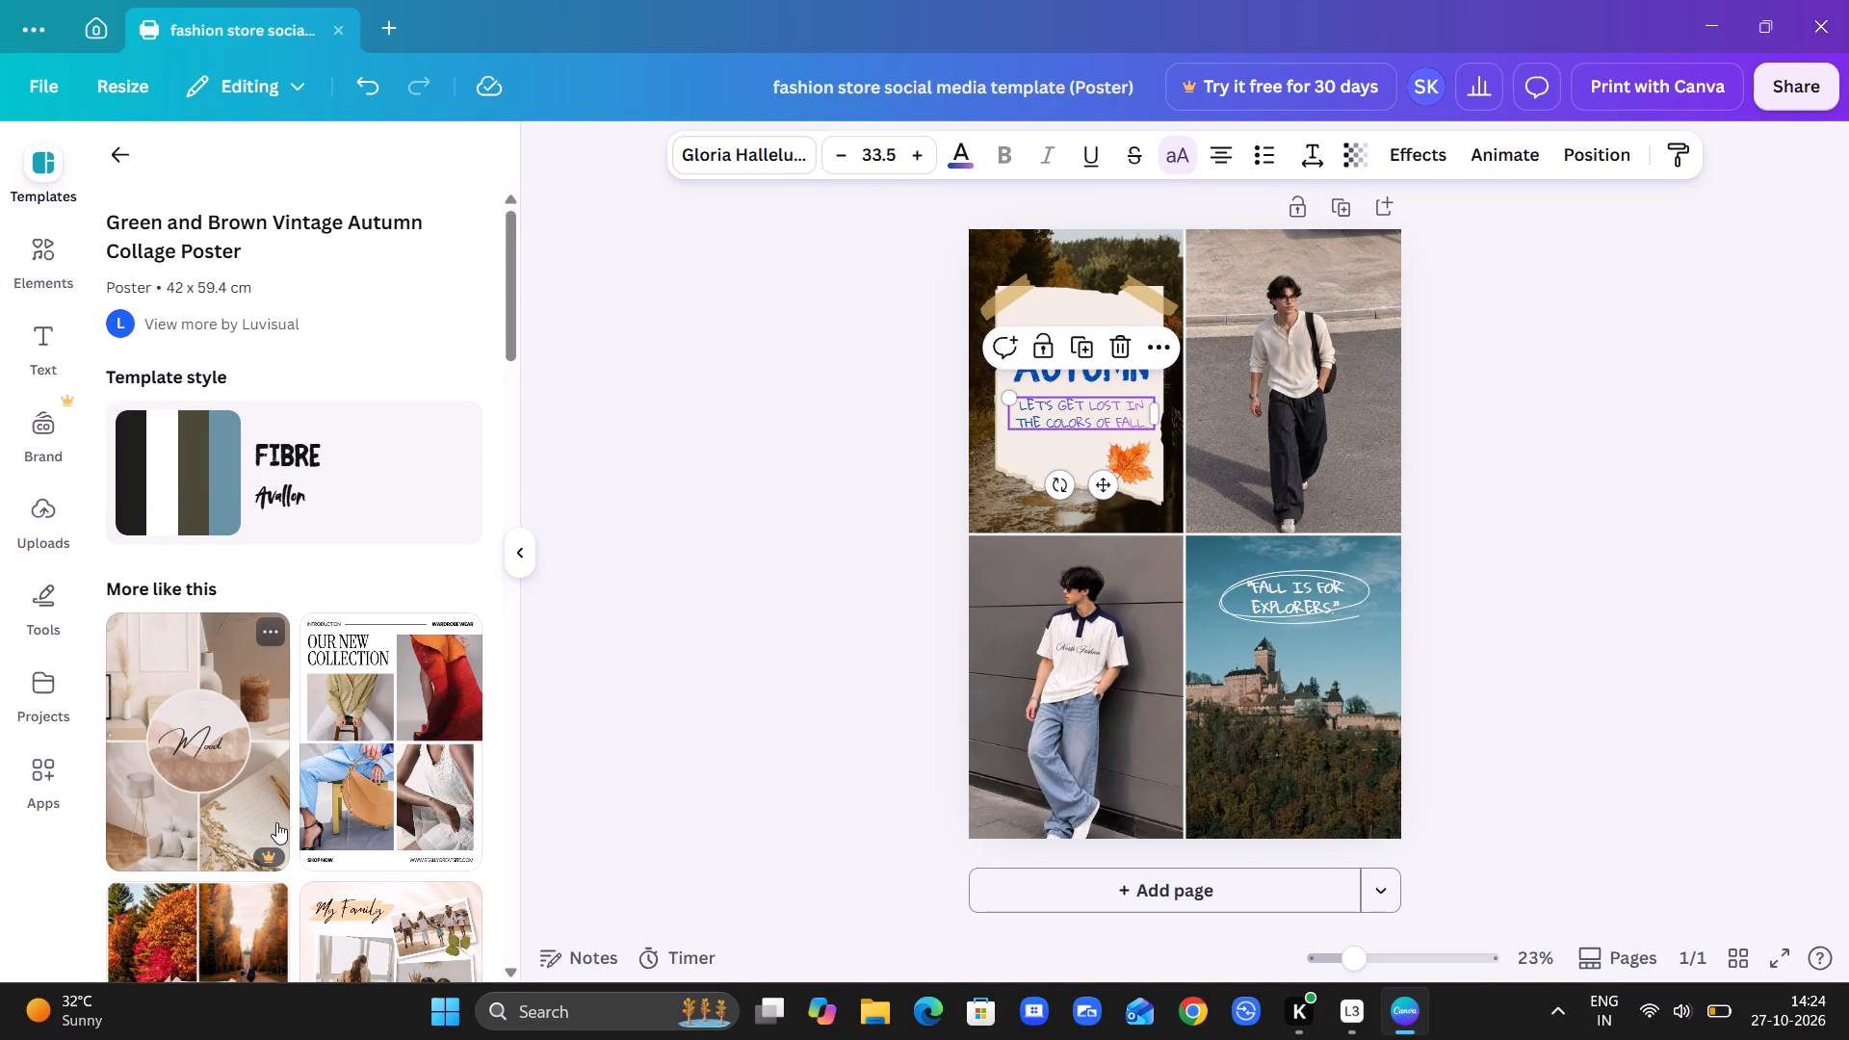
{"action": "scroll", "coordinate": [354, 793], "scroll_direction": "down", "scroll_amount": 2}
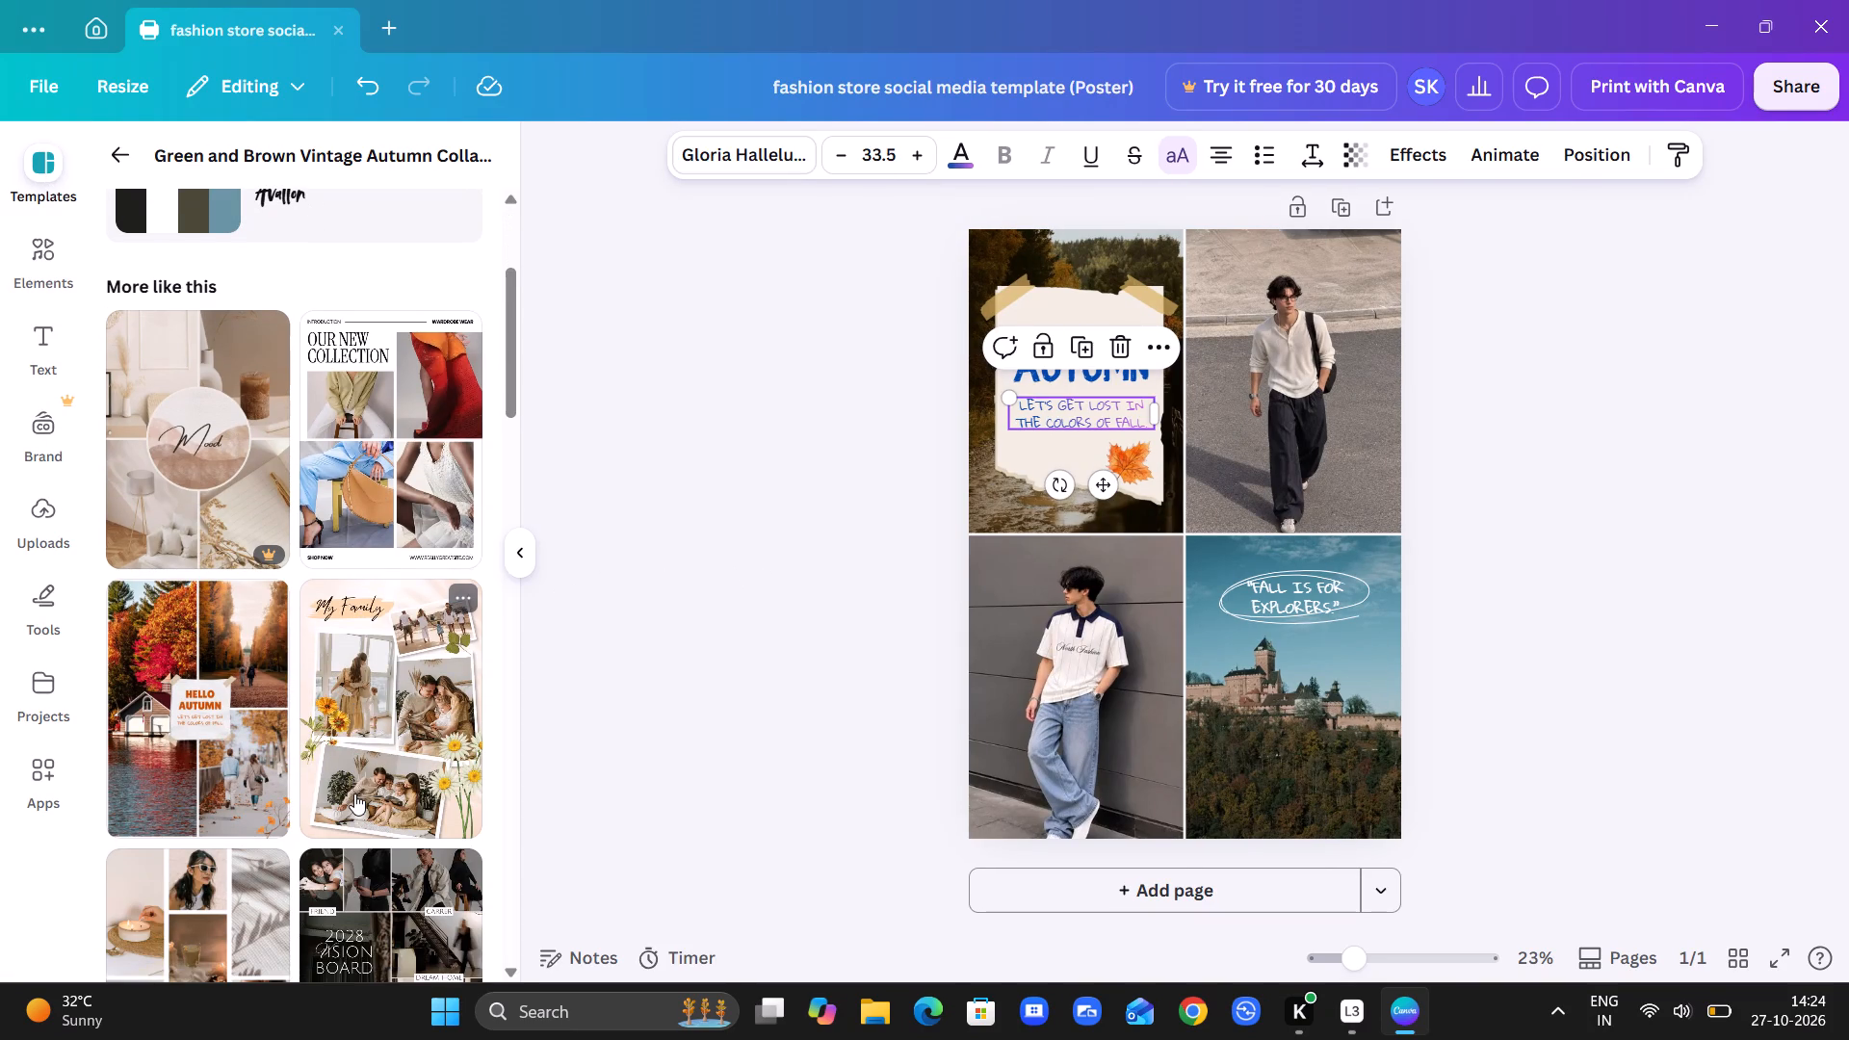
{"action": "scroll", "coordinate": [354, 793], "scroll_direction": "down", "scroll_amount": 3}
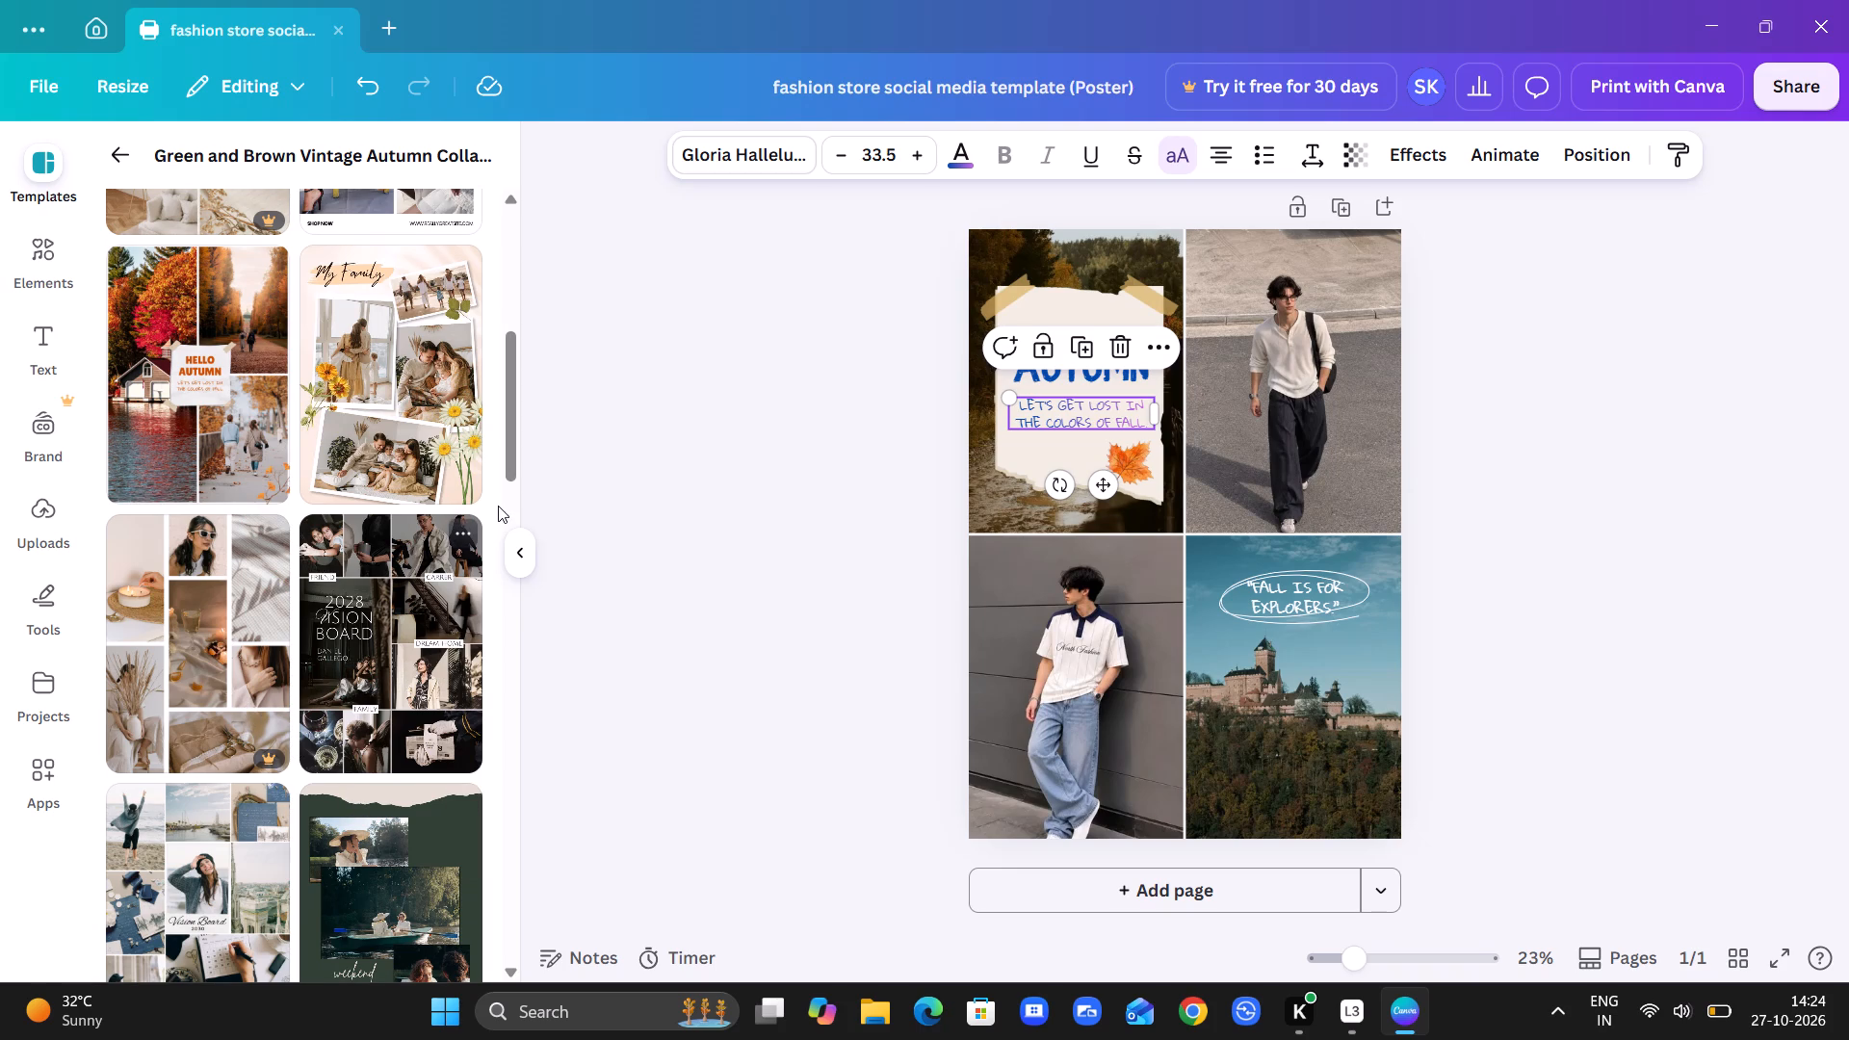
{"action": "scroll", "coordinate": [383, 692], "scroll_direction": "down", "scroll_amount": 2}
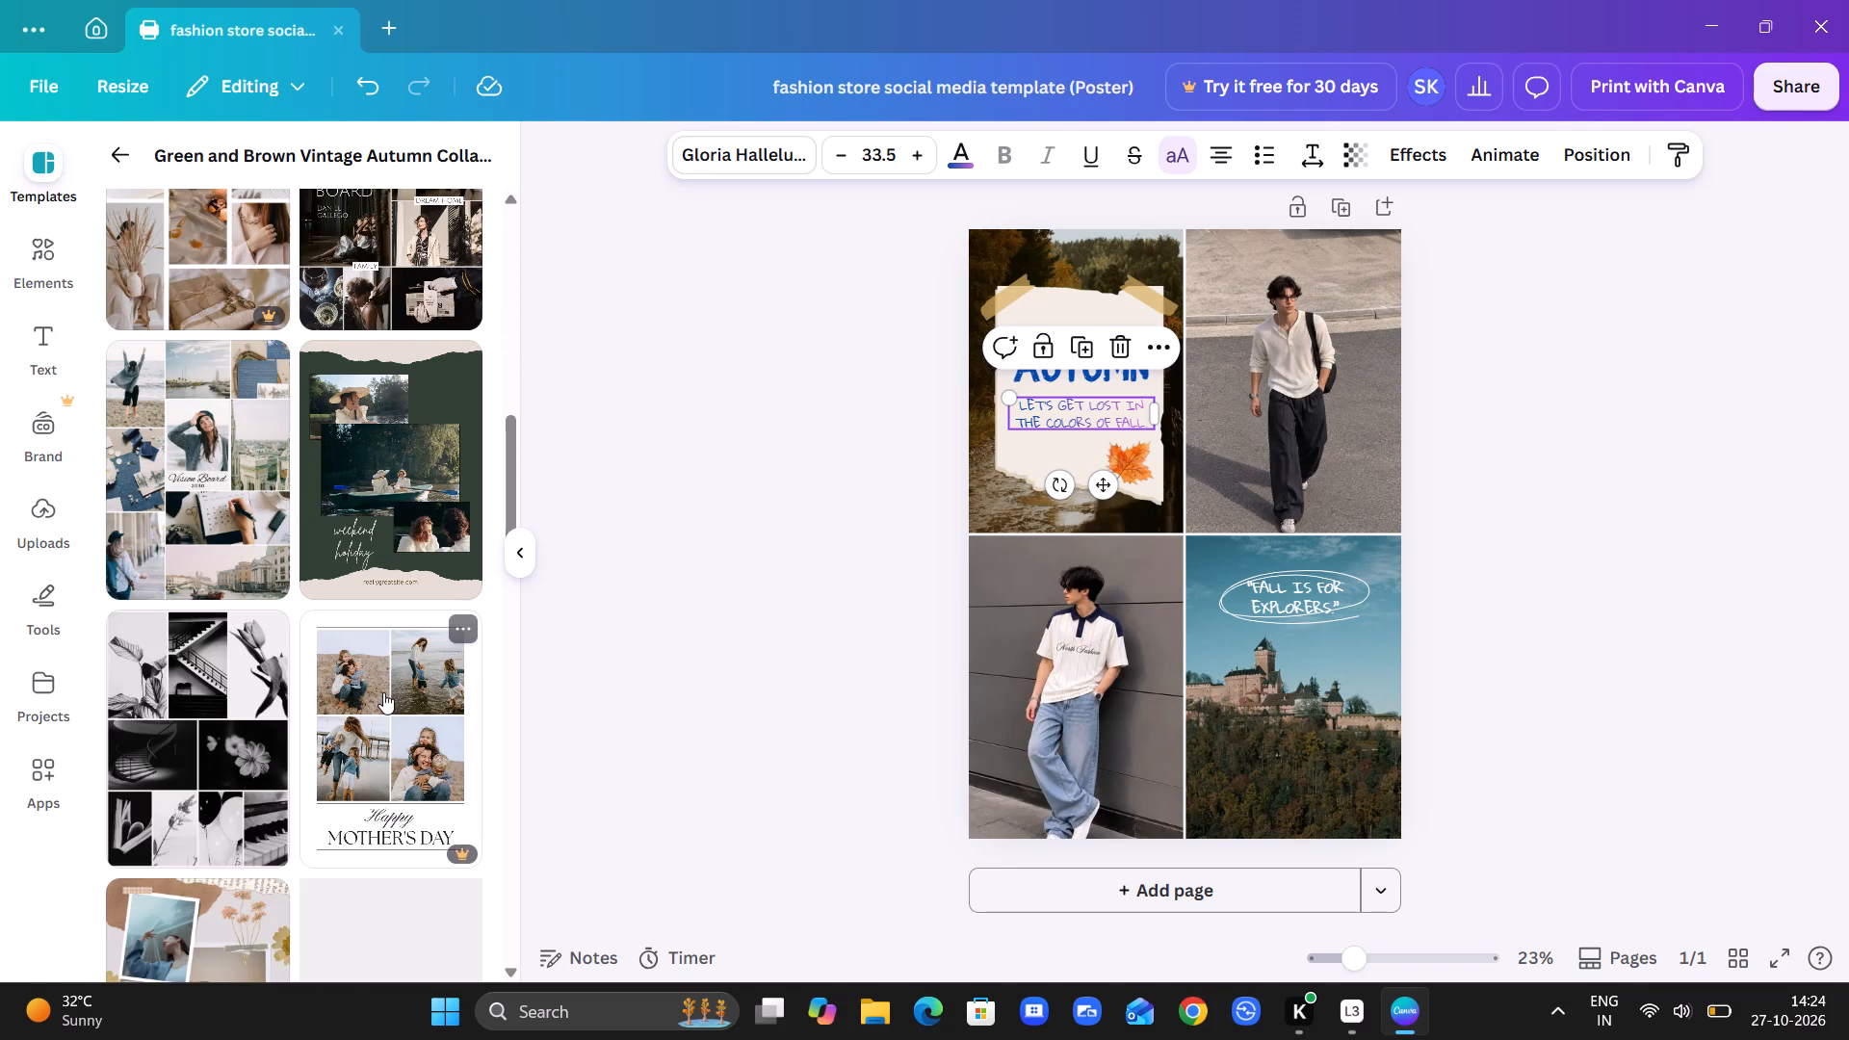
{"action": "left_click", "coordinate": [246, 556]}
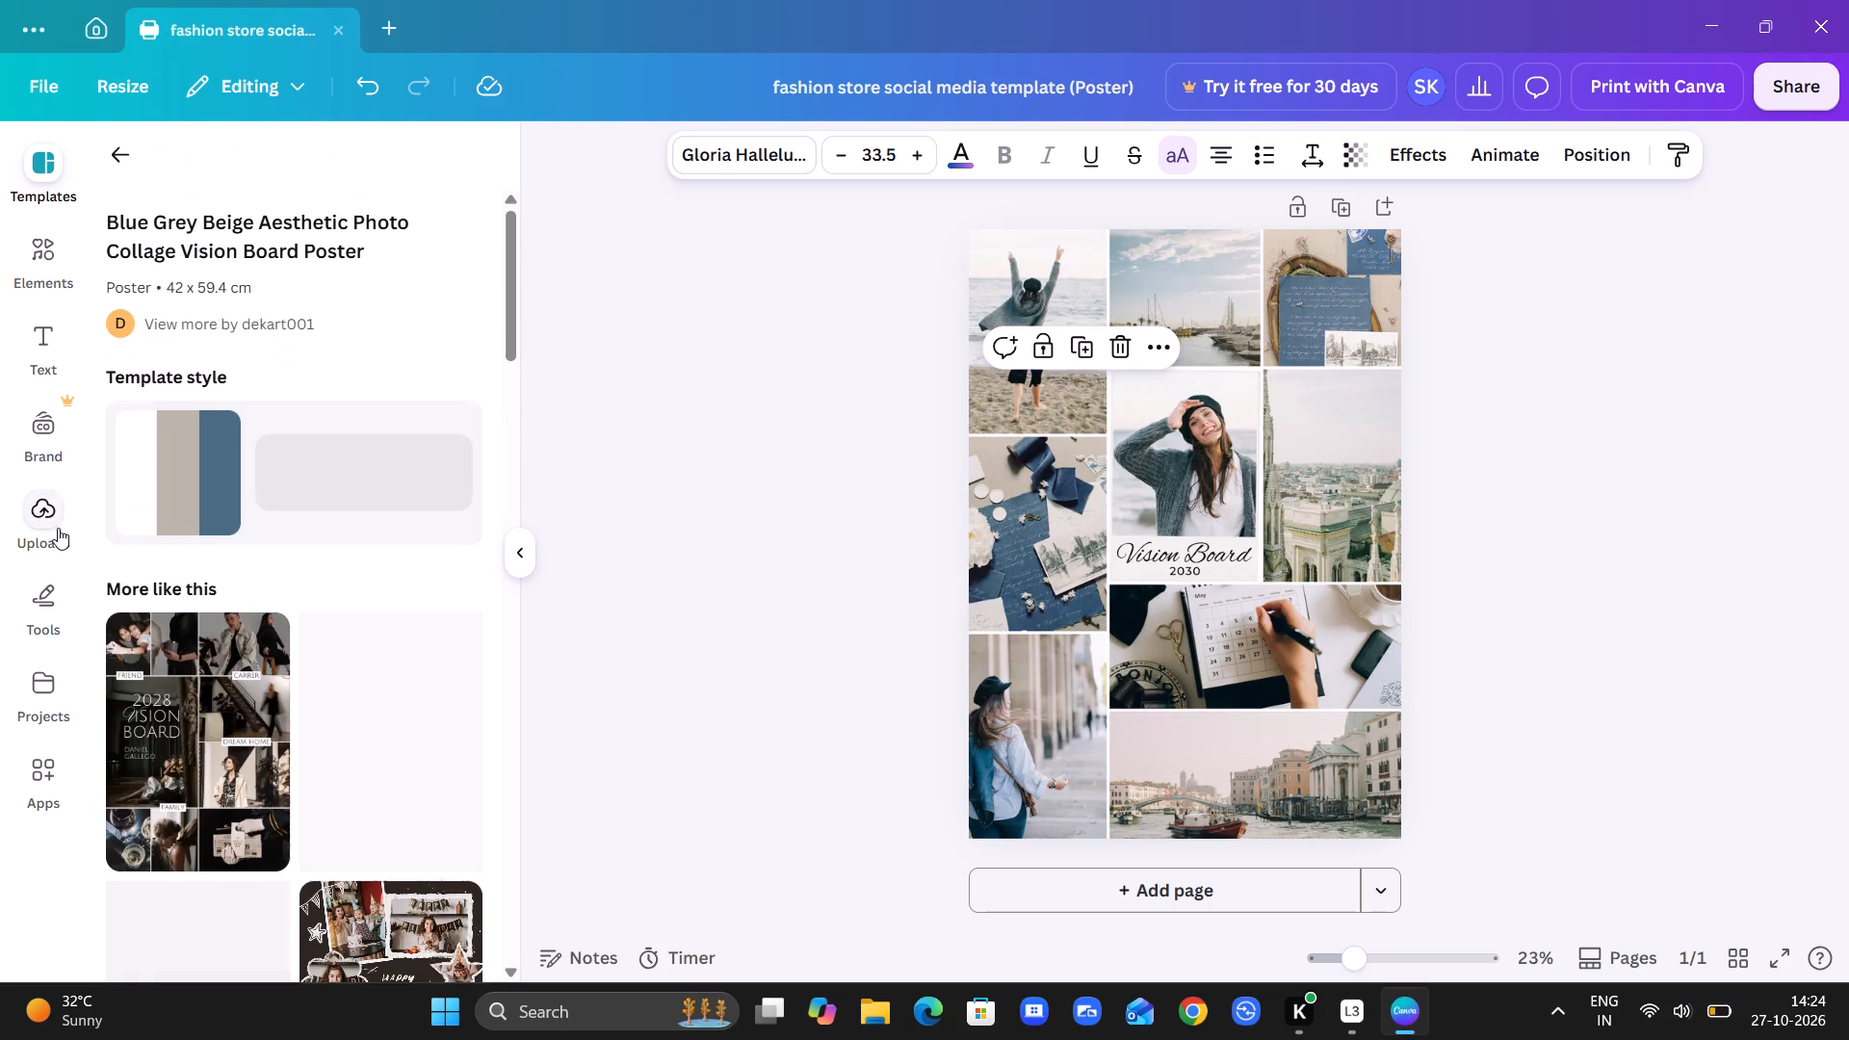
Replace the collage's upper-left beach photo with the uploaded image of the walking man in a cream shirt with a black shoulder bag.
{"action": "left_click", "coordinate": [57, 527]}
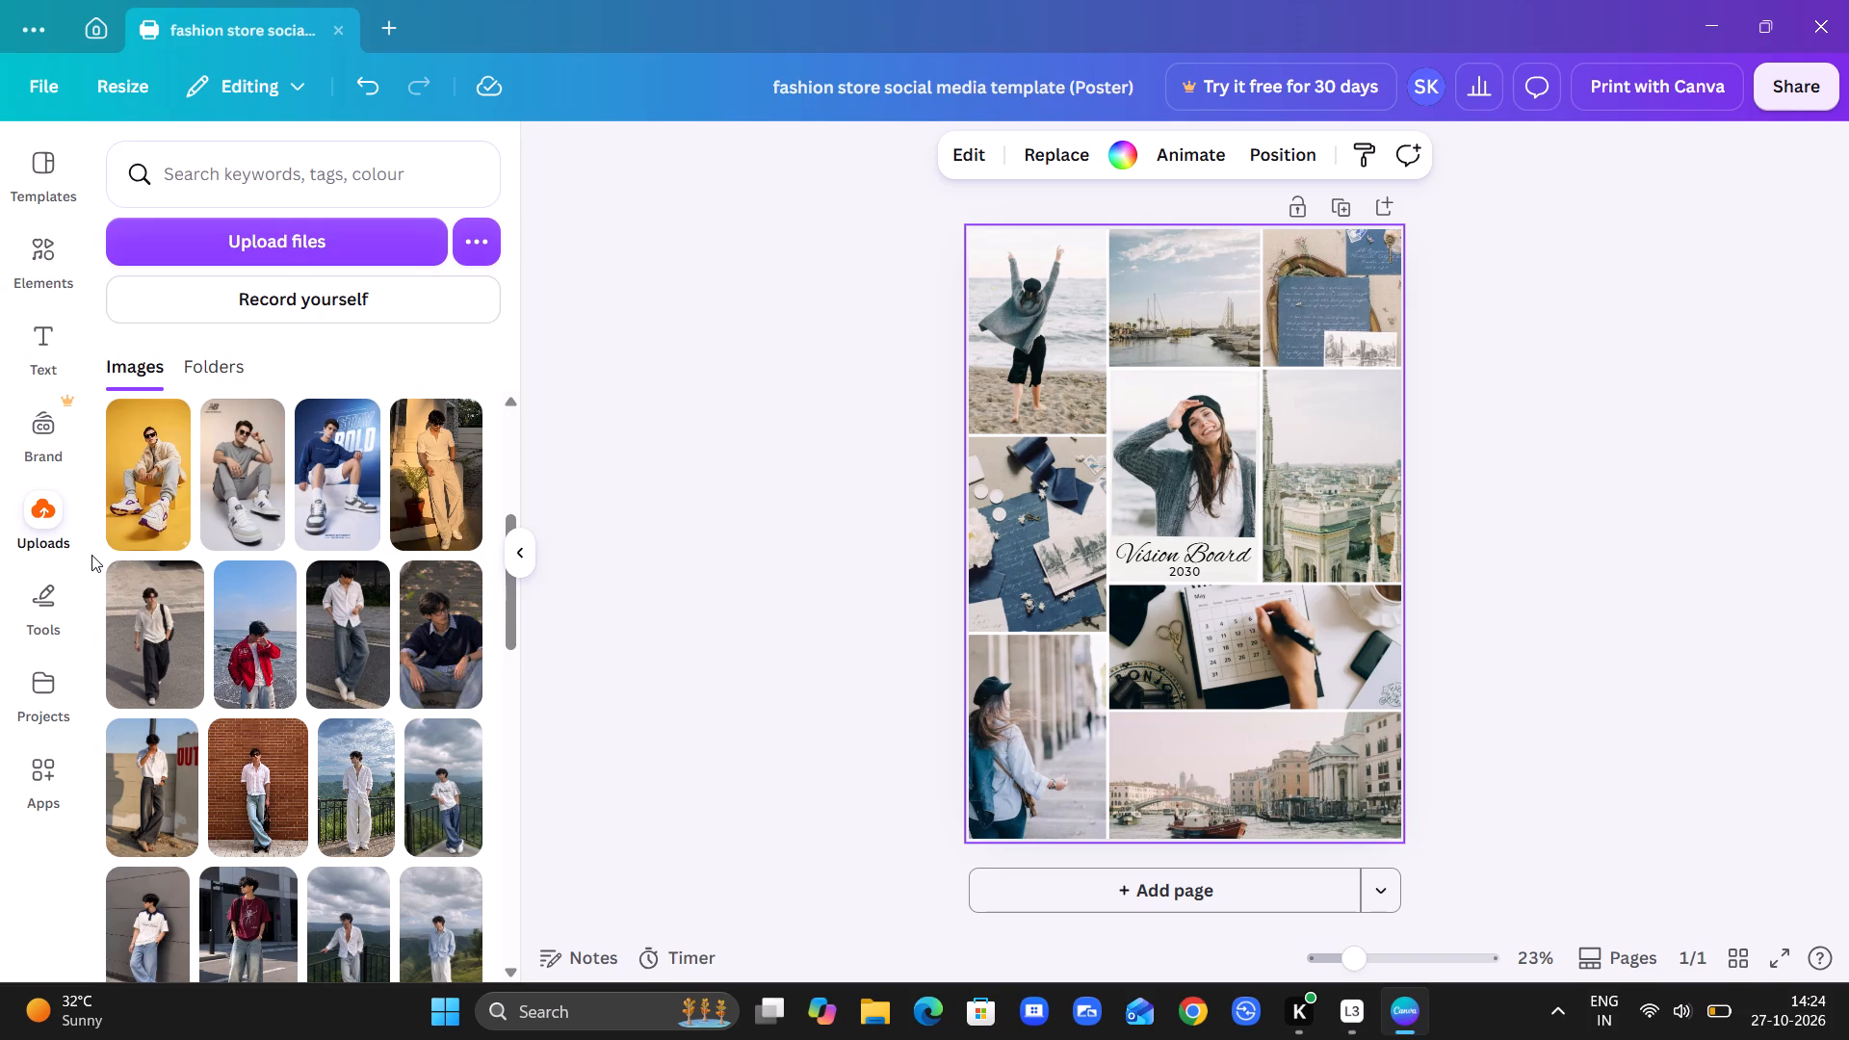
{"action": "left_click_drag", "start_coordinate": [171, 623], "coordinate": [1112, 331]}
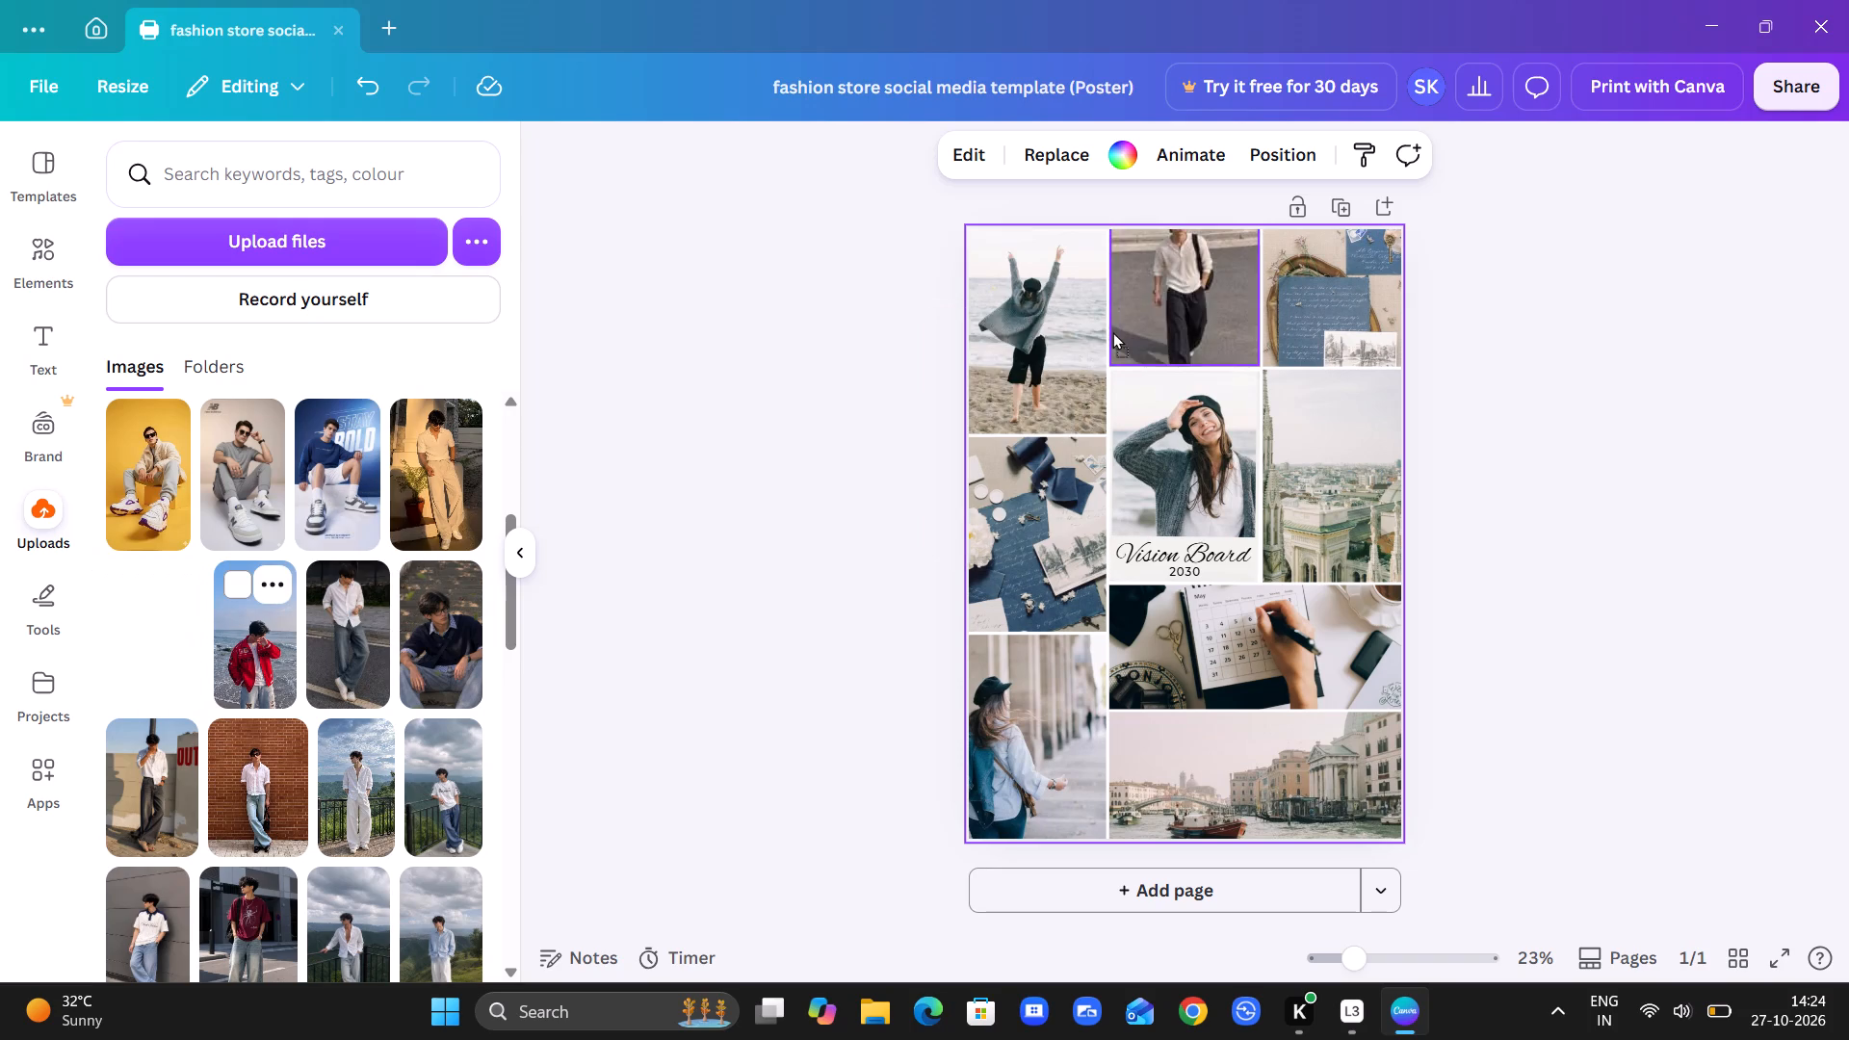
{"action": "left_click_drag", "start_coordinate": [1112, 331], "coordinate": [1045, 333]}
Enlarge and reposition the walking man's photo so his head and torso fill the upper-left collage cell, and deselect it.
{"action": "left_click", "coordinate": [1000, 351]}
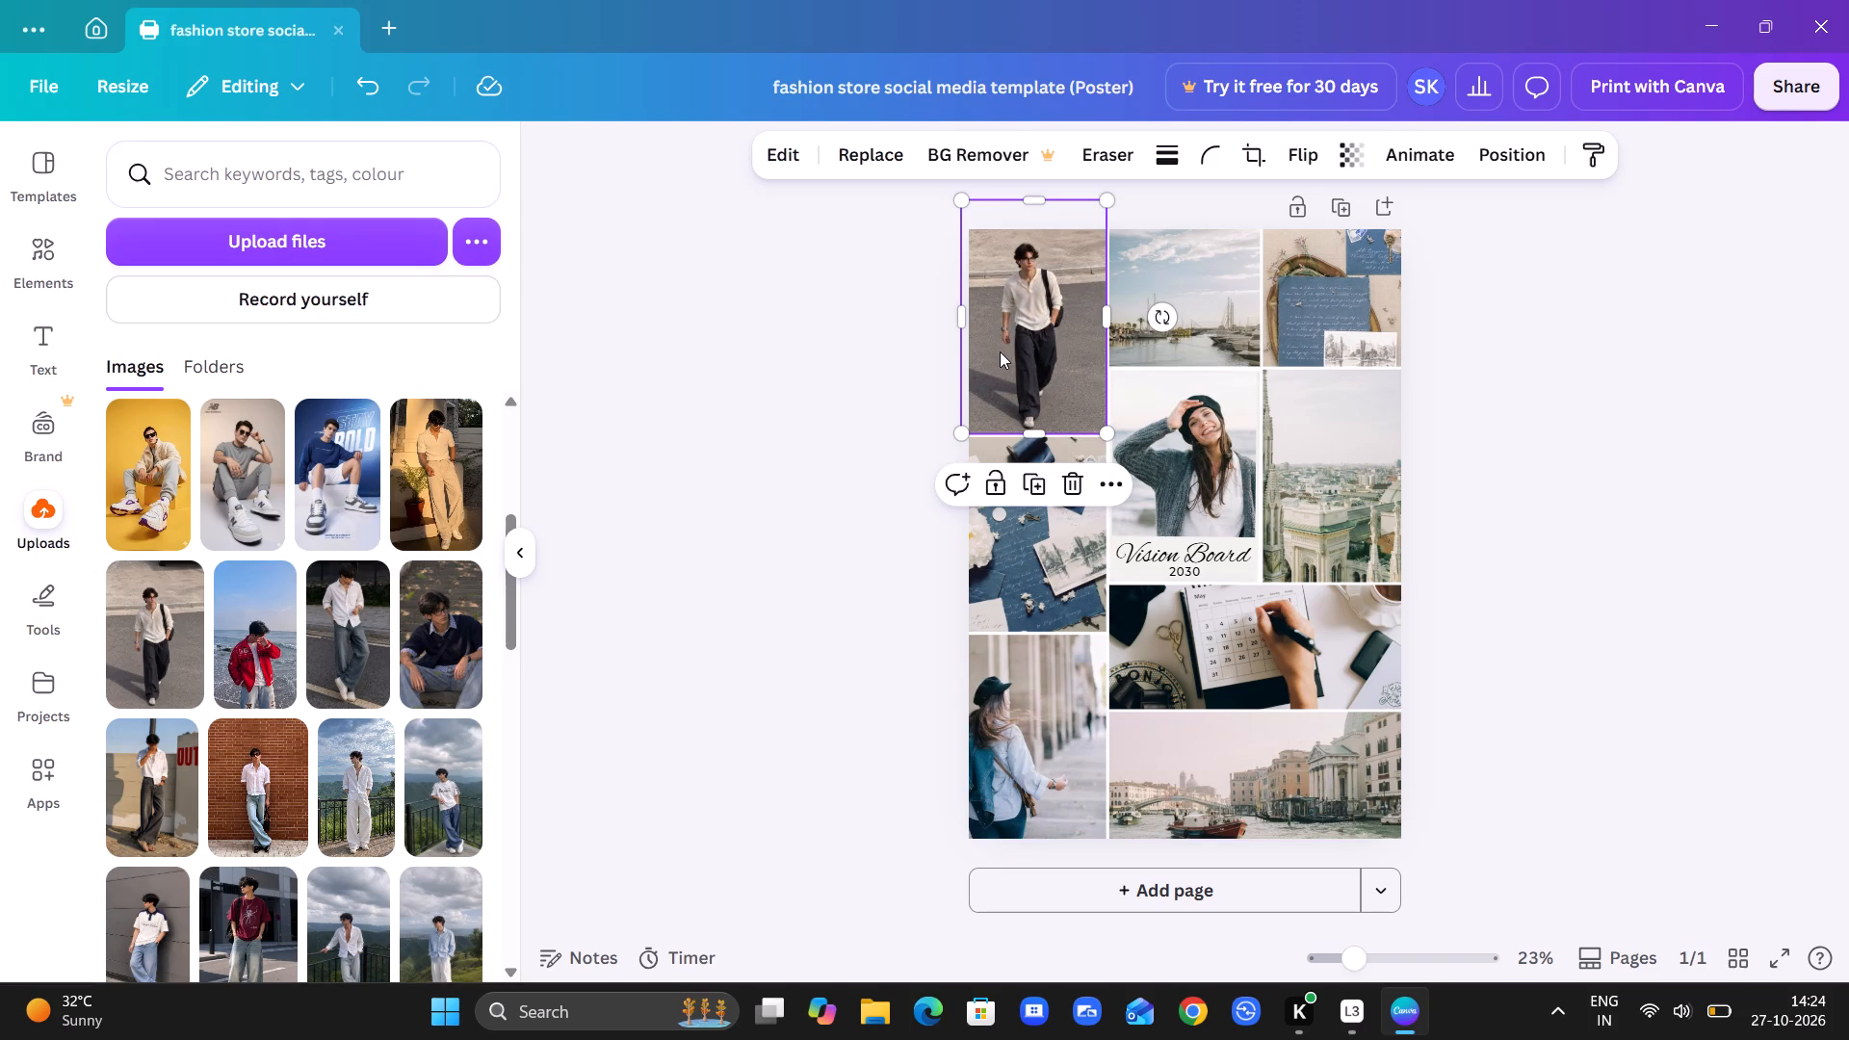
{"action": "left_click_drag", "start_coordinate": [965, 204], "coordinate": [764, 164]}
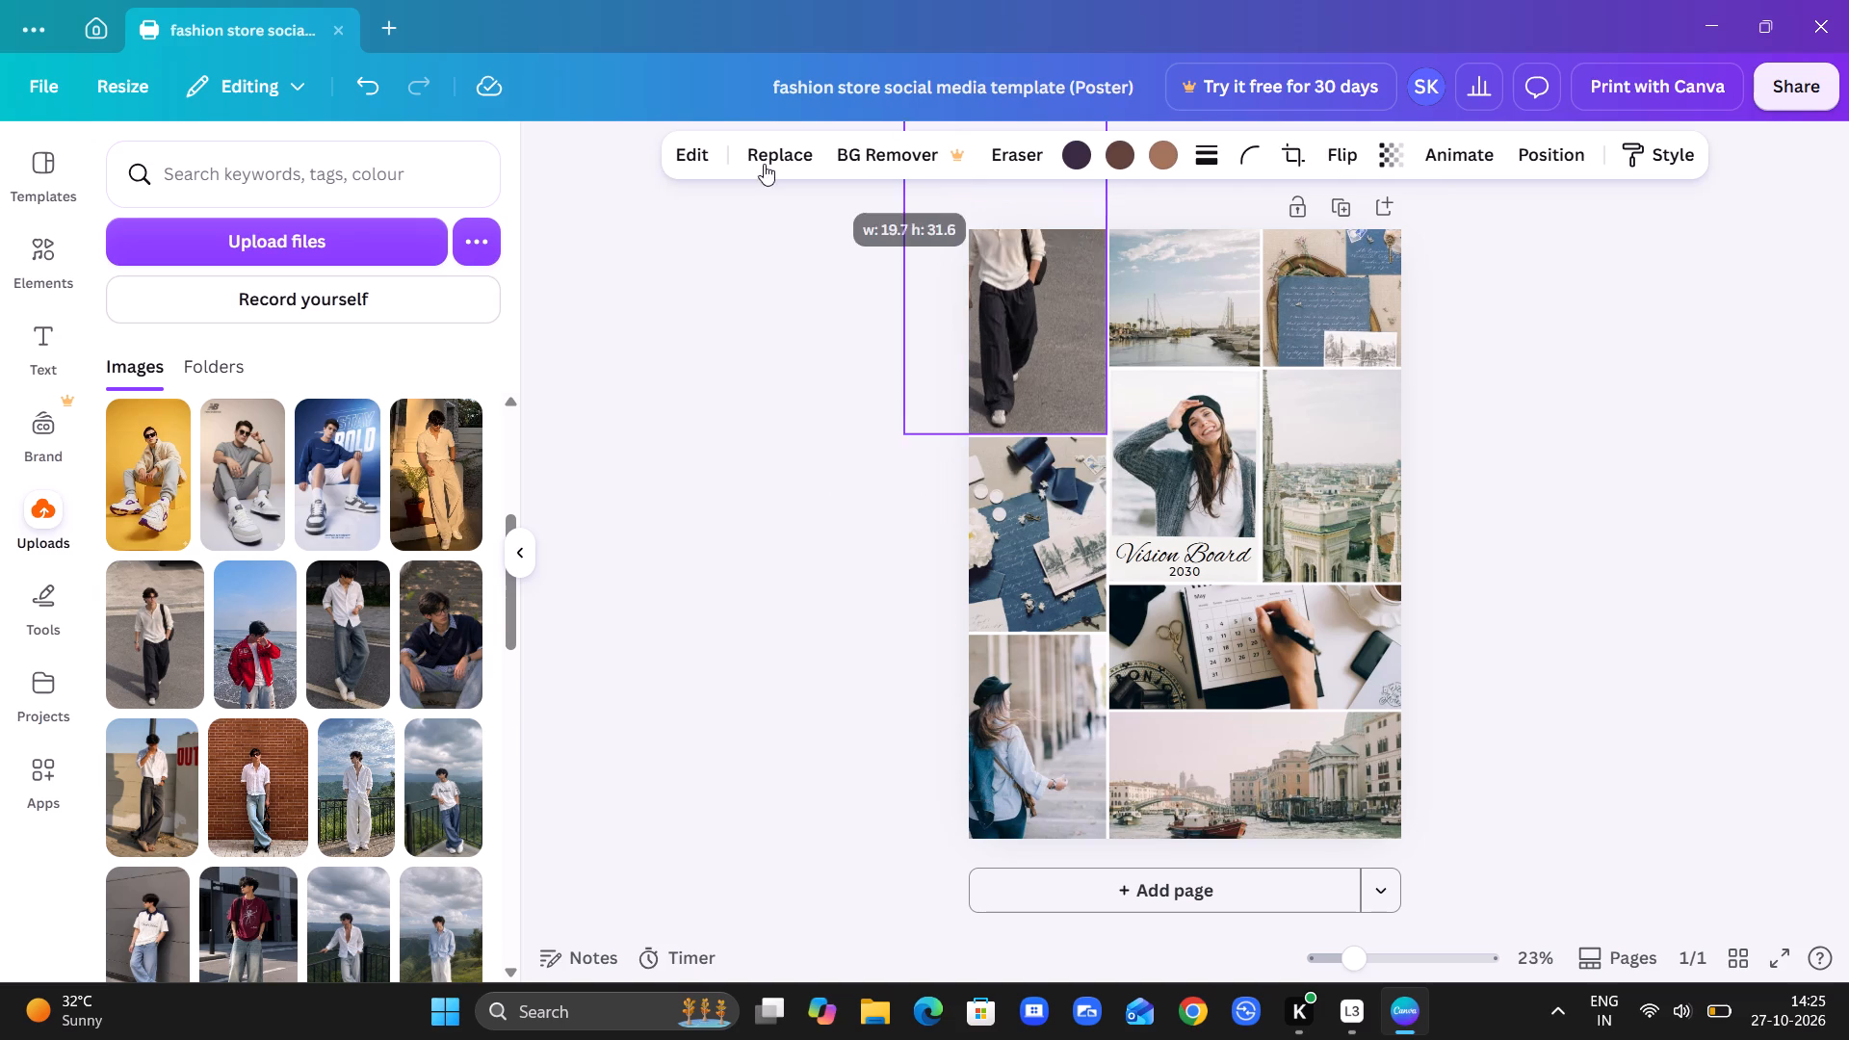
{"action": "left_click_drag", "start_coordinate": [764, 164], "coordinate": [759, 161]}
{"action": "left_click_drag", "start_coordinate": [997, 279], "coordinate": [1043, 438]}
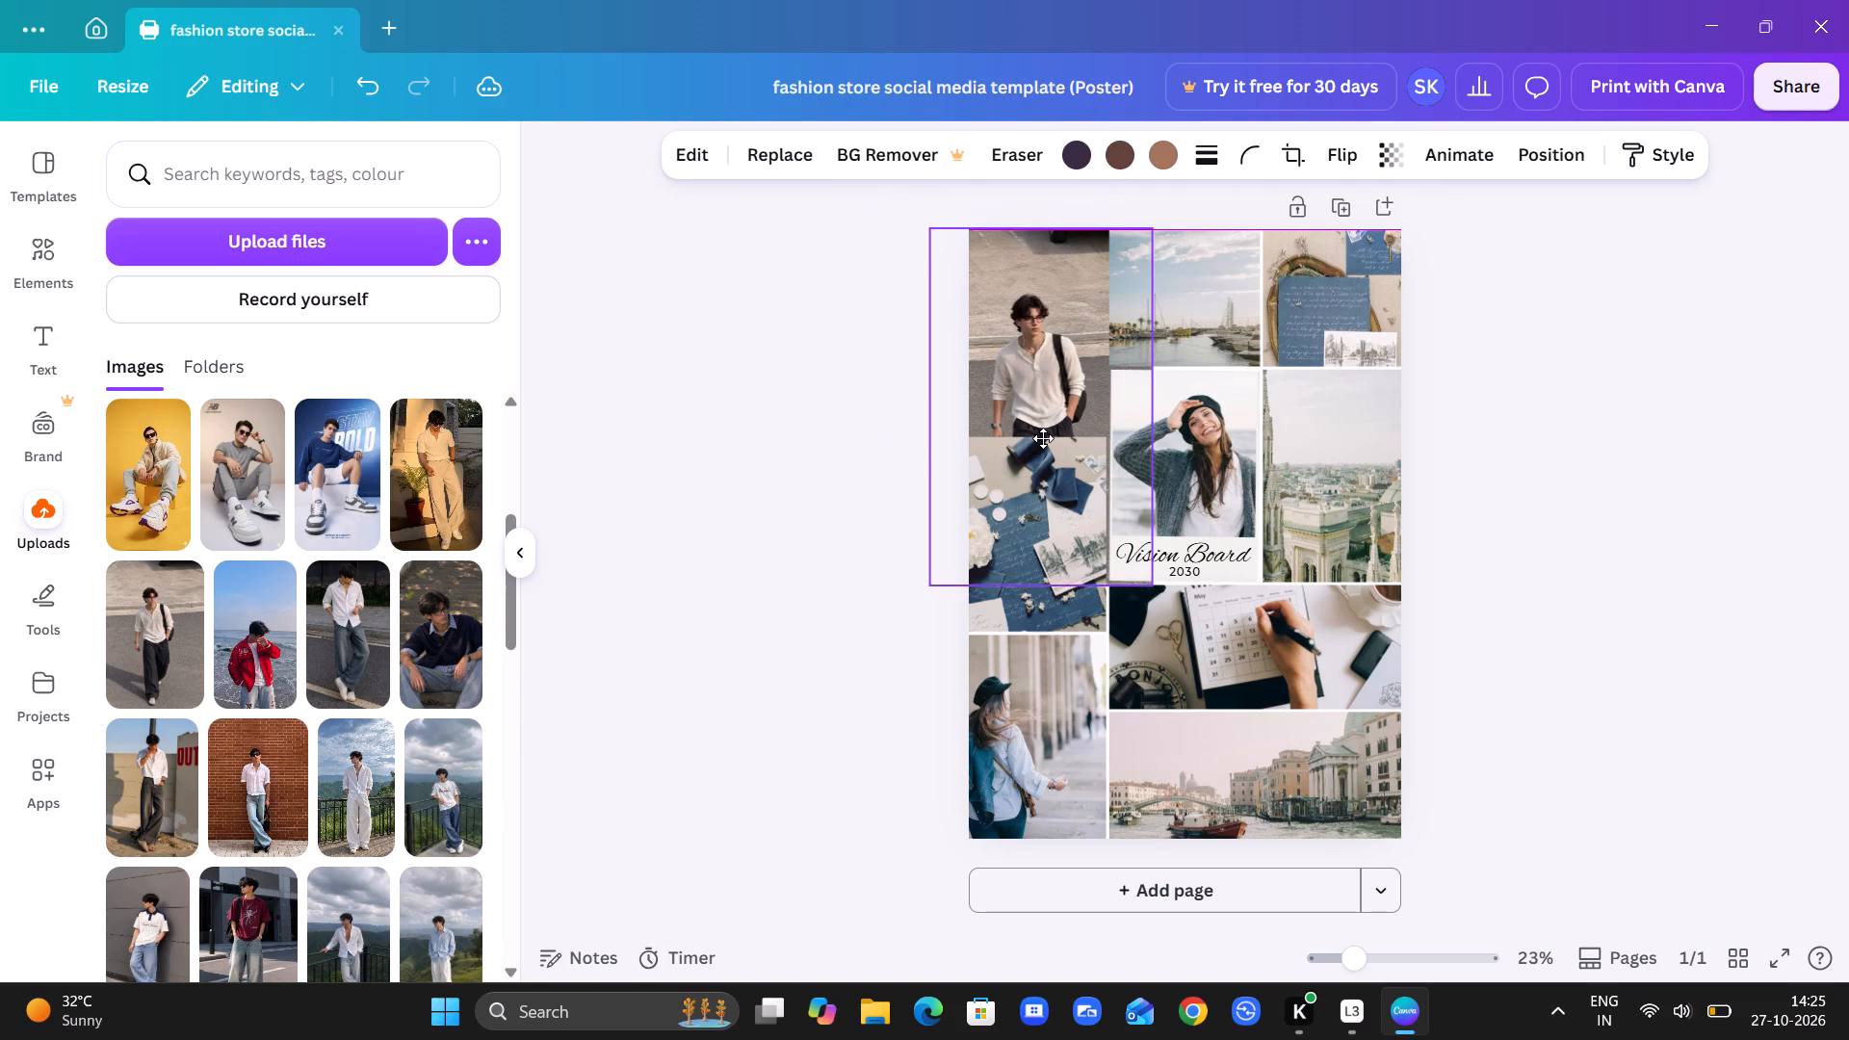
{"action": "left_click_drag", "start_coordinate": [1043, 438], "coordinate": [1045, 423]}
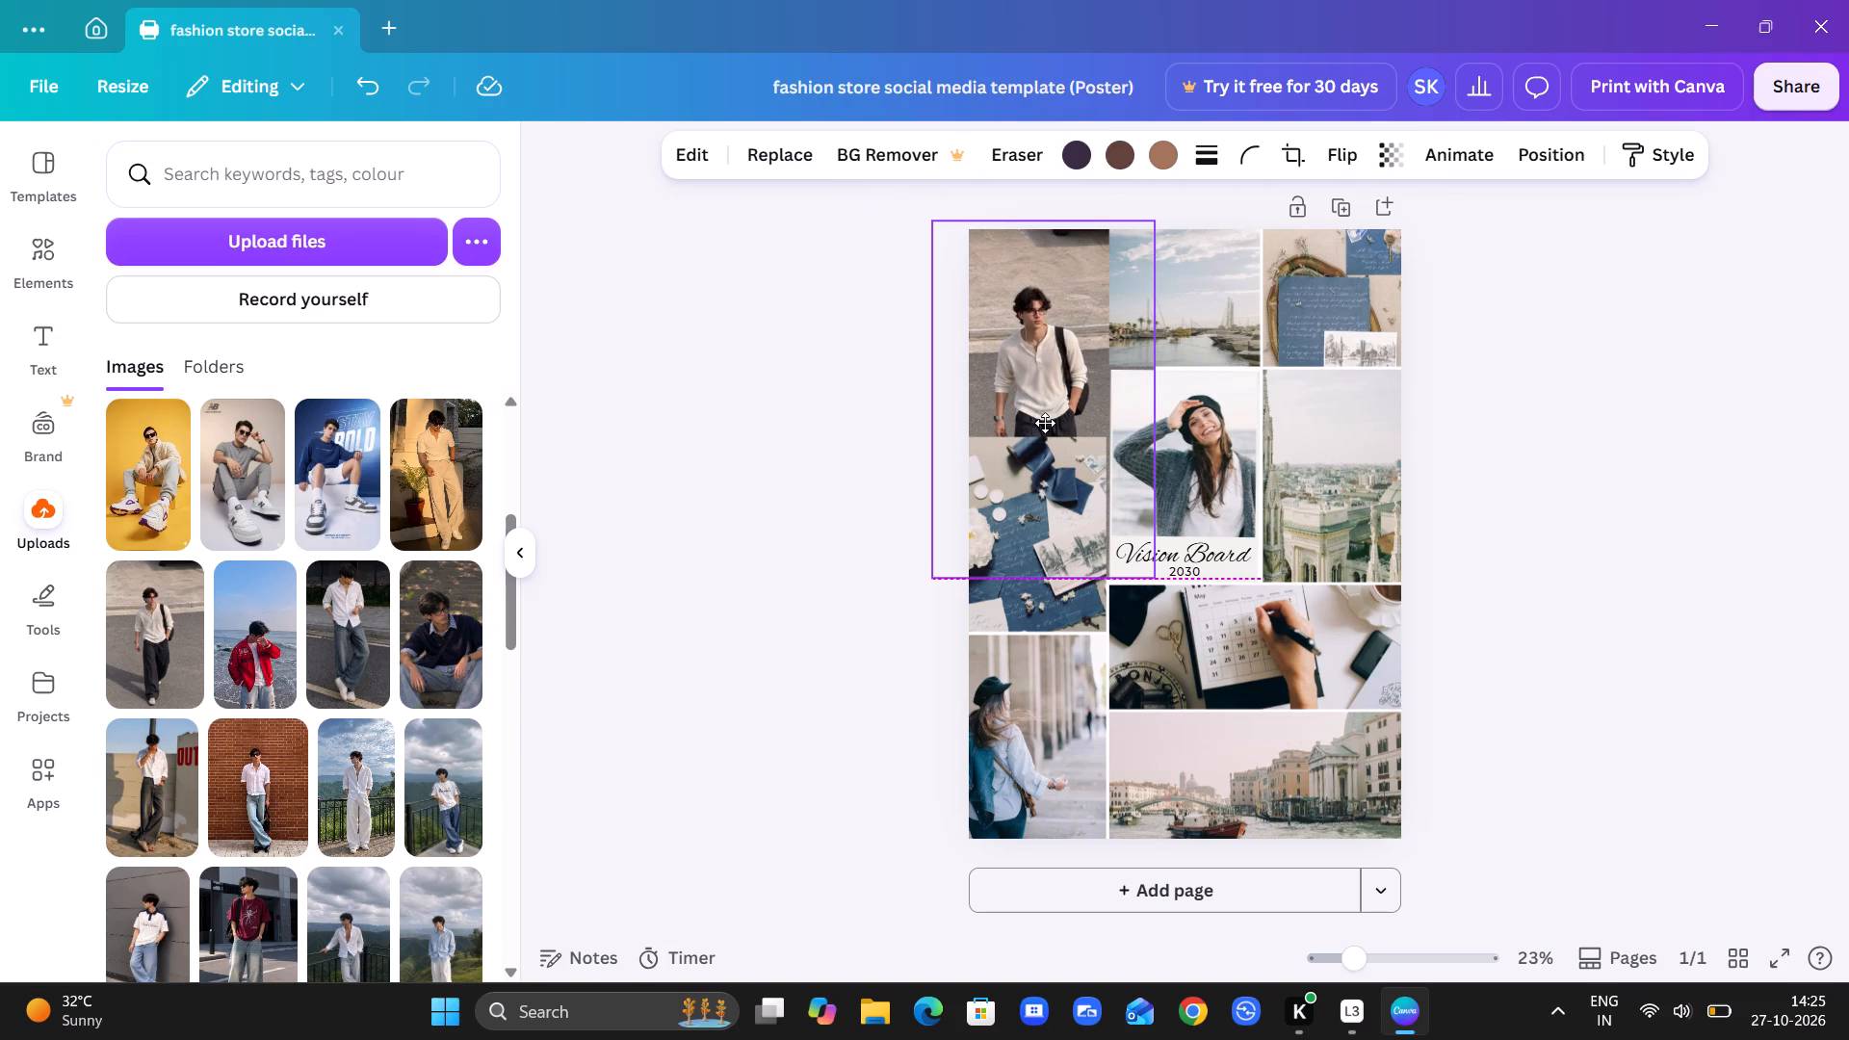
{"action": "left_click_drag", "start_coordinate": [1045, 423], "coordinate": [1043, 414]}
{"action": "left_click", "coordinate": [881, 403]}
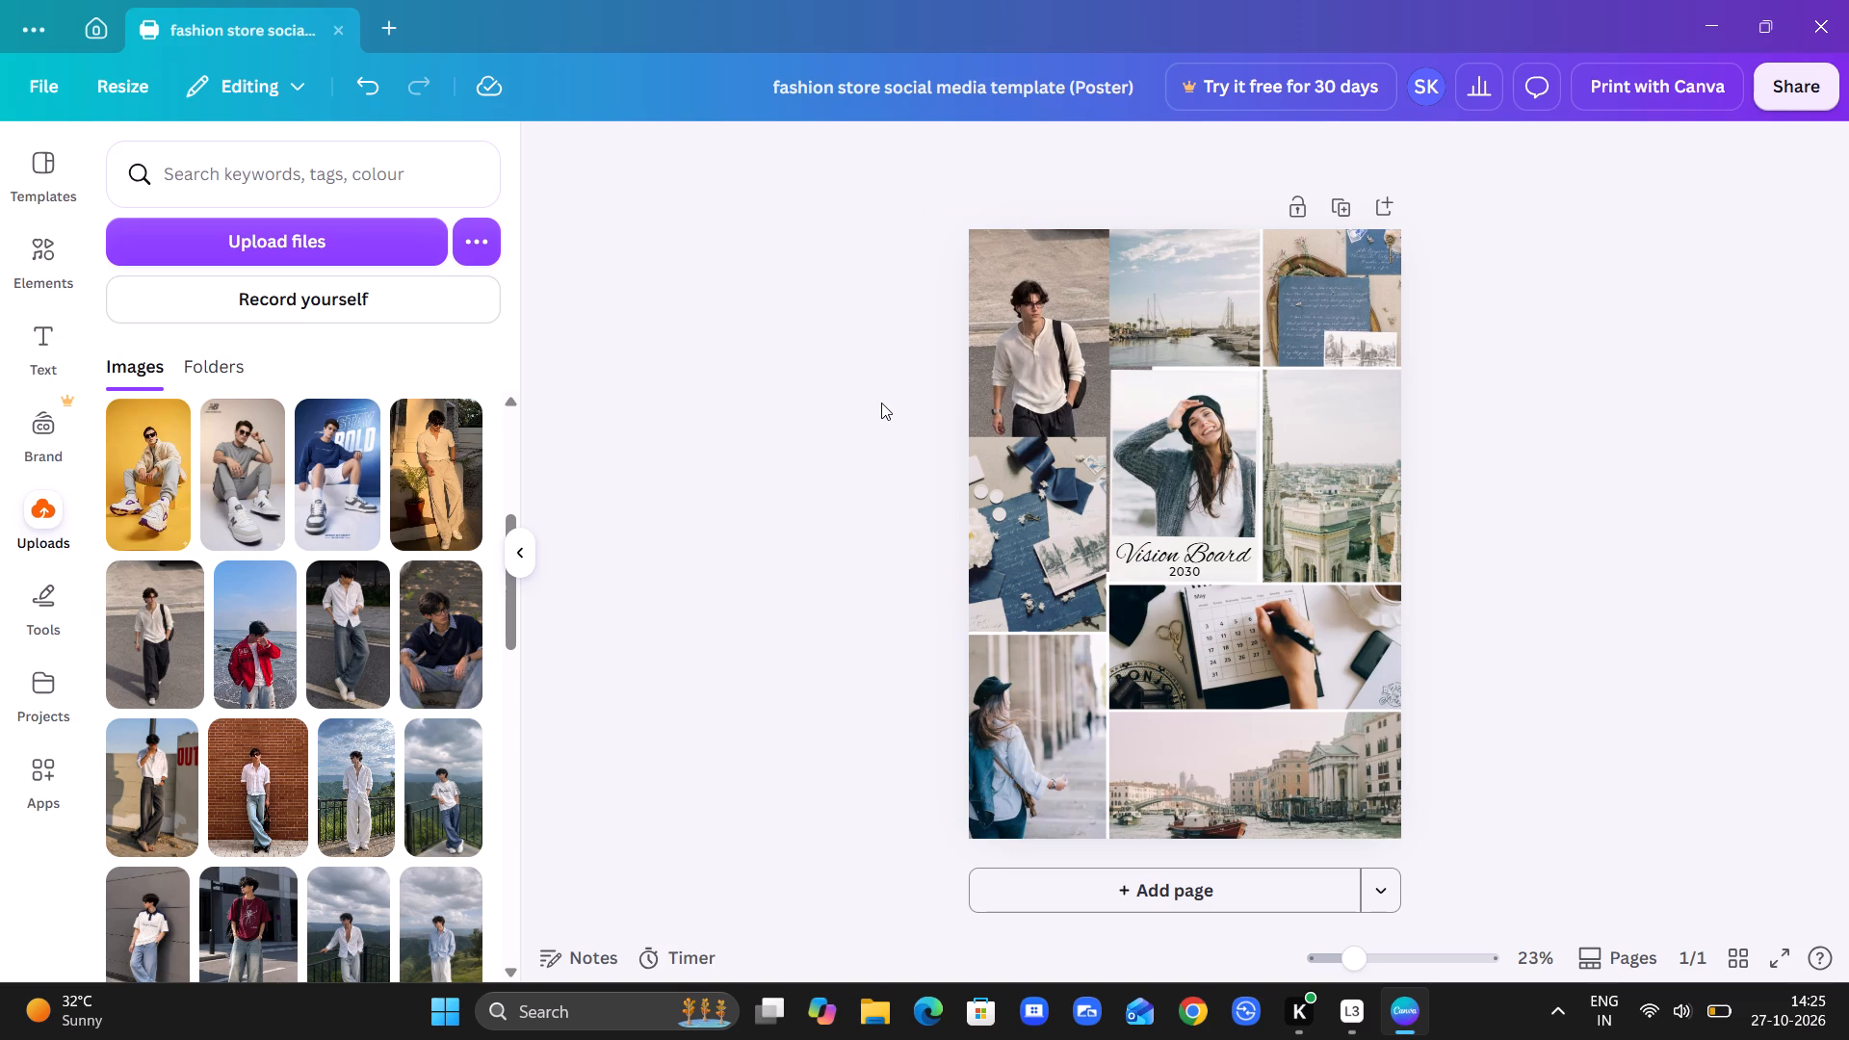
{"action": "left_click", "coordinate": [970, 392]}
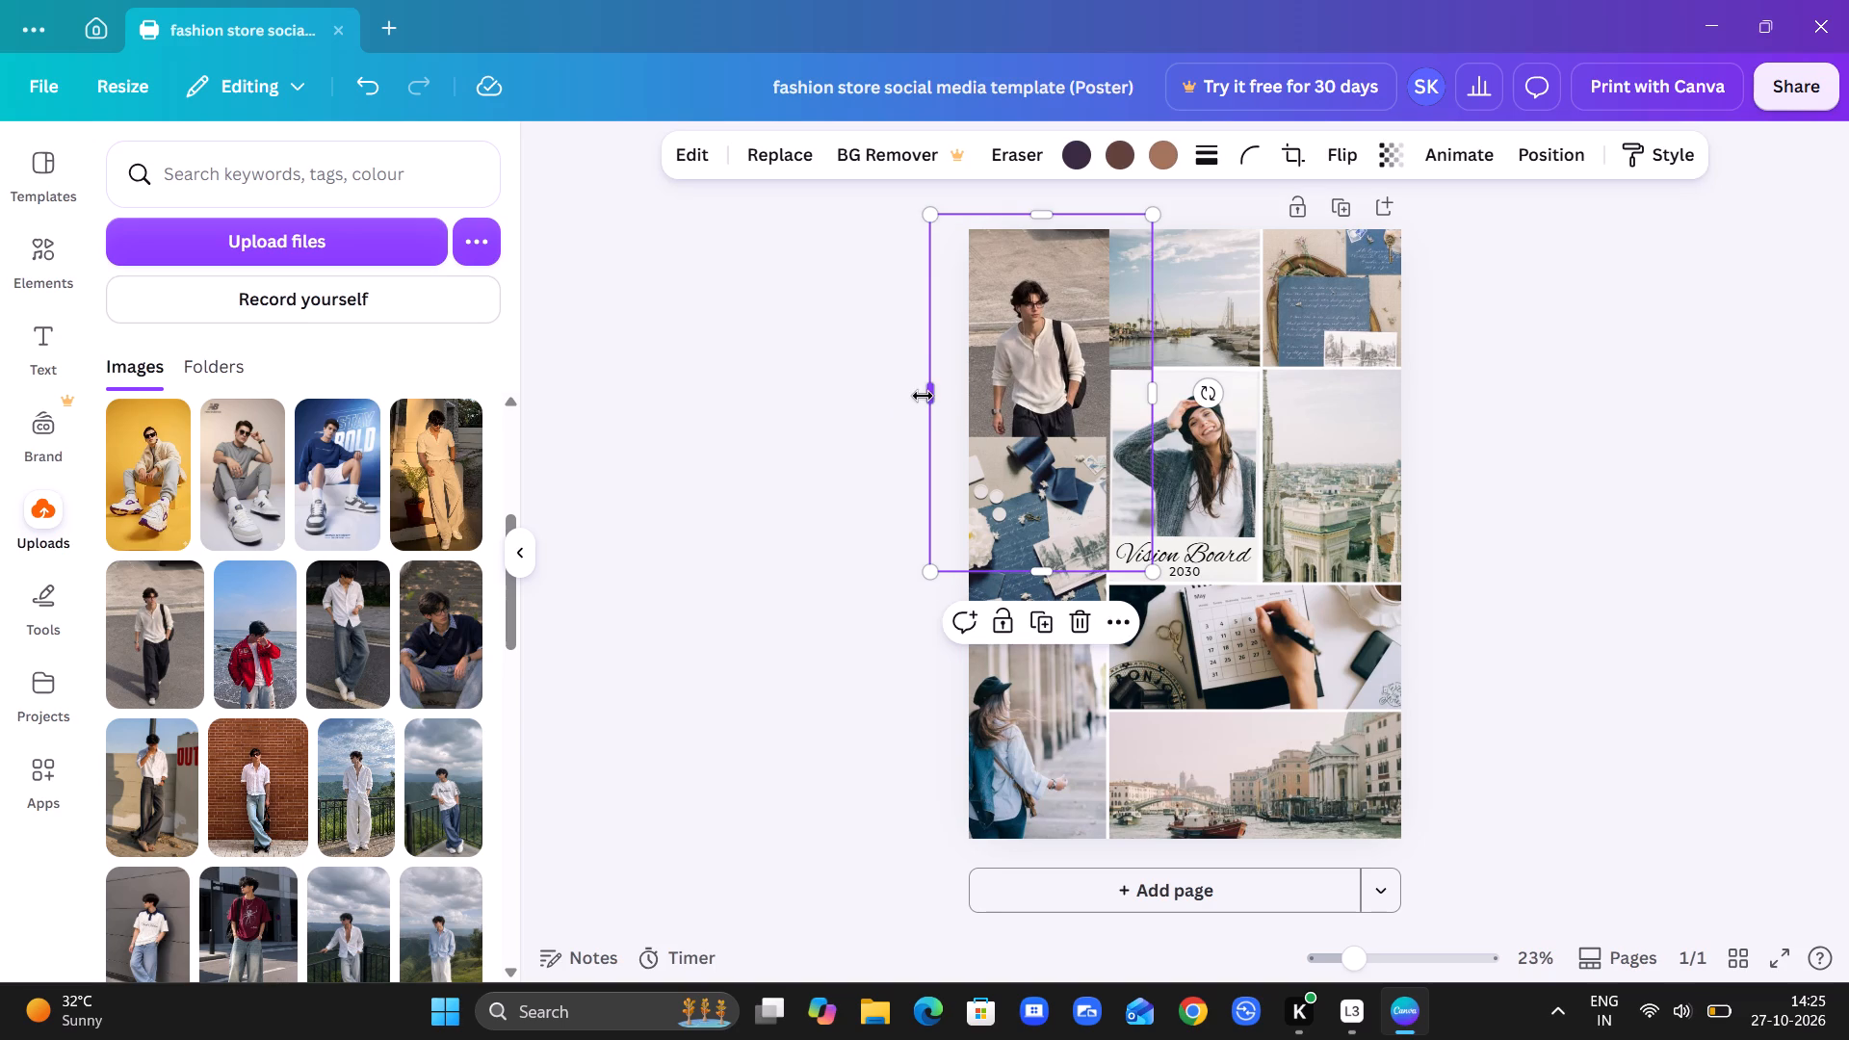
{"action": "left_click", "coordinate": [774, 370]}
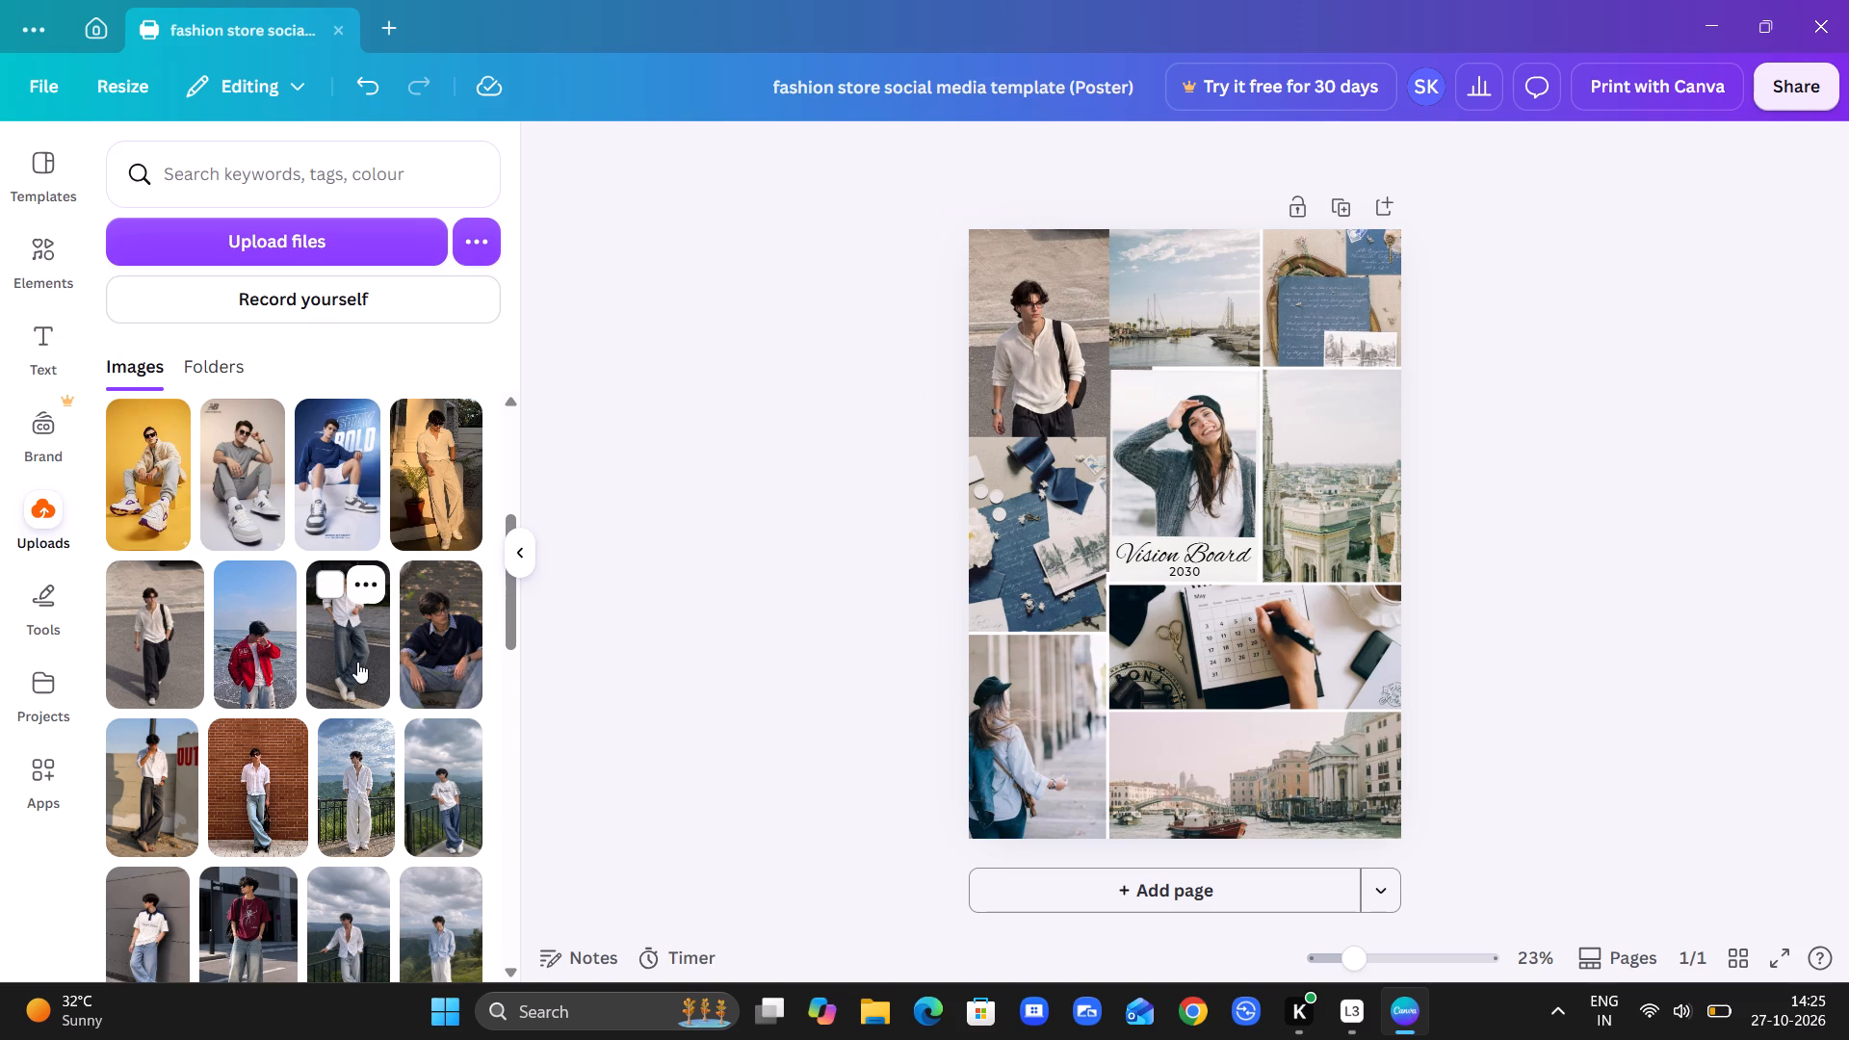
Replace the photo in the central "Vision Board" polaroid frame with the uploaded image of the man in a white shirt and grey jeans.
{"action": "left_click_drag", "start_coordinate": [357, 662], "coordinate": [1208, 452]}
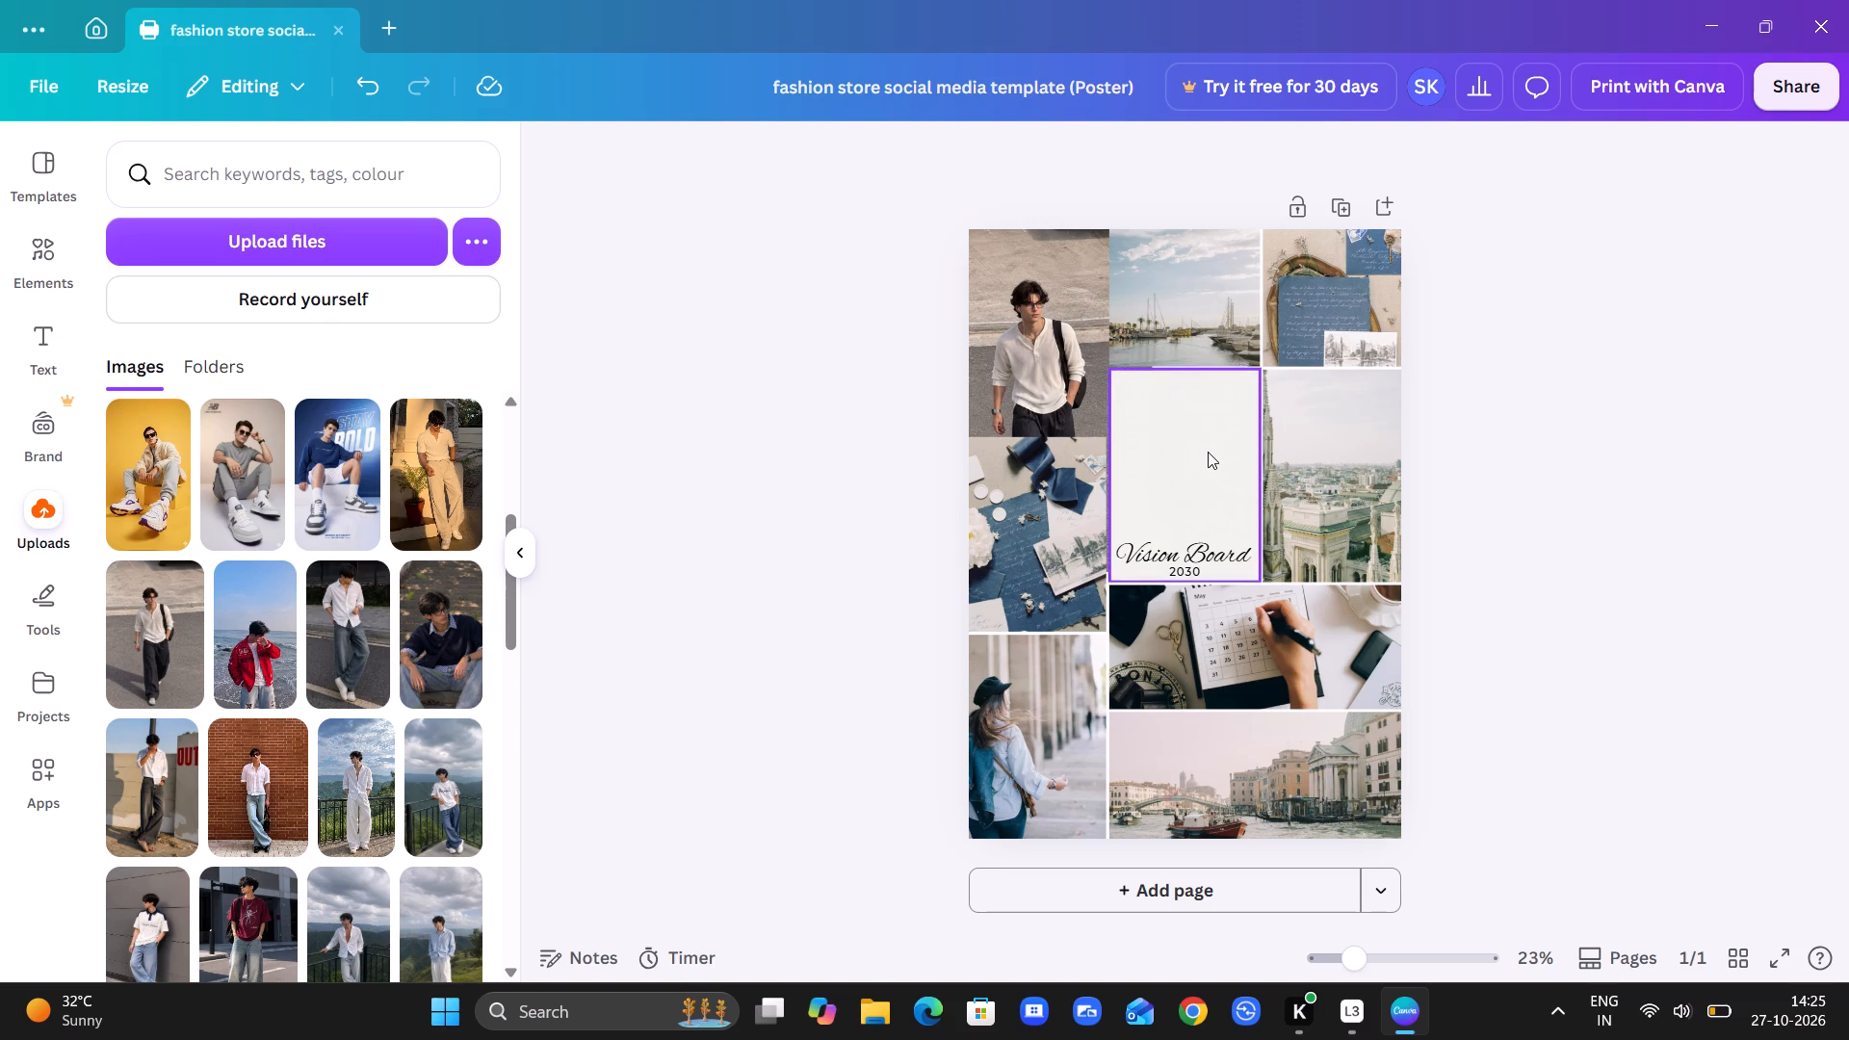
Adjust the crop of the central polaroid photo, shifting the image down so the man's head shows inside the frame.
{"action": "left_click", "coordinate": [1204, 449]}
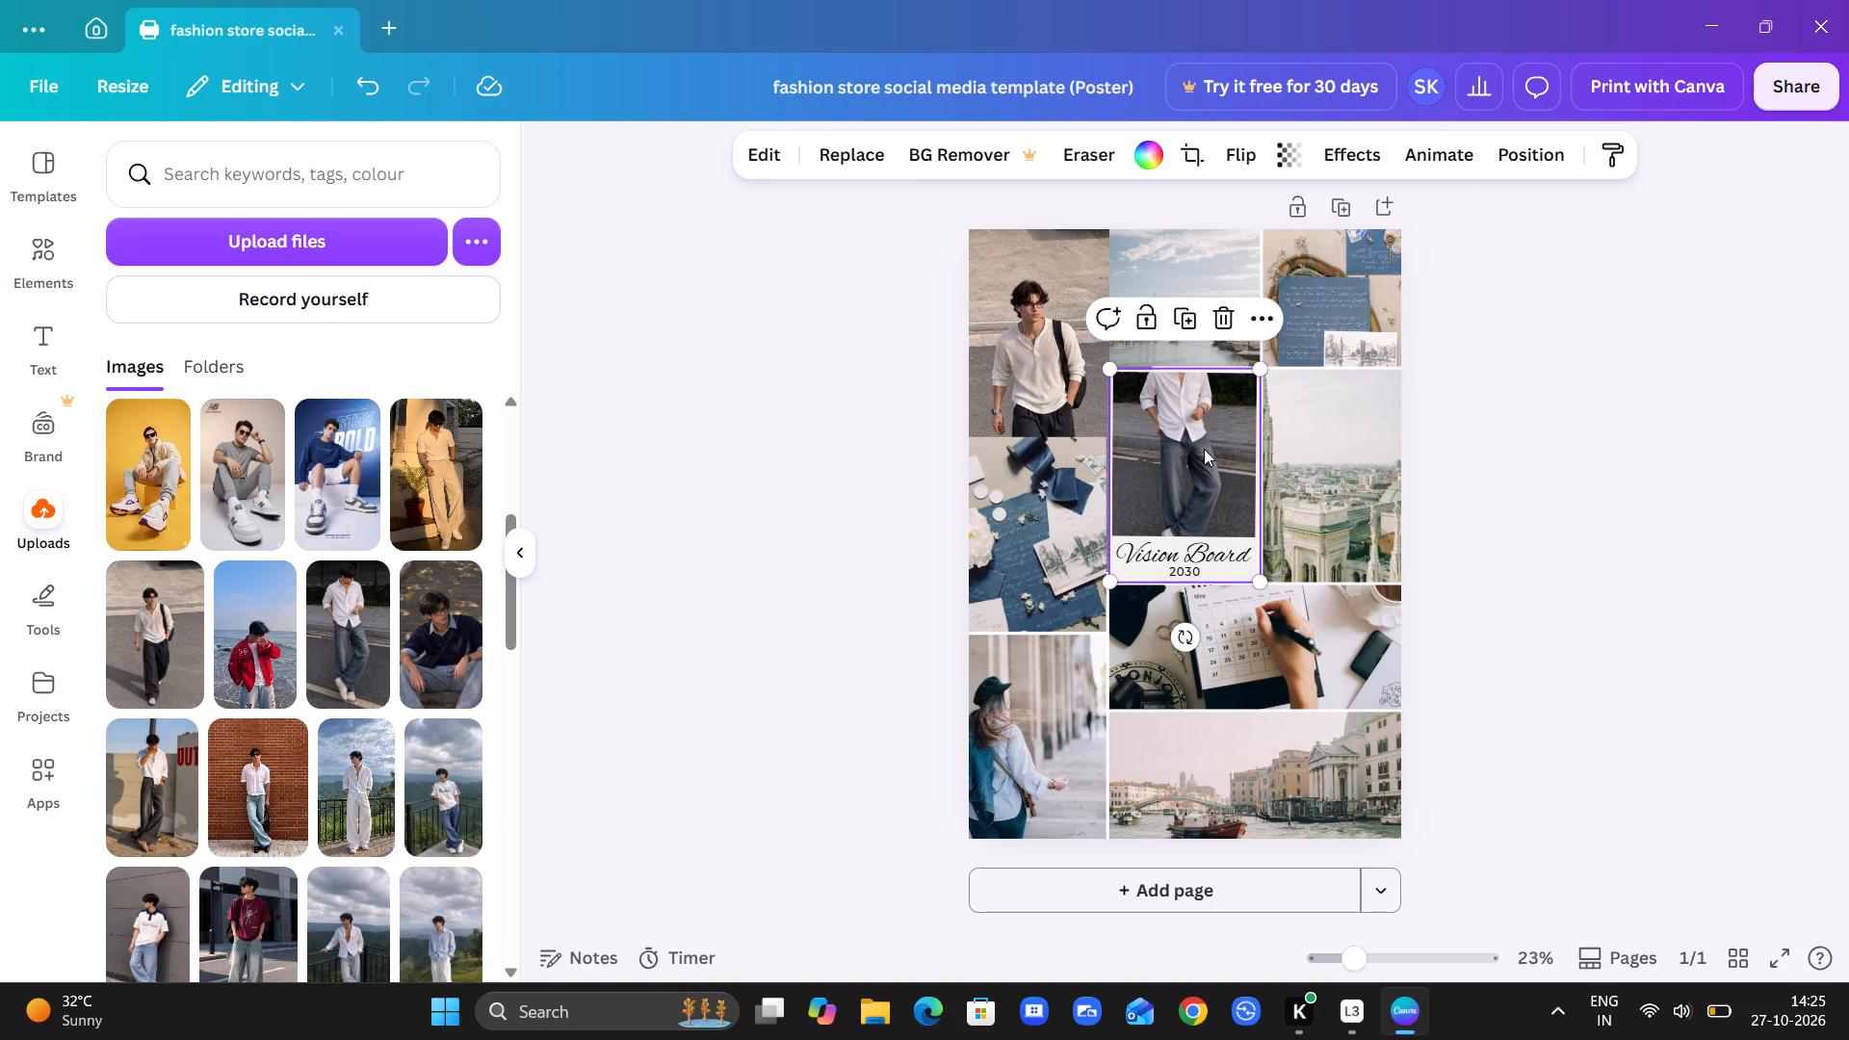
{"action": "left_click", "coordinate": [1204, 449]}
{"action": "double_click", "coordinate": [1204, 449]}
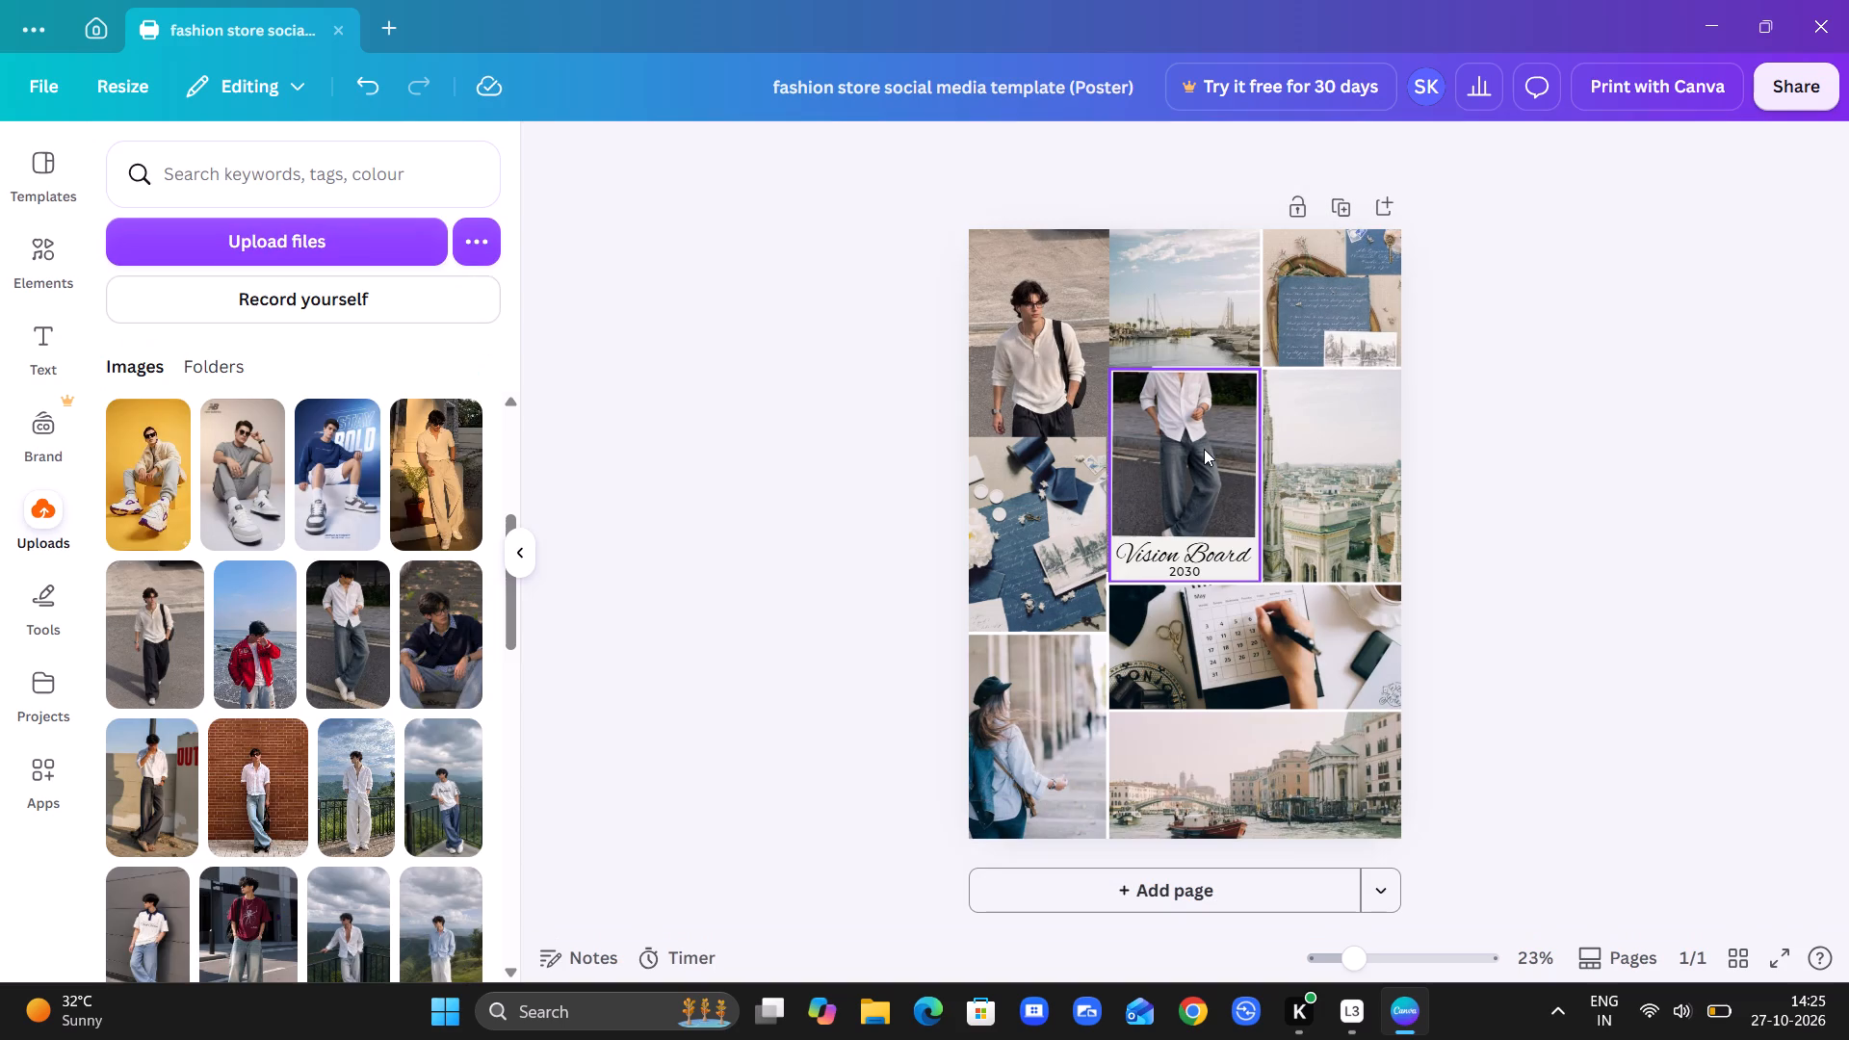
{"action": "double_click", "coordinate": [1204, 449]}
{"action": "double_click", "coordinate": [1204, 449]}
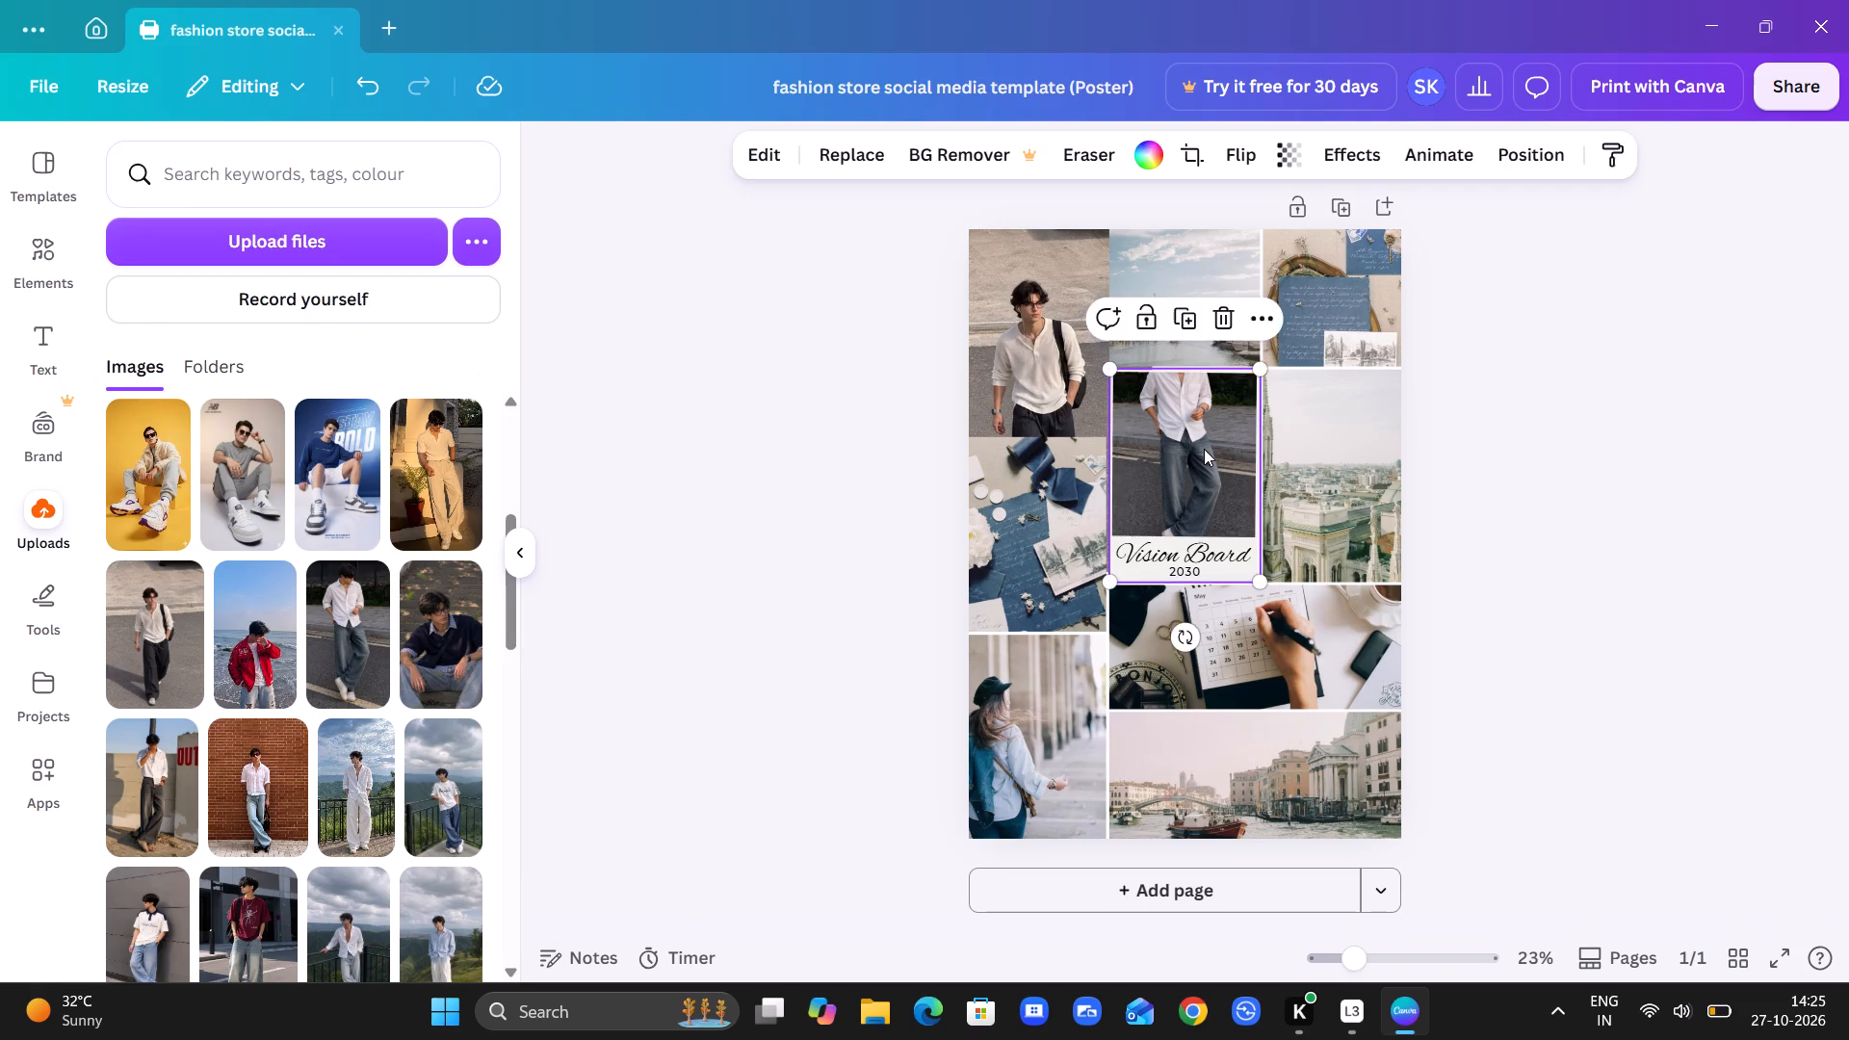
{"action": "double_click", "coordinate": [1204, 449]}
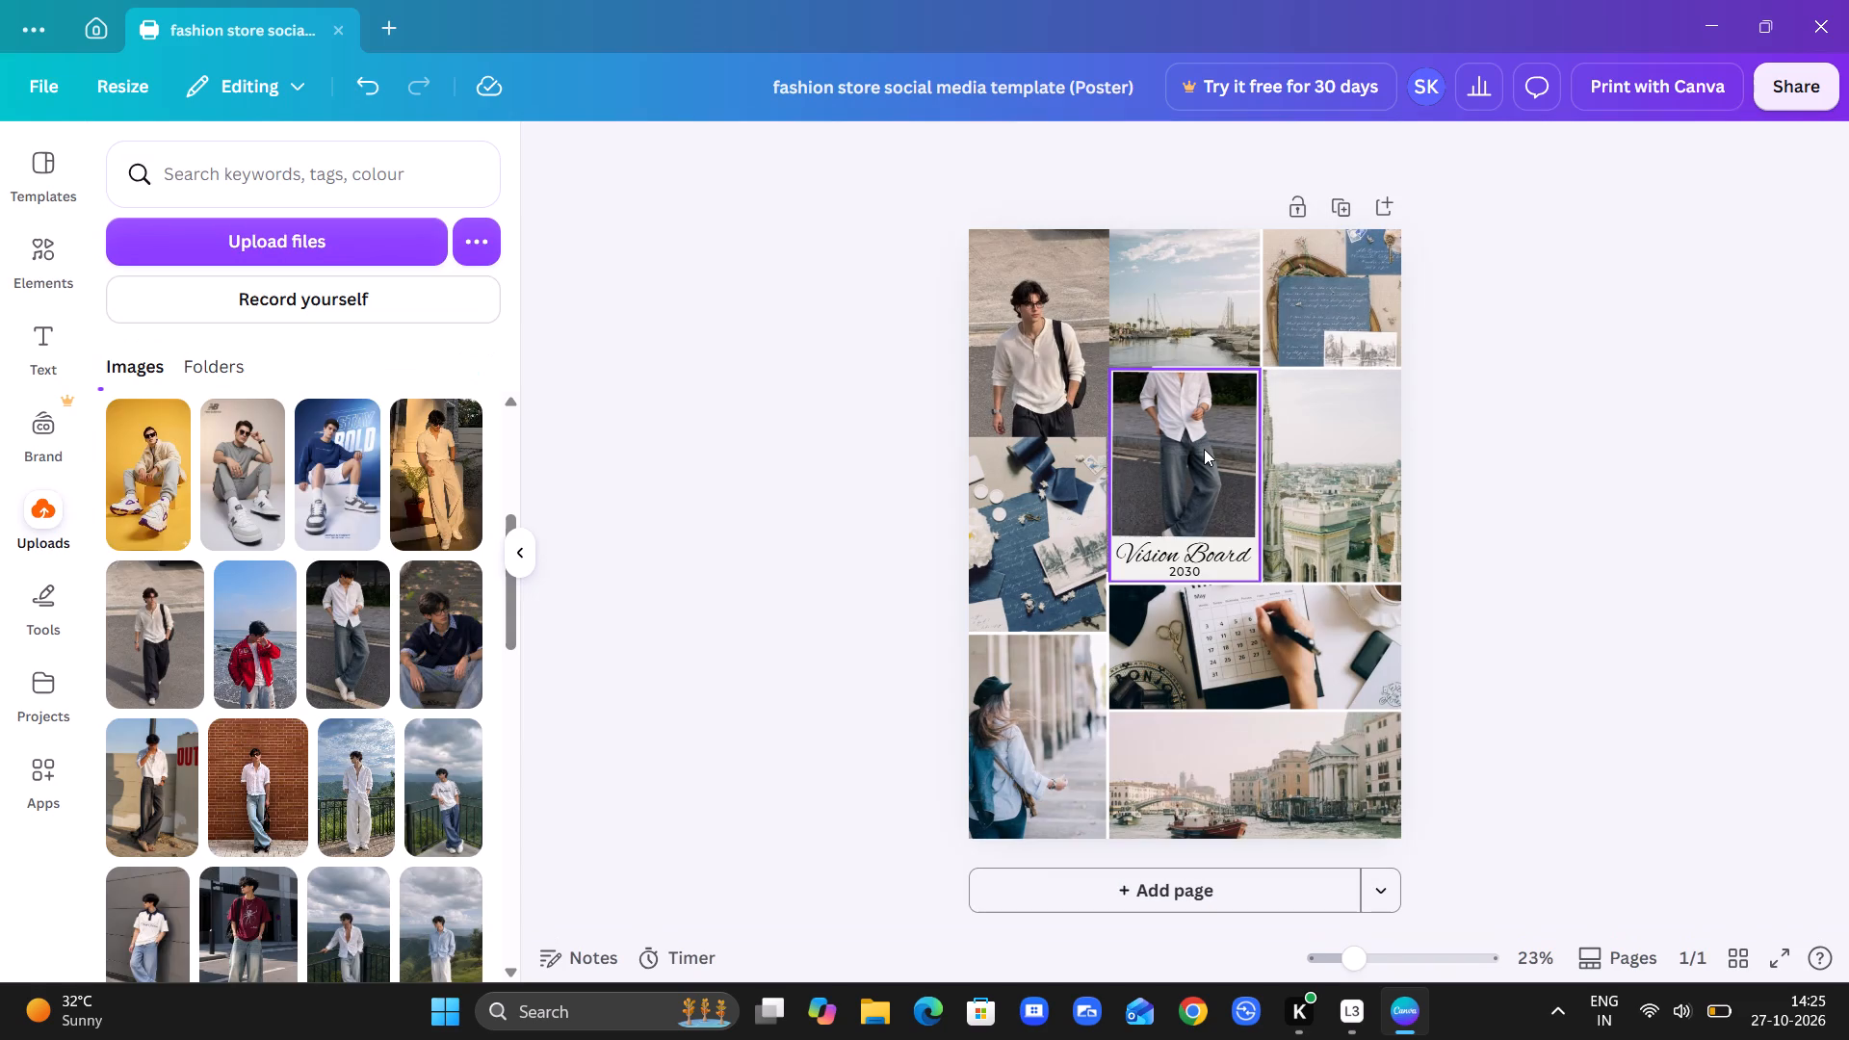
{"action": "left_click", "coordinate": [1204, 449]}
{"action": "double_click", "coordinate": [1204, 449]}
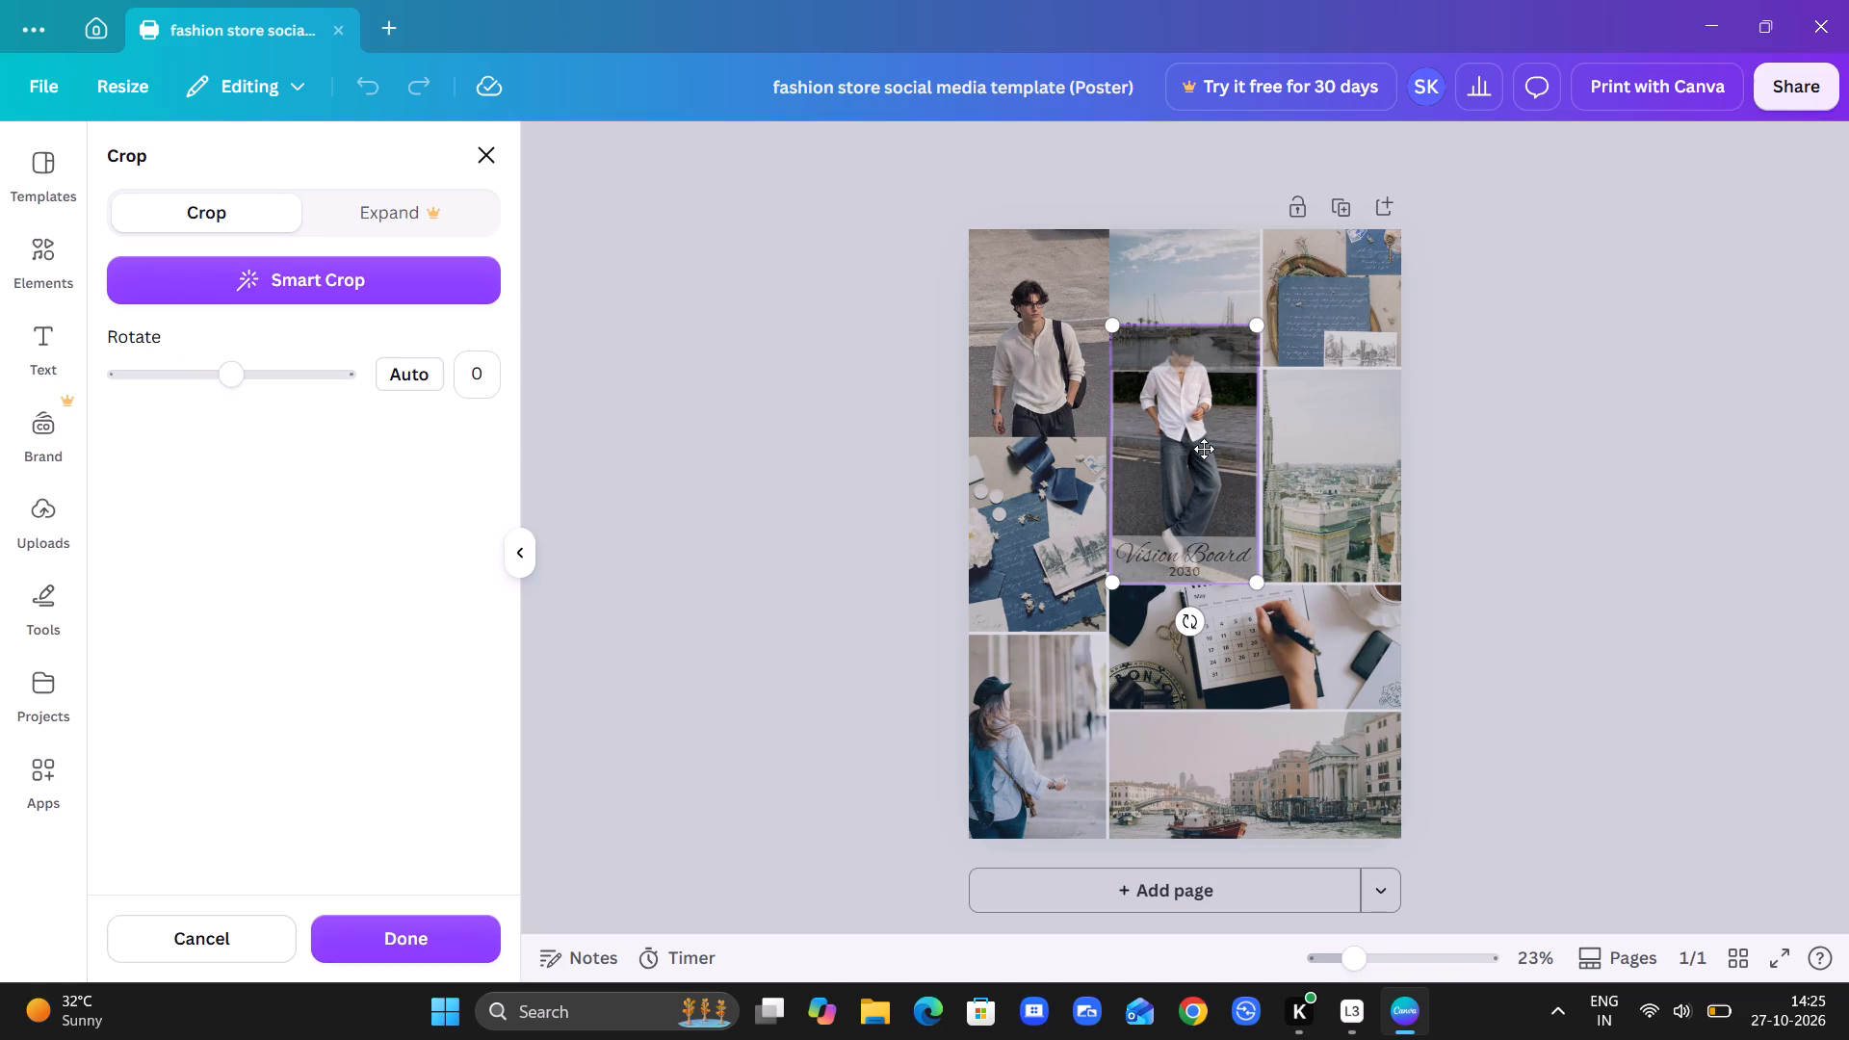
{"action": "left_click_drag", "start_coordinate": [1193, 430], "coordinate": [1200, 483]}
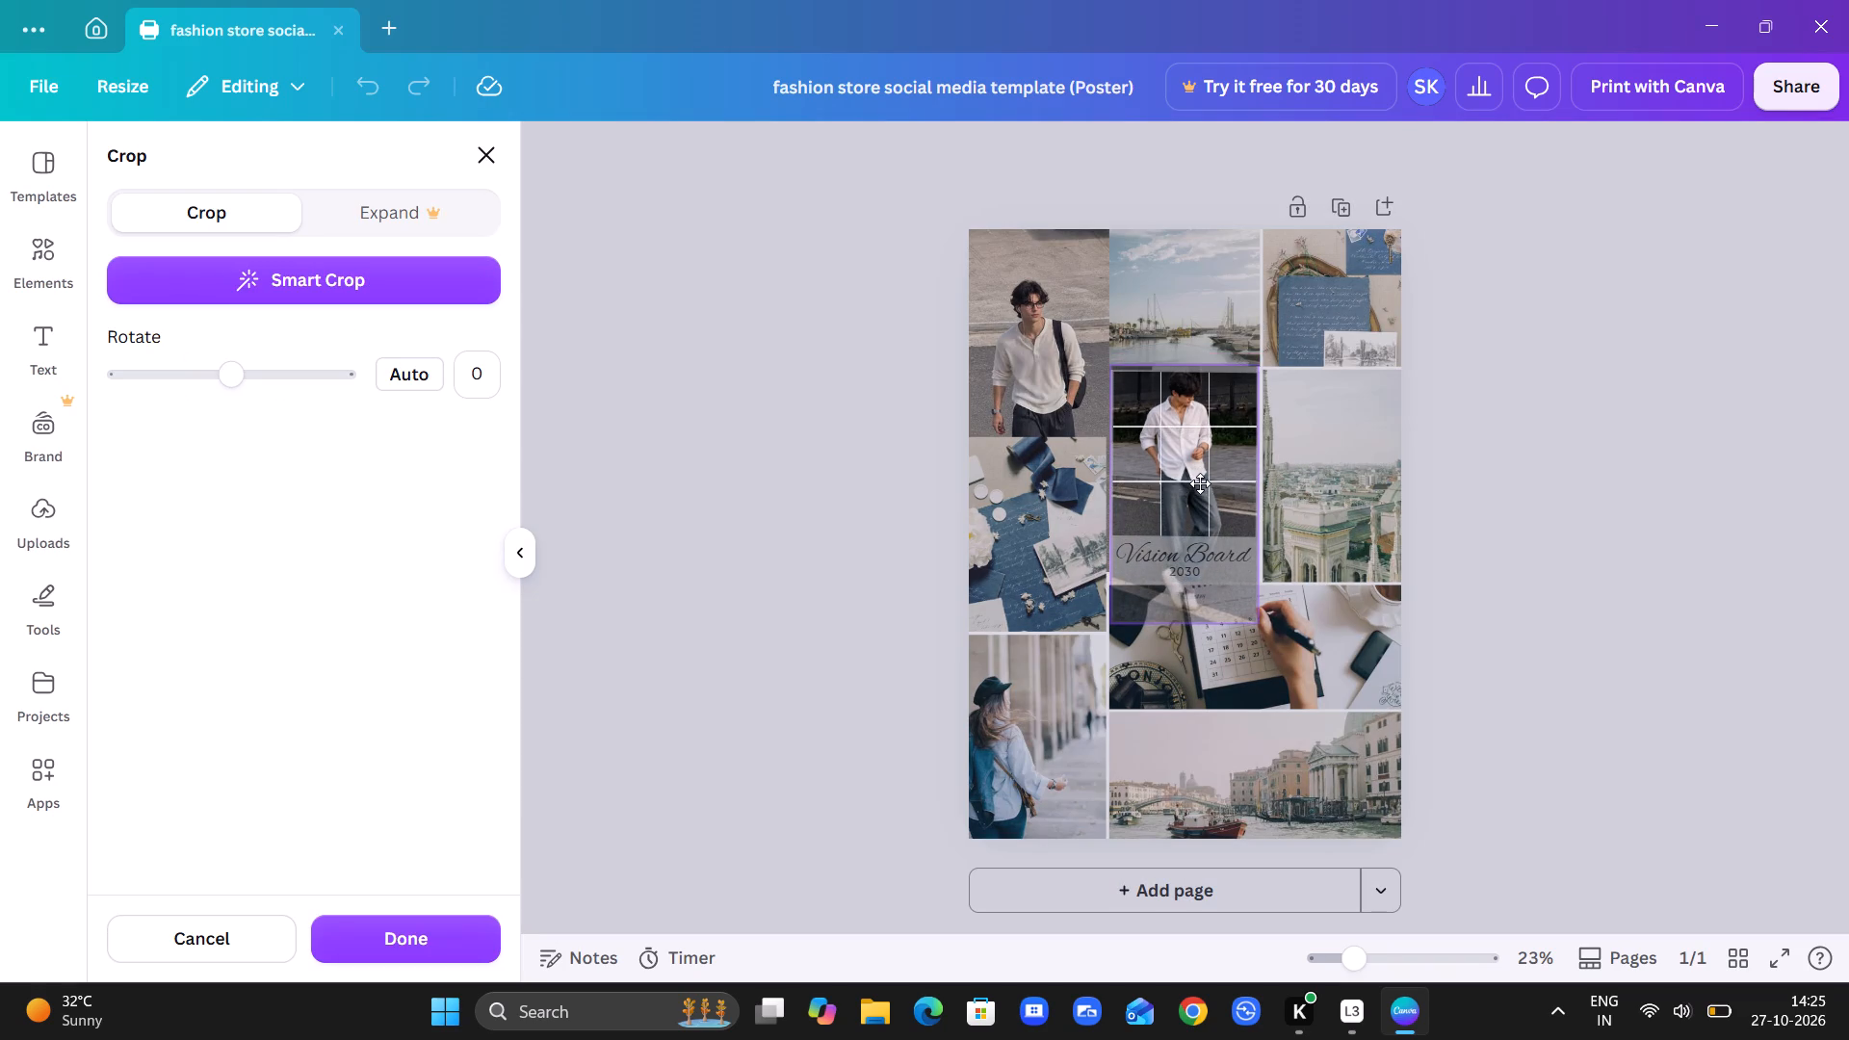
{"action": "left_click_drag", "start_coordinate": [1200, 483], "coordinate": [1202, 488]}
{"action": "left_click", "coordinate": [823, 417]}
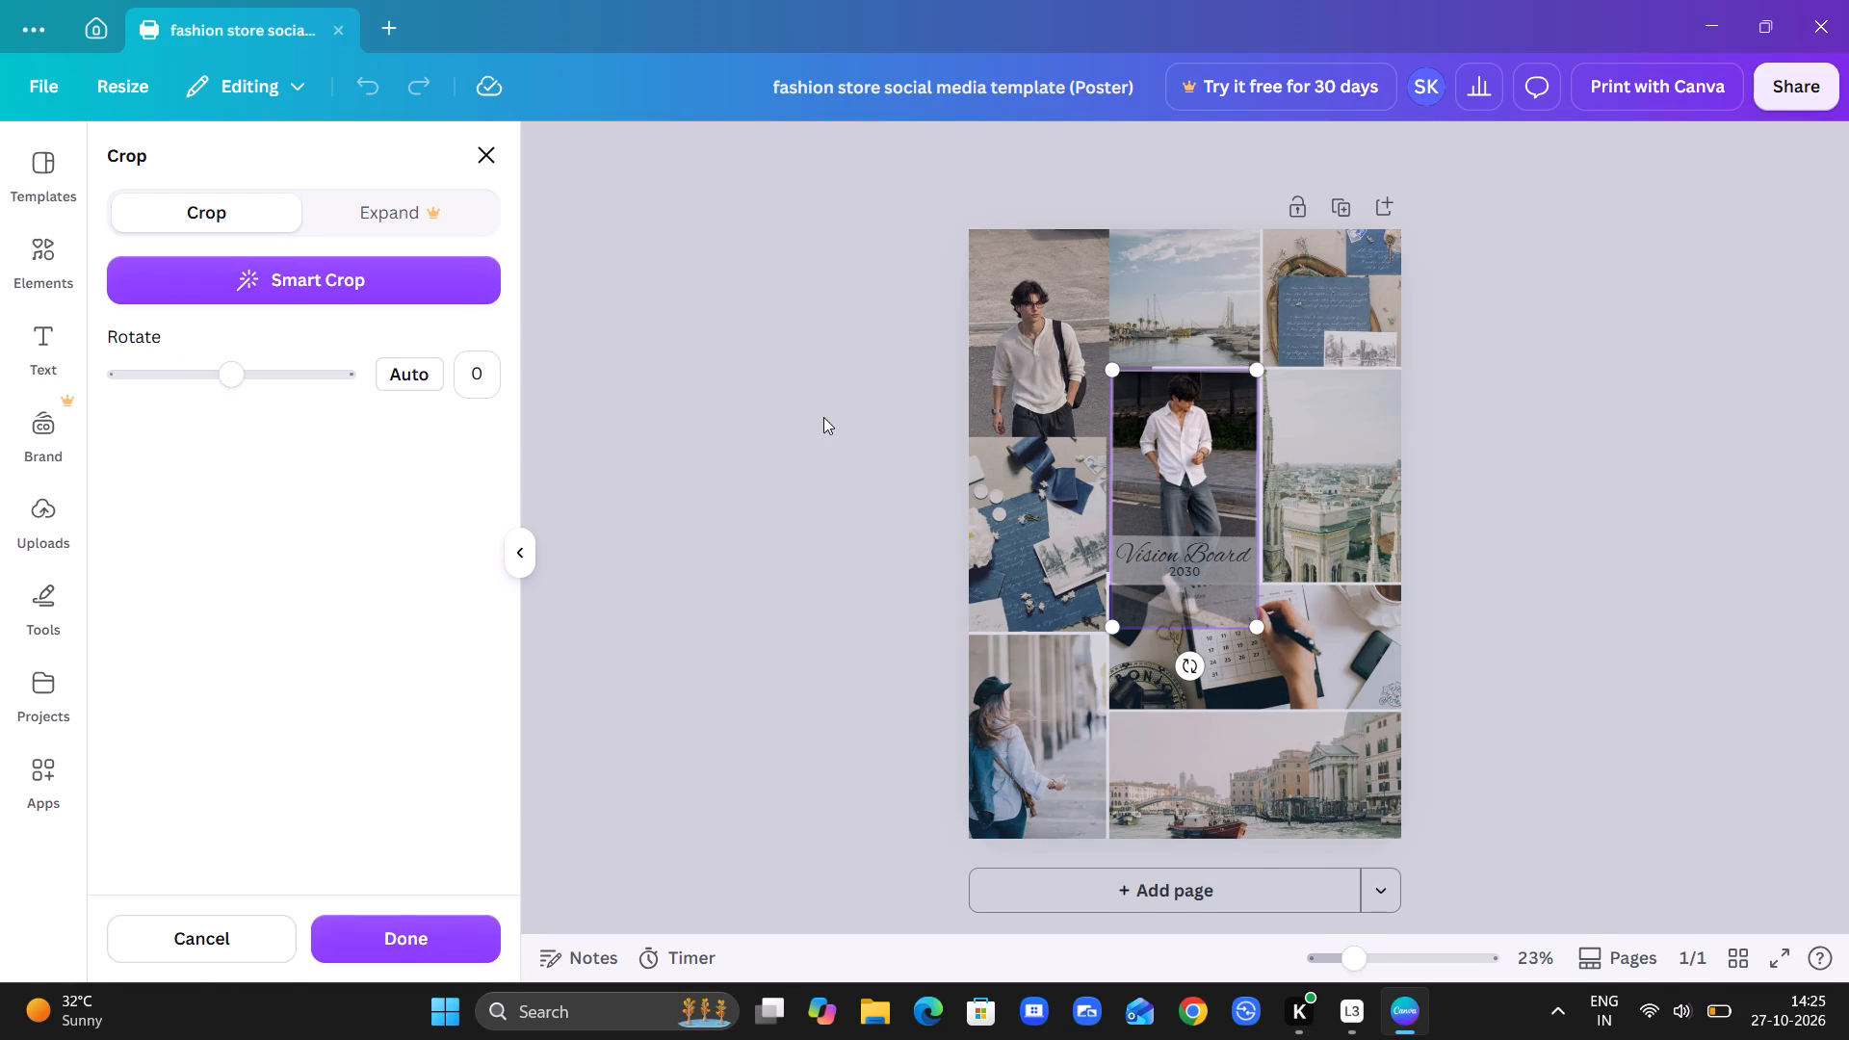
Replace the collage's top-centre harbour photo with the uploaded image of the man in a tan shirt and matching trousers.
{"action": "left_click_drag", "start_coordinate": [432, 498], "coordinate": [1093, 326]}
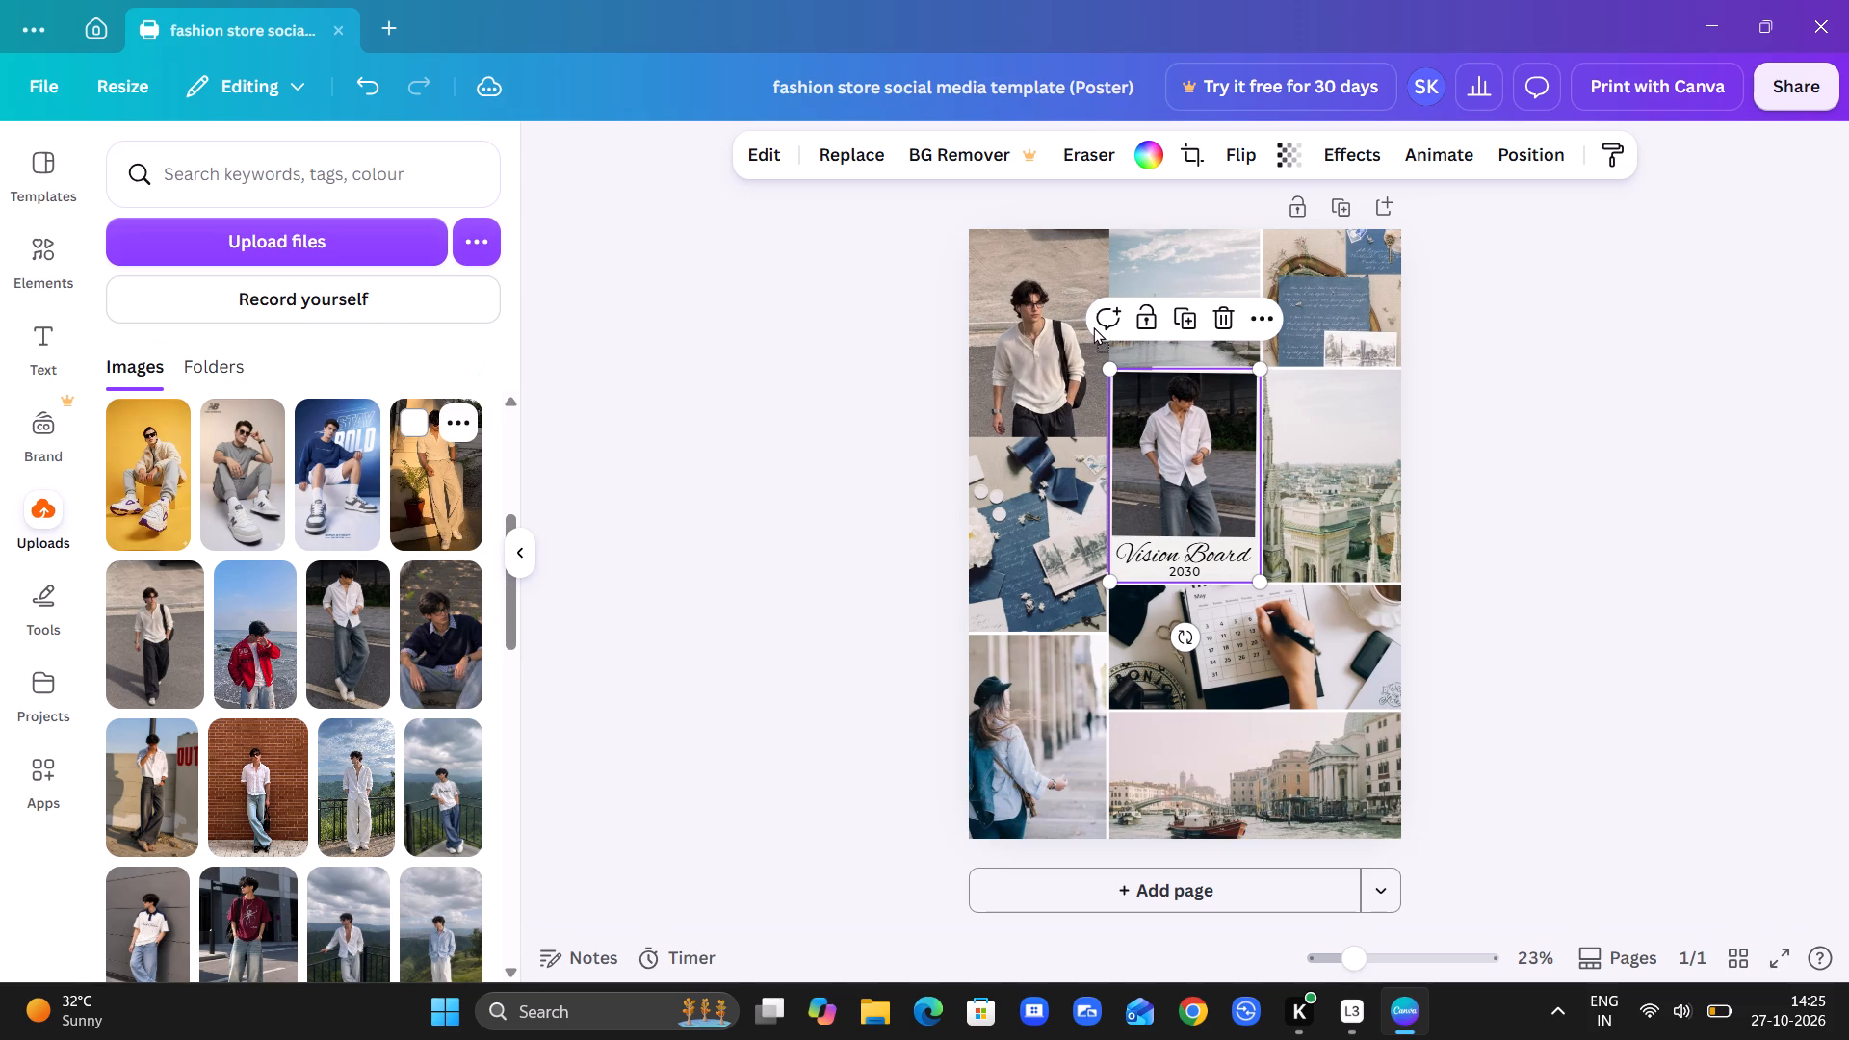
{"action": "left_click_drag", "start_coordinate": [1093, 326], "coordinate": [1185, 317]}
{"action": "left_click", "coordinate": [1185, 317]}
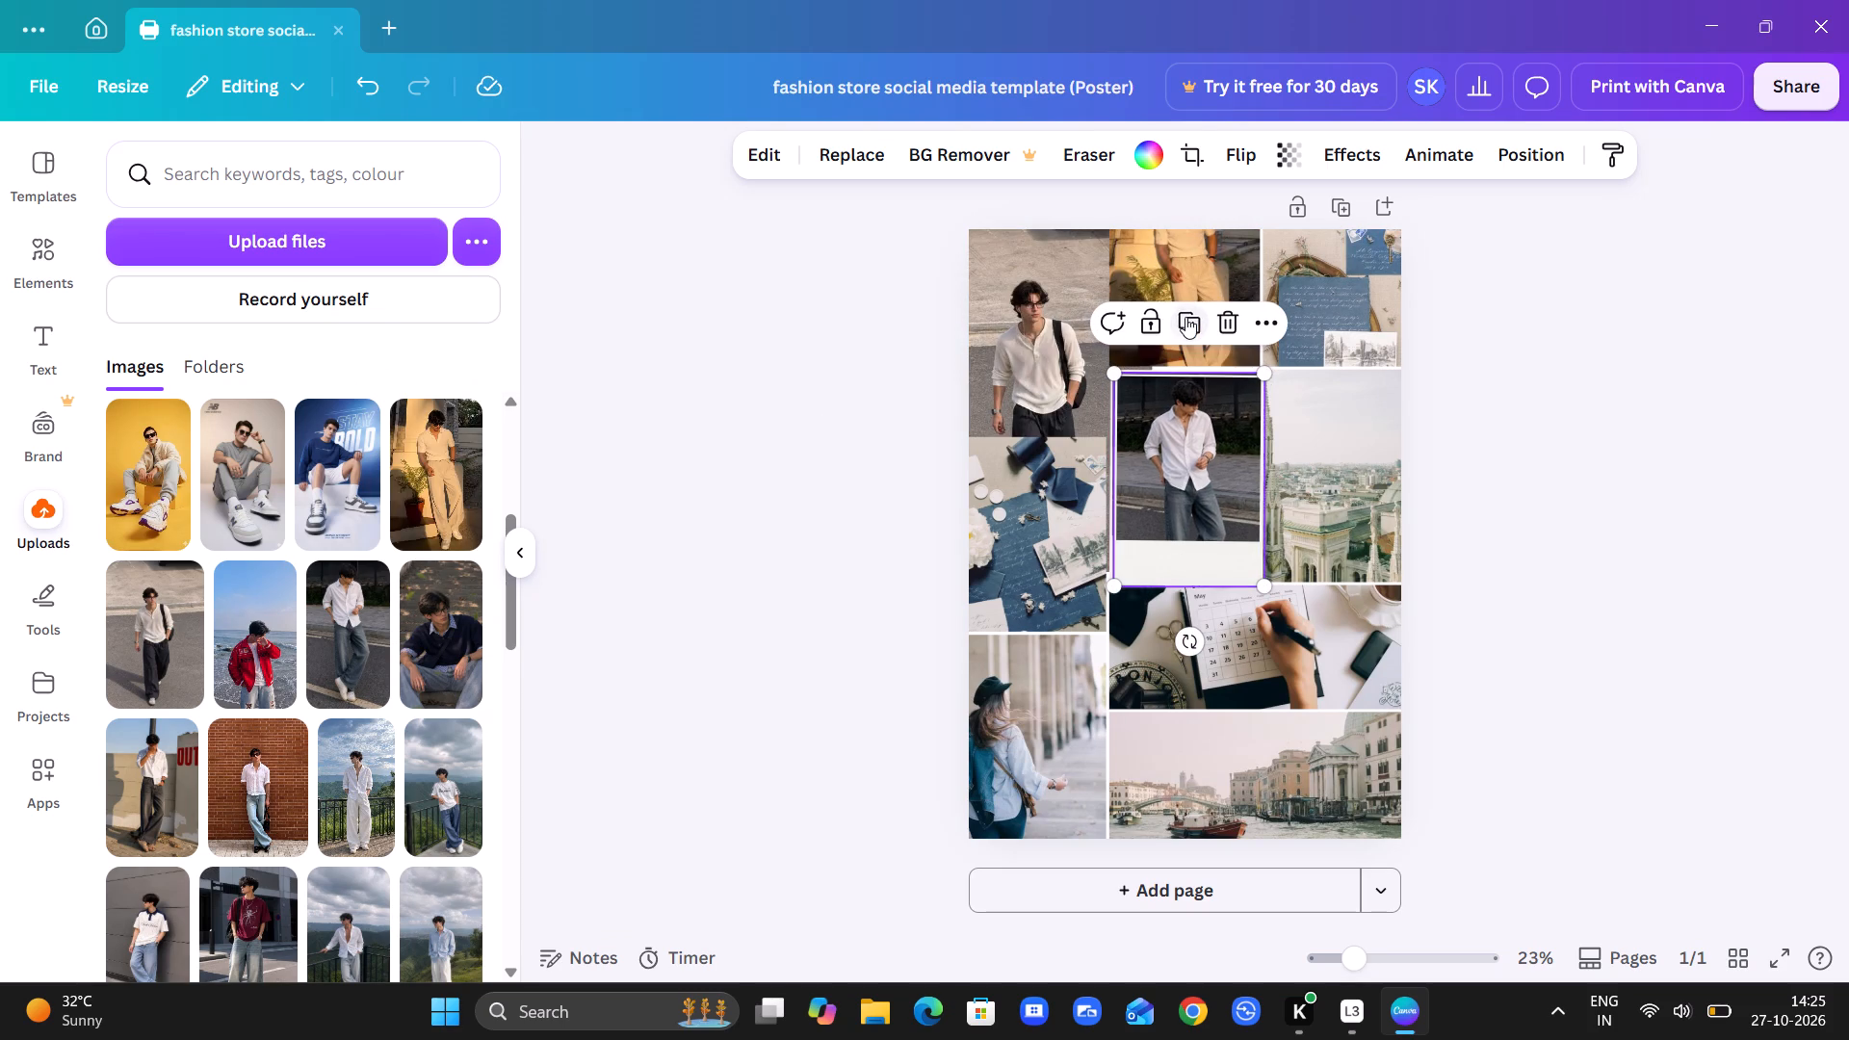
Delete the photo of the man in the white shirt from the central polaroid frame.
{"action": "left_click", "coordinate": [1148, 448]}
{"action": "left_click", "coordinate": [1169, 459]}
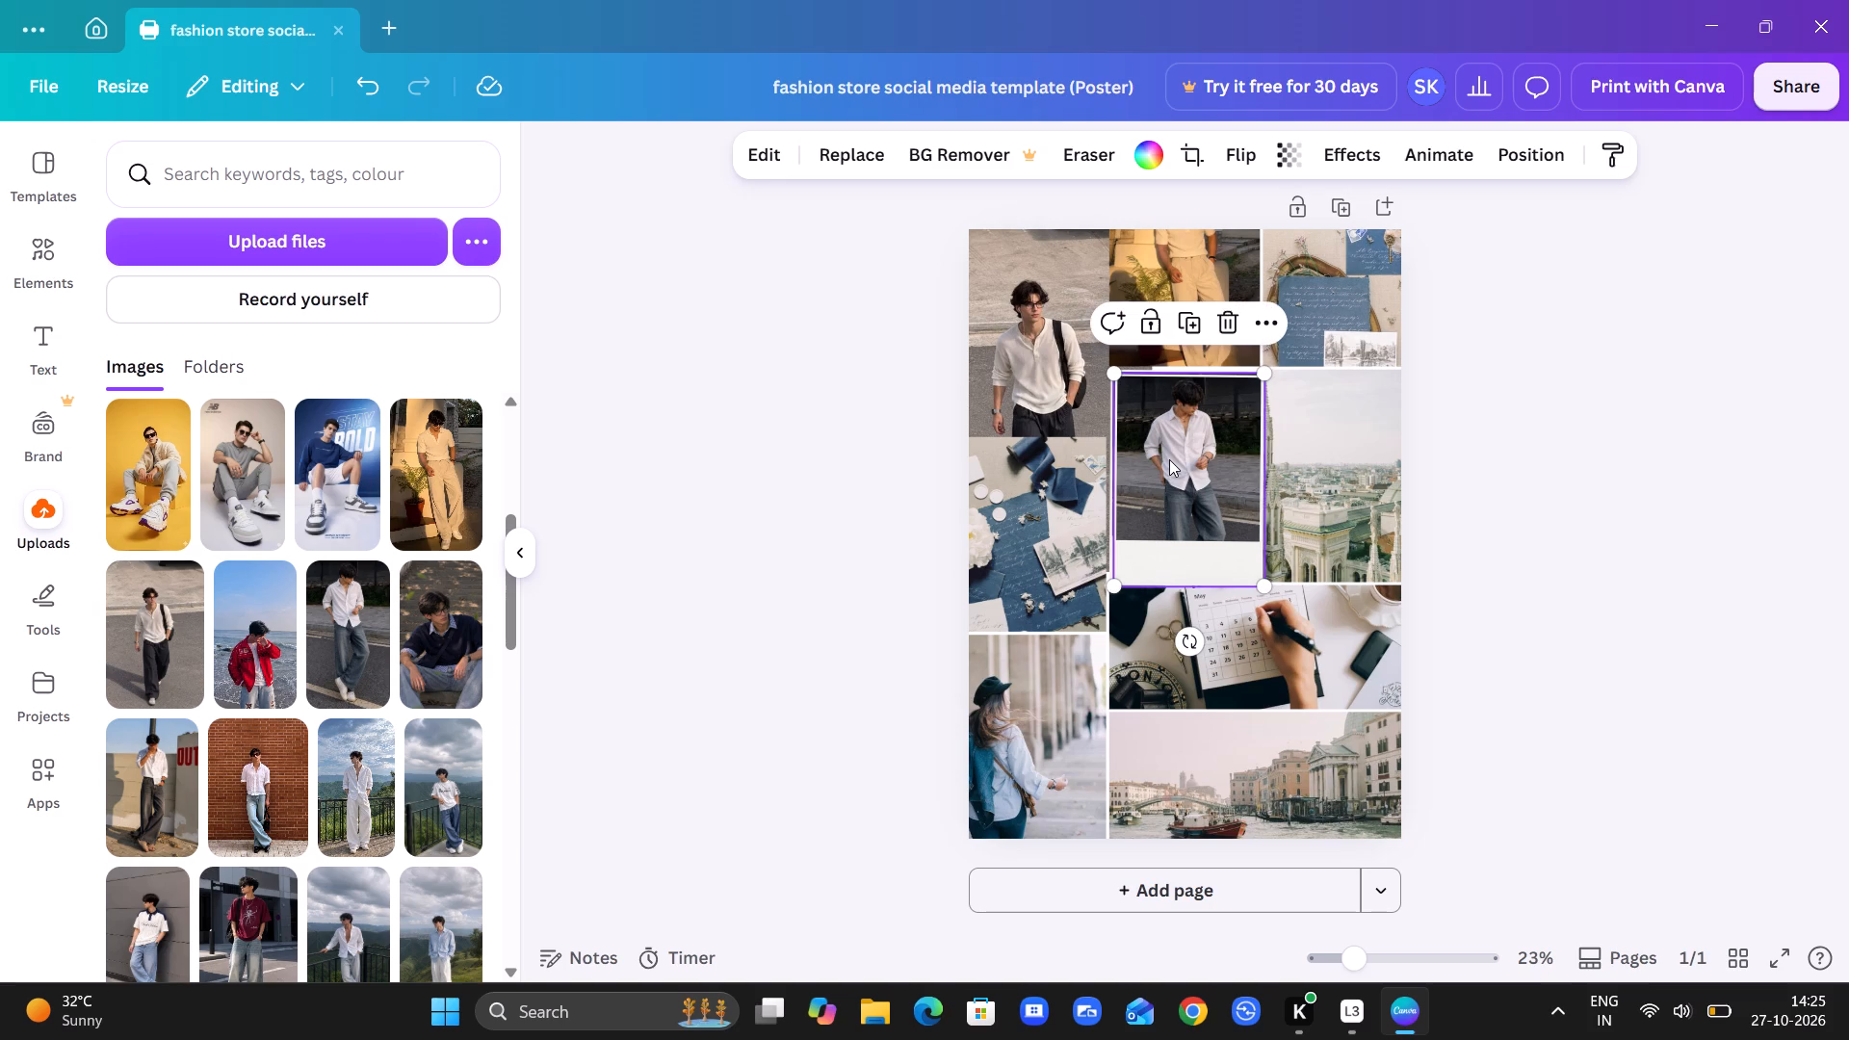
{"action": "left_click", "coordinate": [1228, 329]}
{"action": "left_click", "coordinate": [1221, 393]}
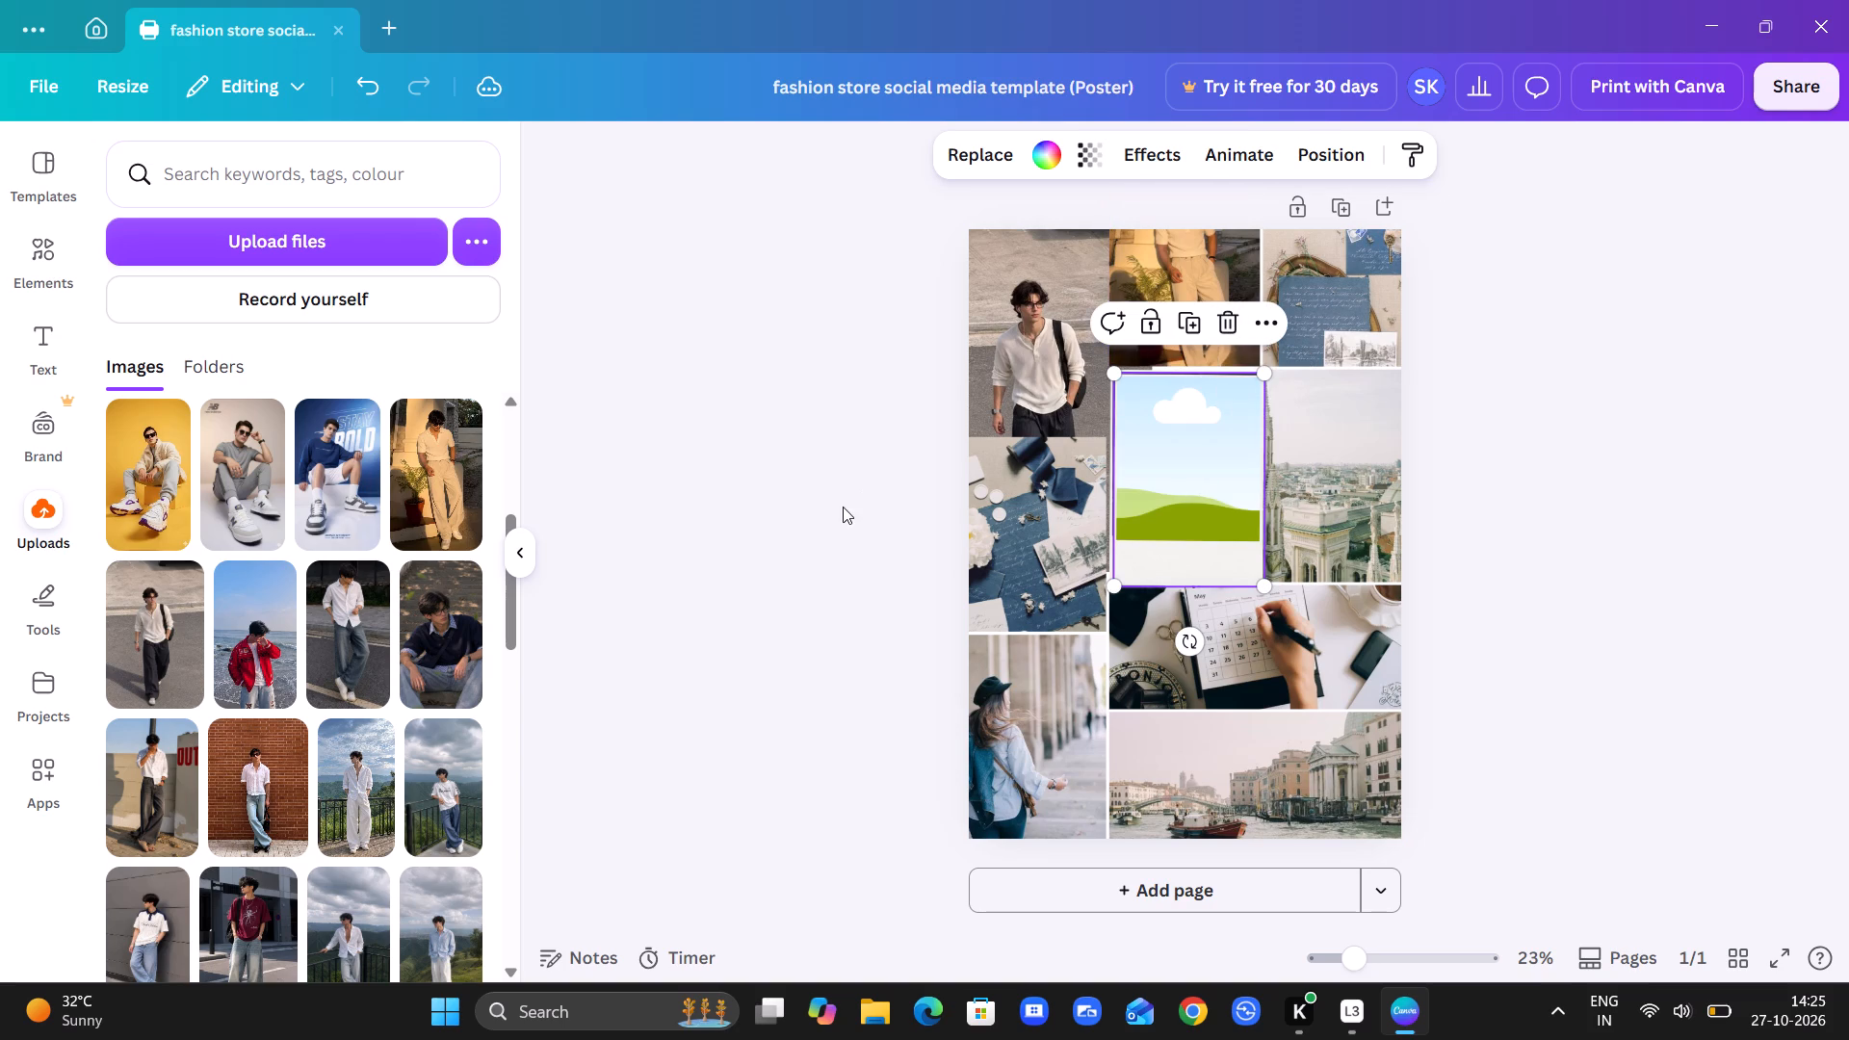
Refill the central polaroid frame with the uploaded white-shirt and grey-jeans image, shifting its crop down so the man's head shows.
{"action": "left_click_drag", "start_coordinate": [317, 646], "coordinate": [670, 559]}
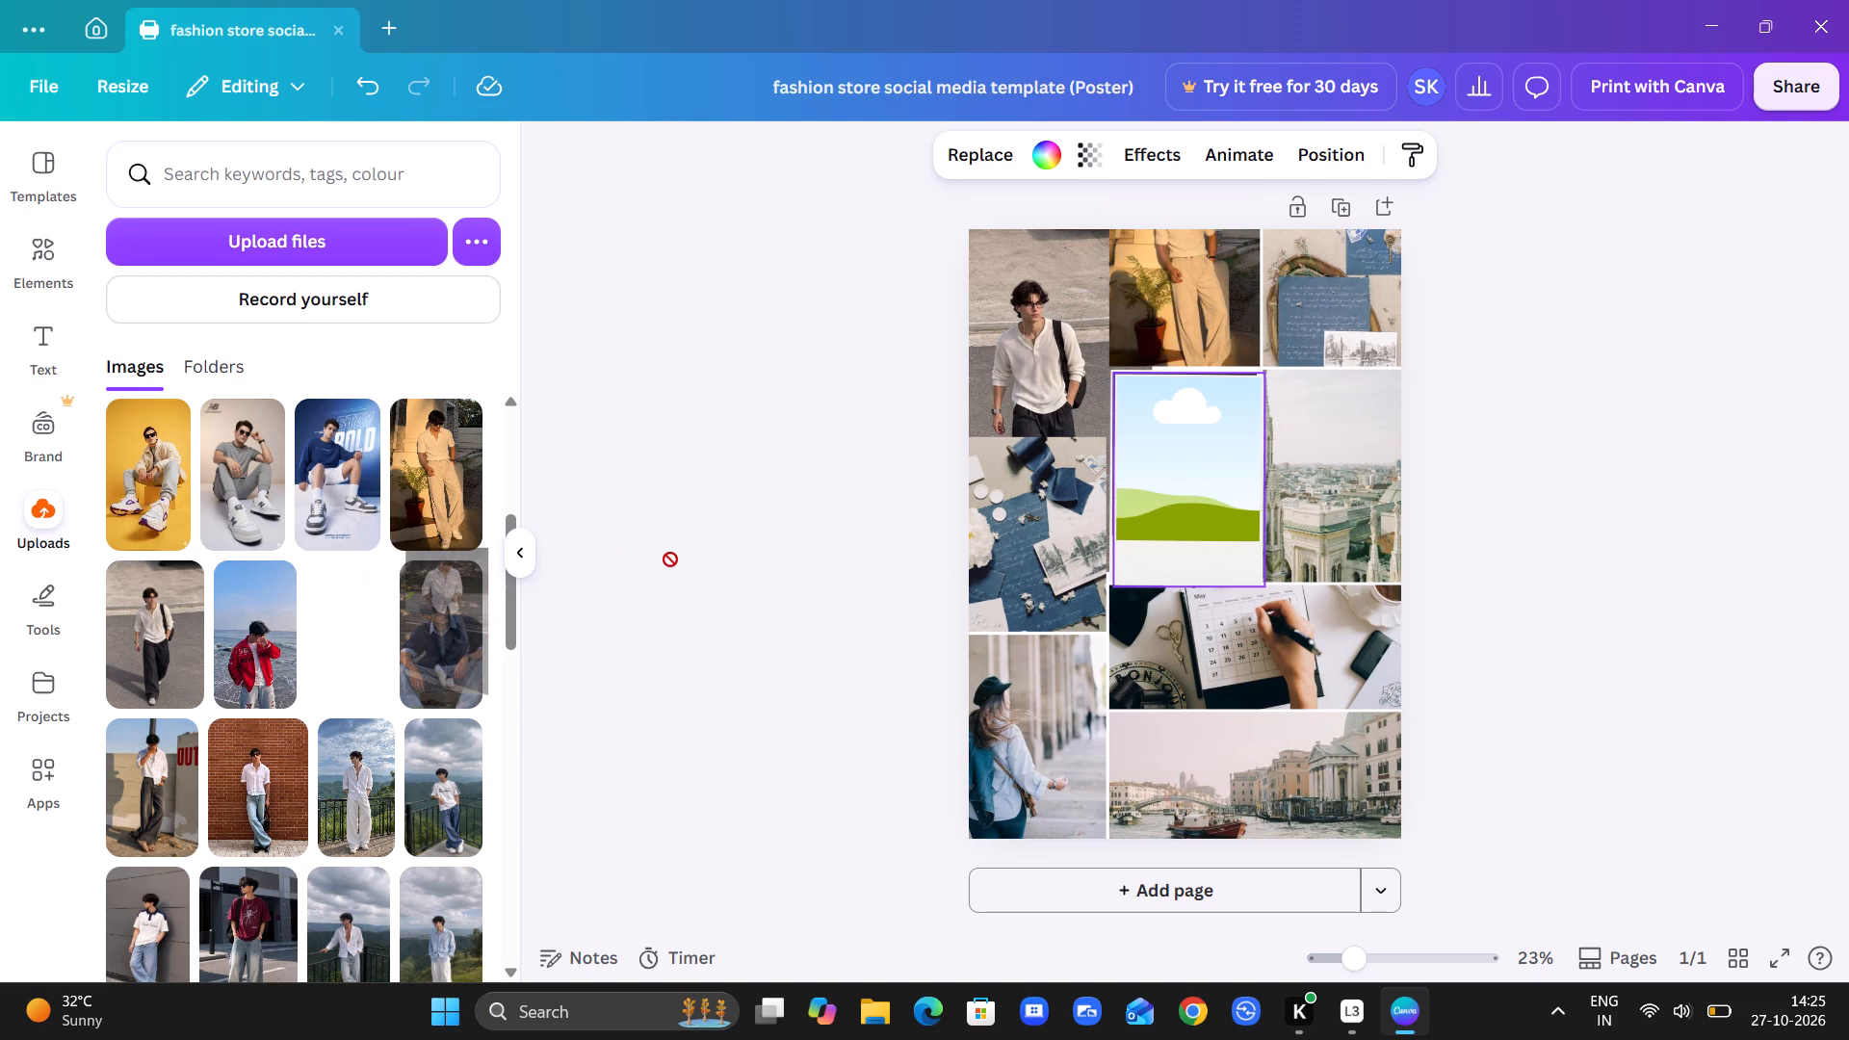
{"action": "left_click_drag", "start_coordinate": [670, 559], "coordinate": [1135, 458]}
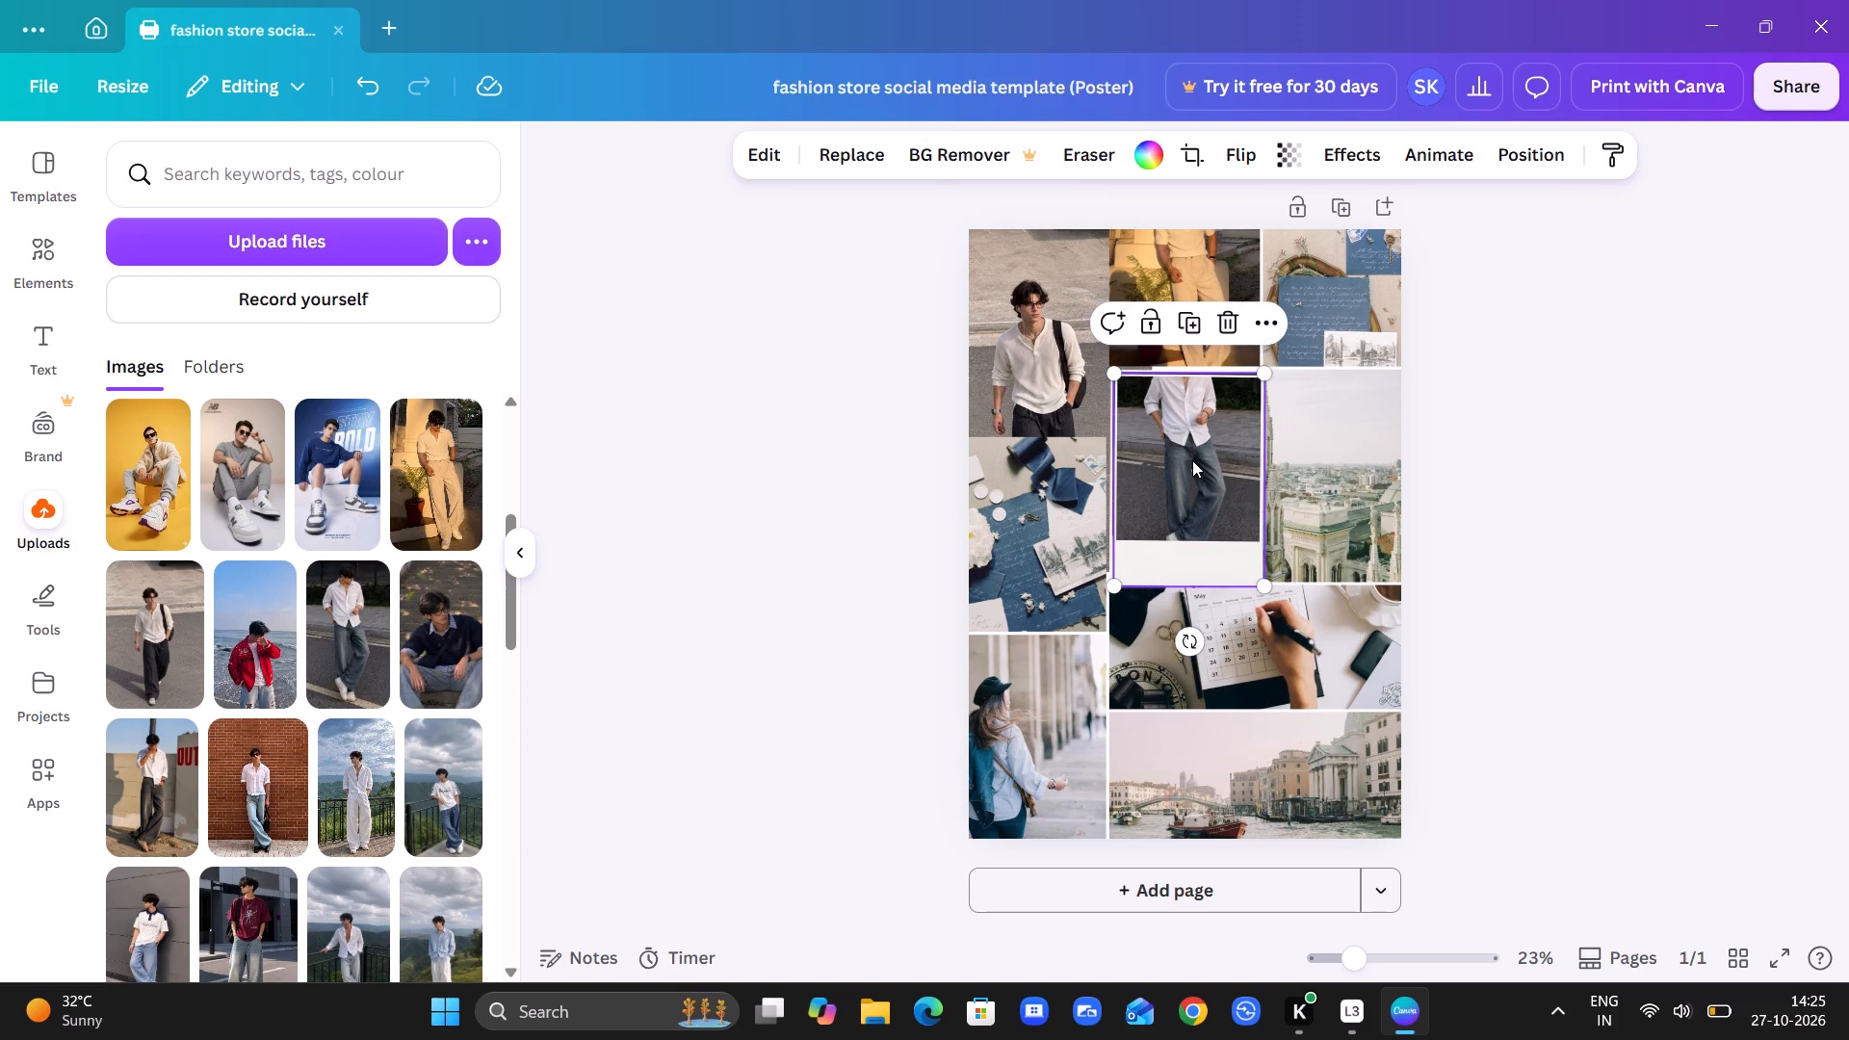
{"action": "left_click", "coordinate": [1192, 460]}
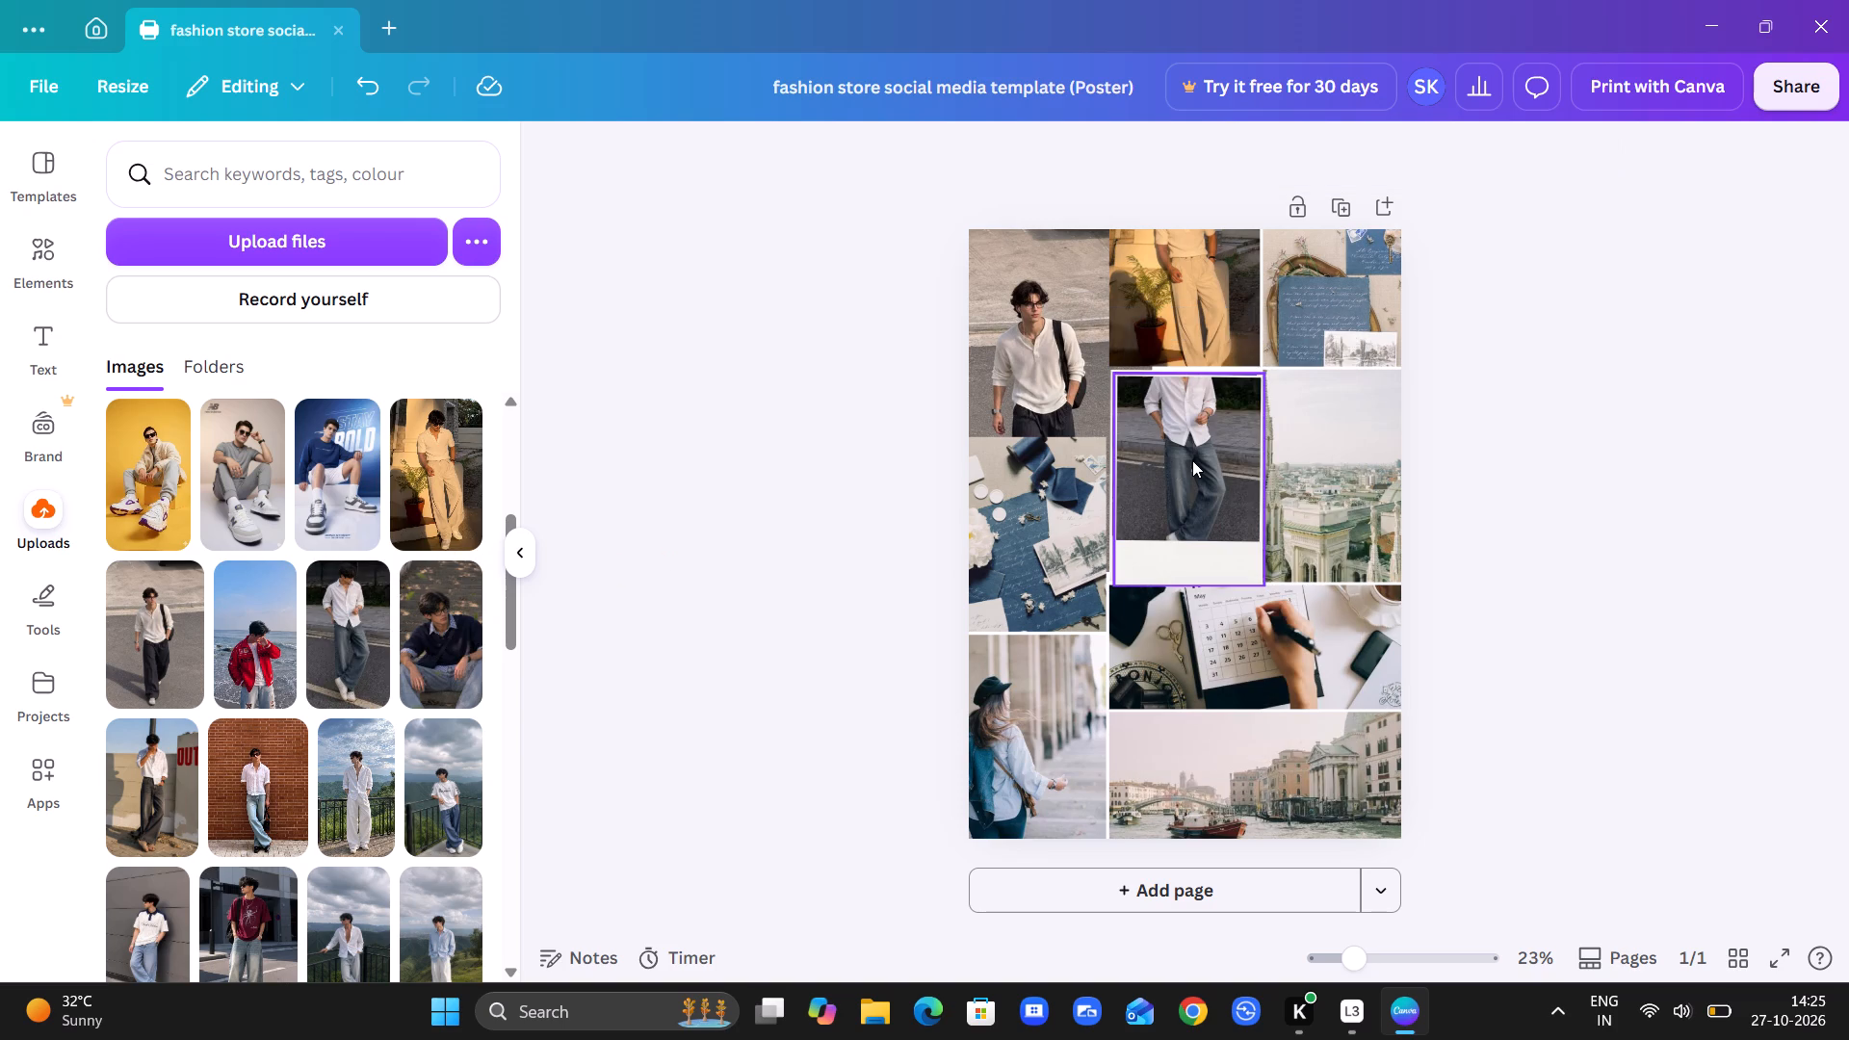
{"action": "double_click", "coordinate": [1192, 460]}
{"action": "left_click", "coordinate": [1192, 454]}
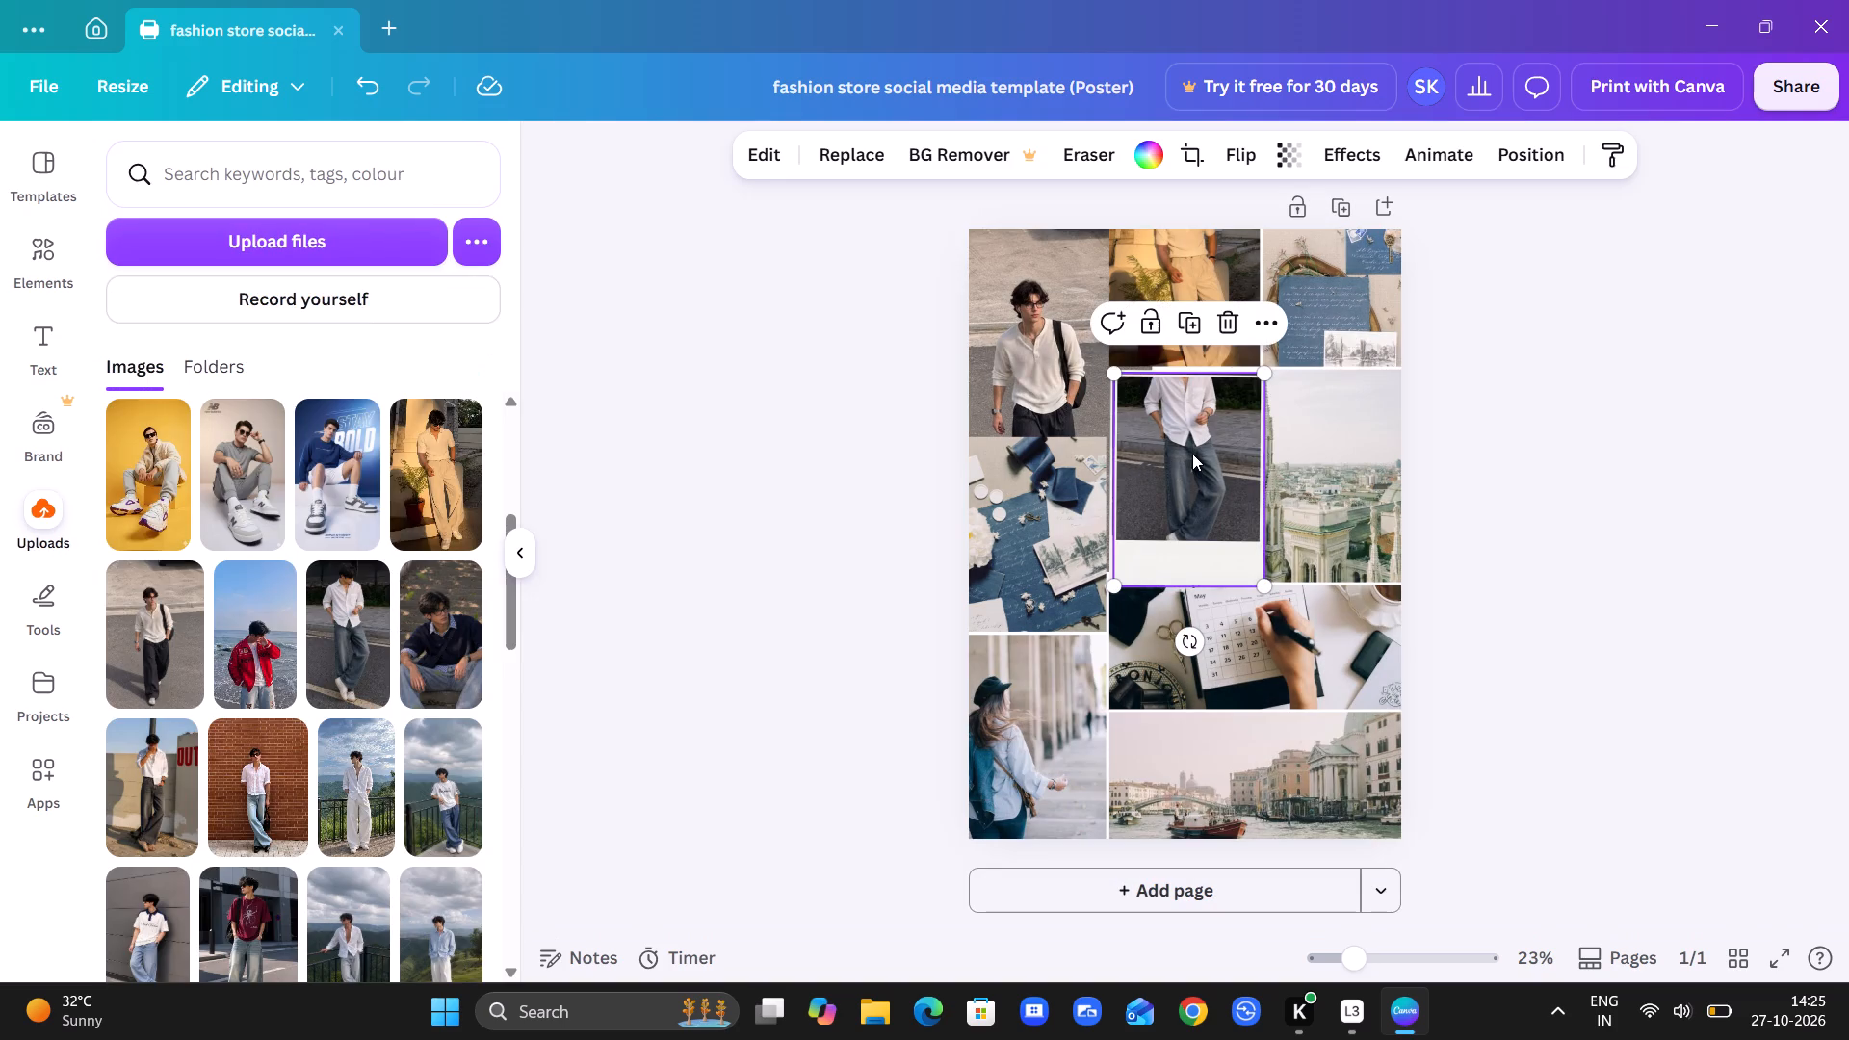
{"action": "double_click", "coordinate": [1192, 454]}
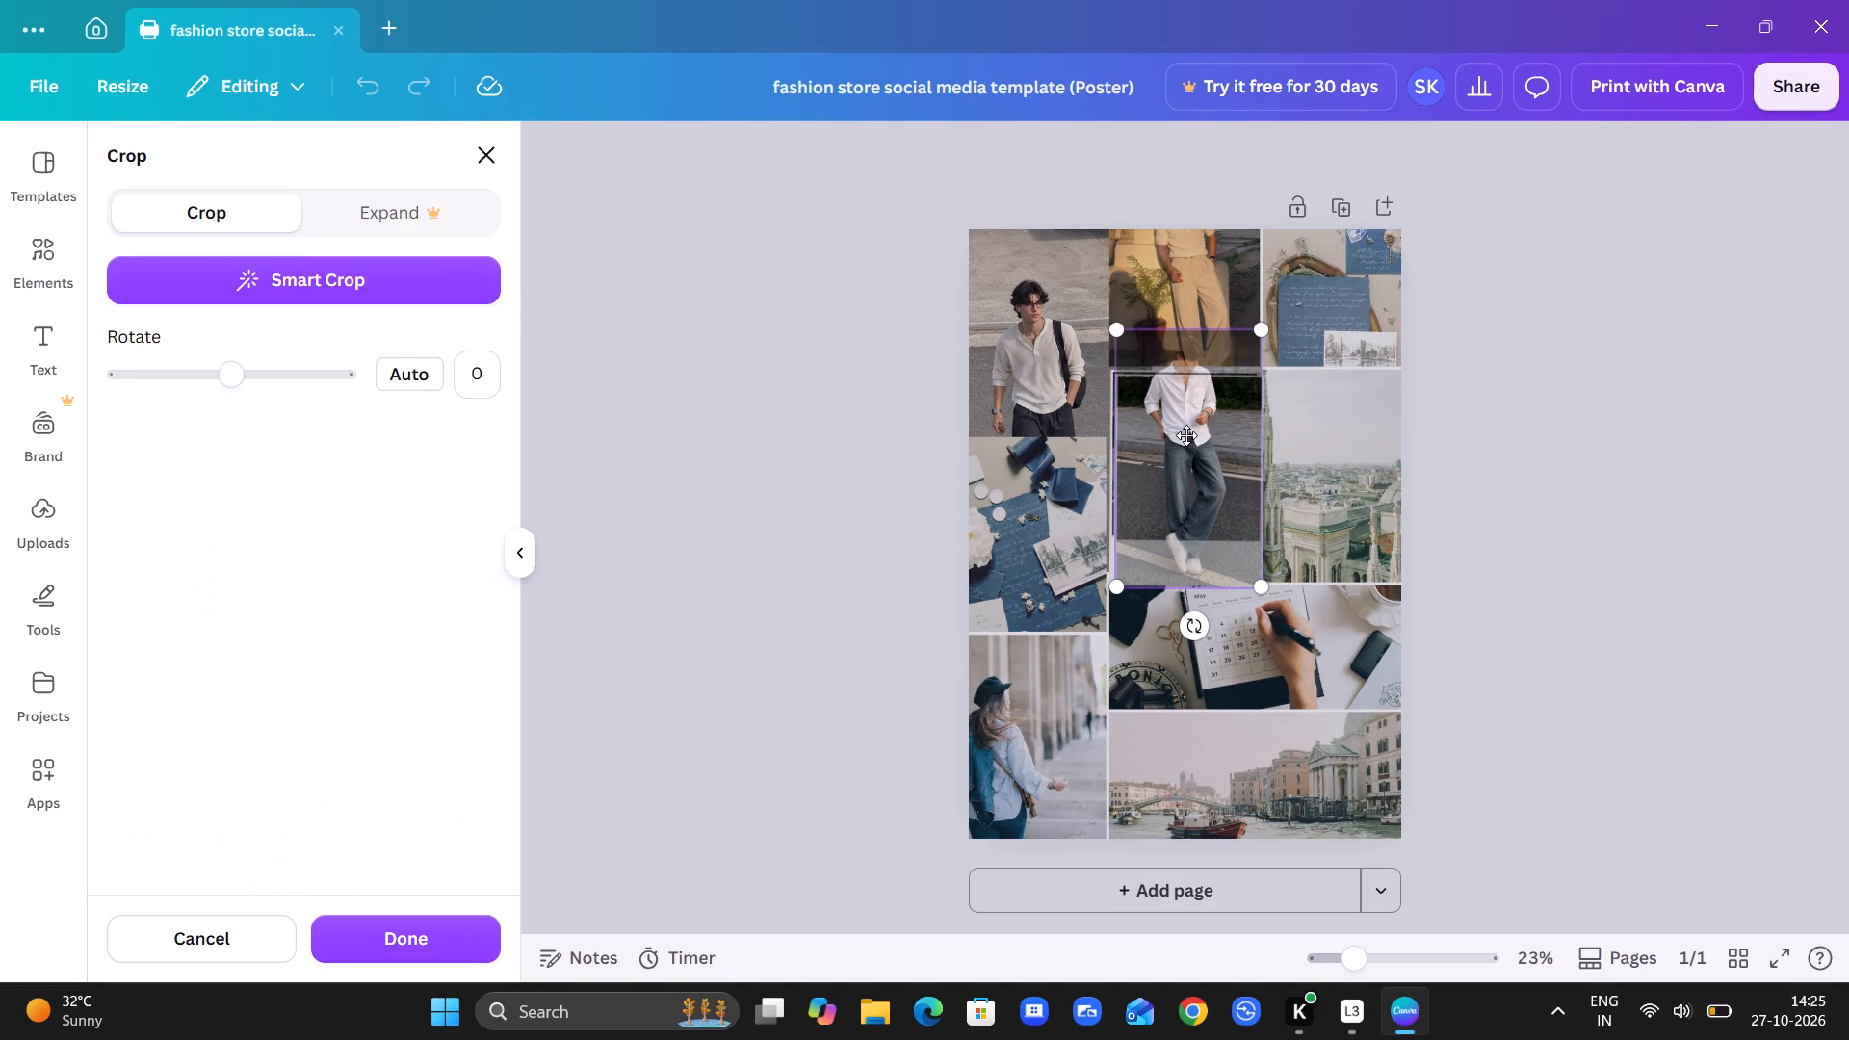
{"action": "left_click_drag", "start_coordinate": [1186, 435], "coordinate": [1189, 507]}
{"action": "left_click", "coordinate": [672, 581]}
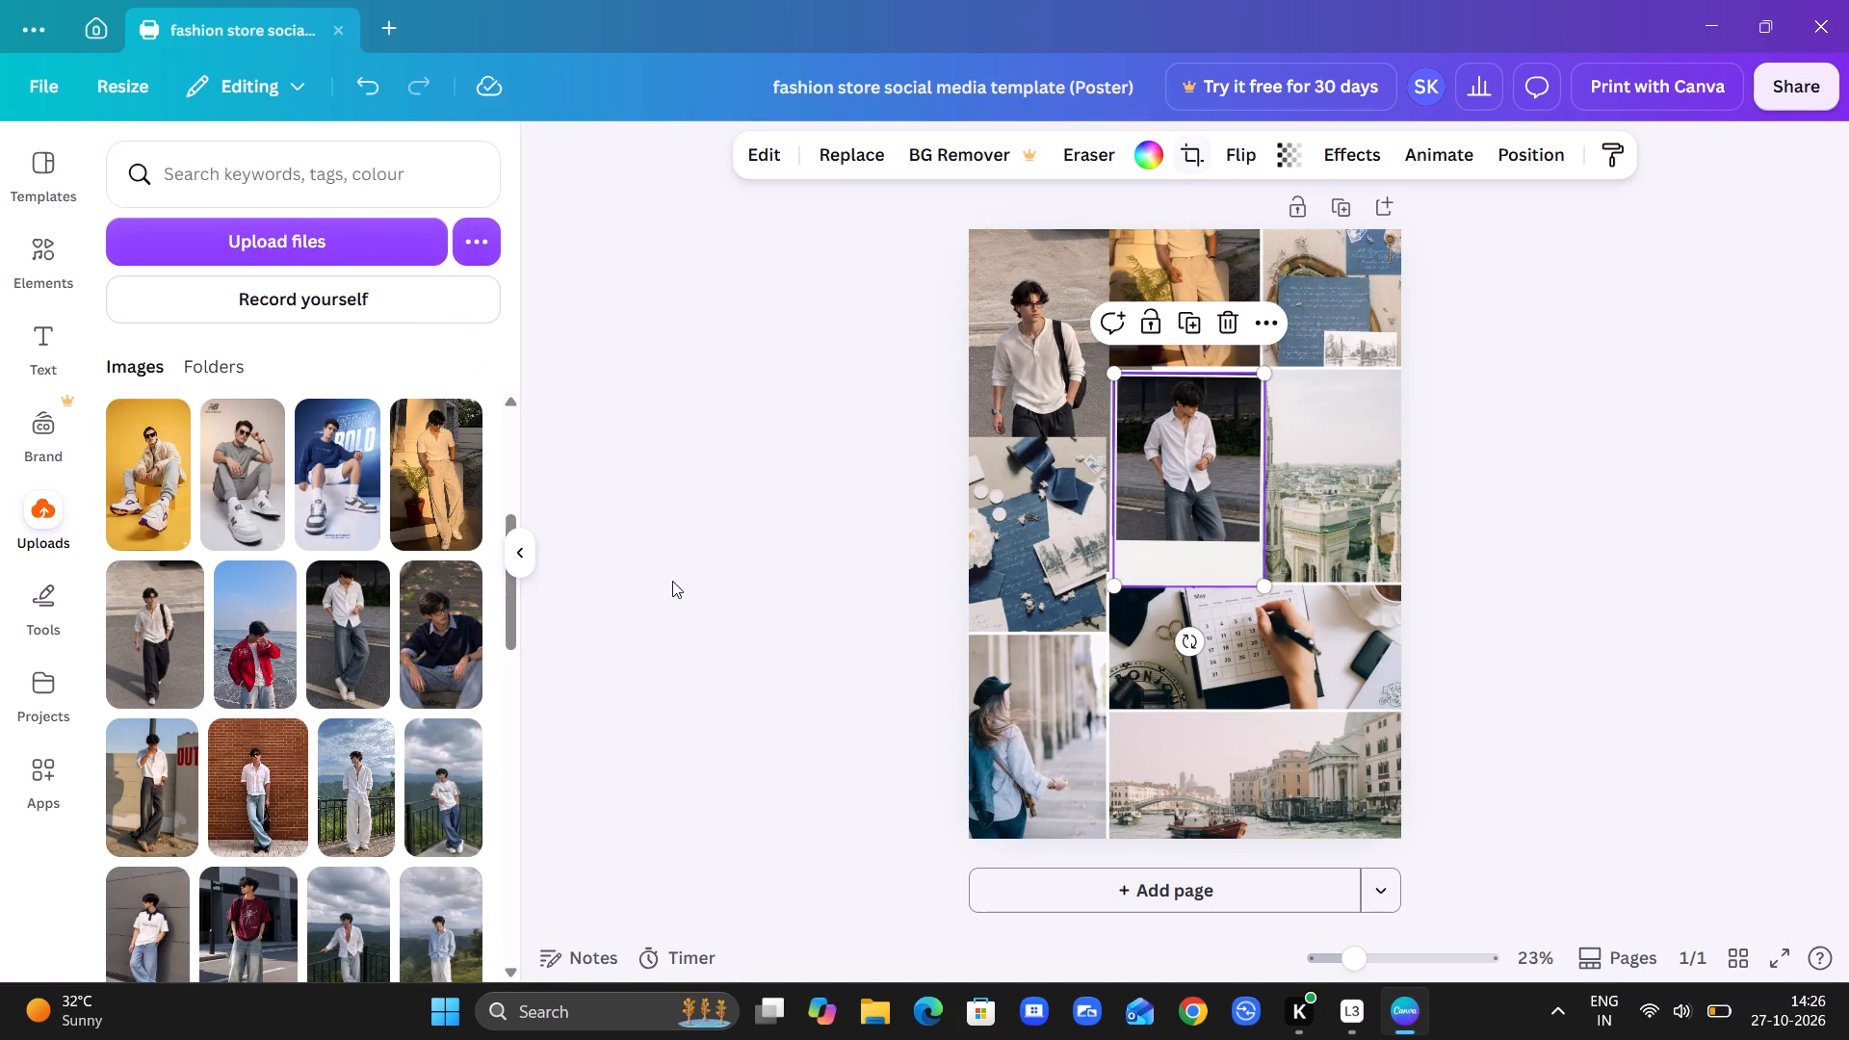
Replace the top-right stationery photo with the uploaded red-jacket seaside image, shifting its crop up to show more of the man's torso.
{"action": "left_click_drag", "start_coordinate": [237, 665], "coordinate": [932, 271]}
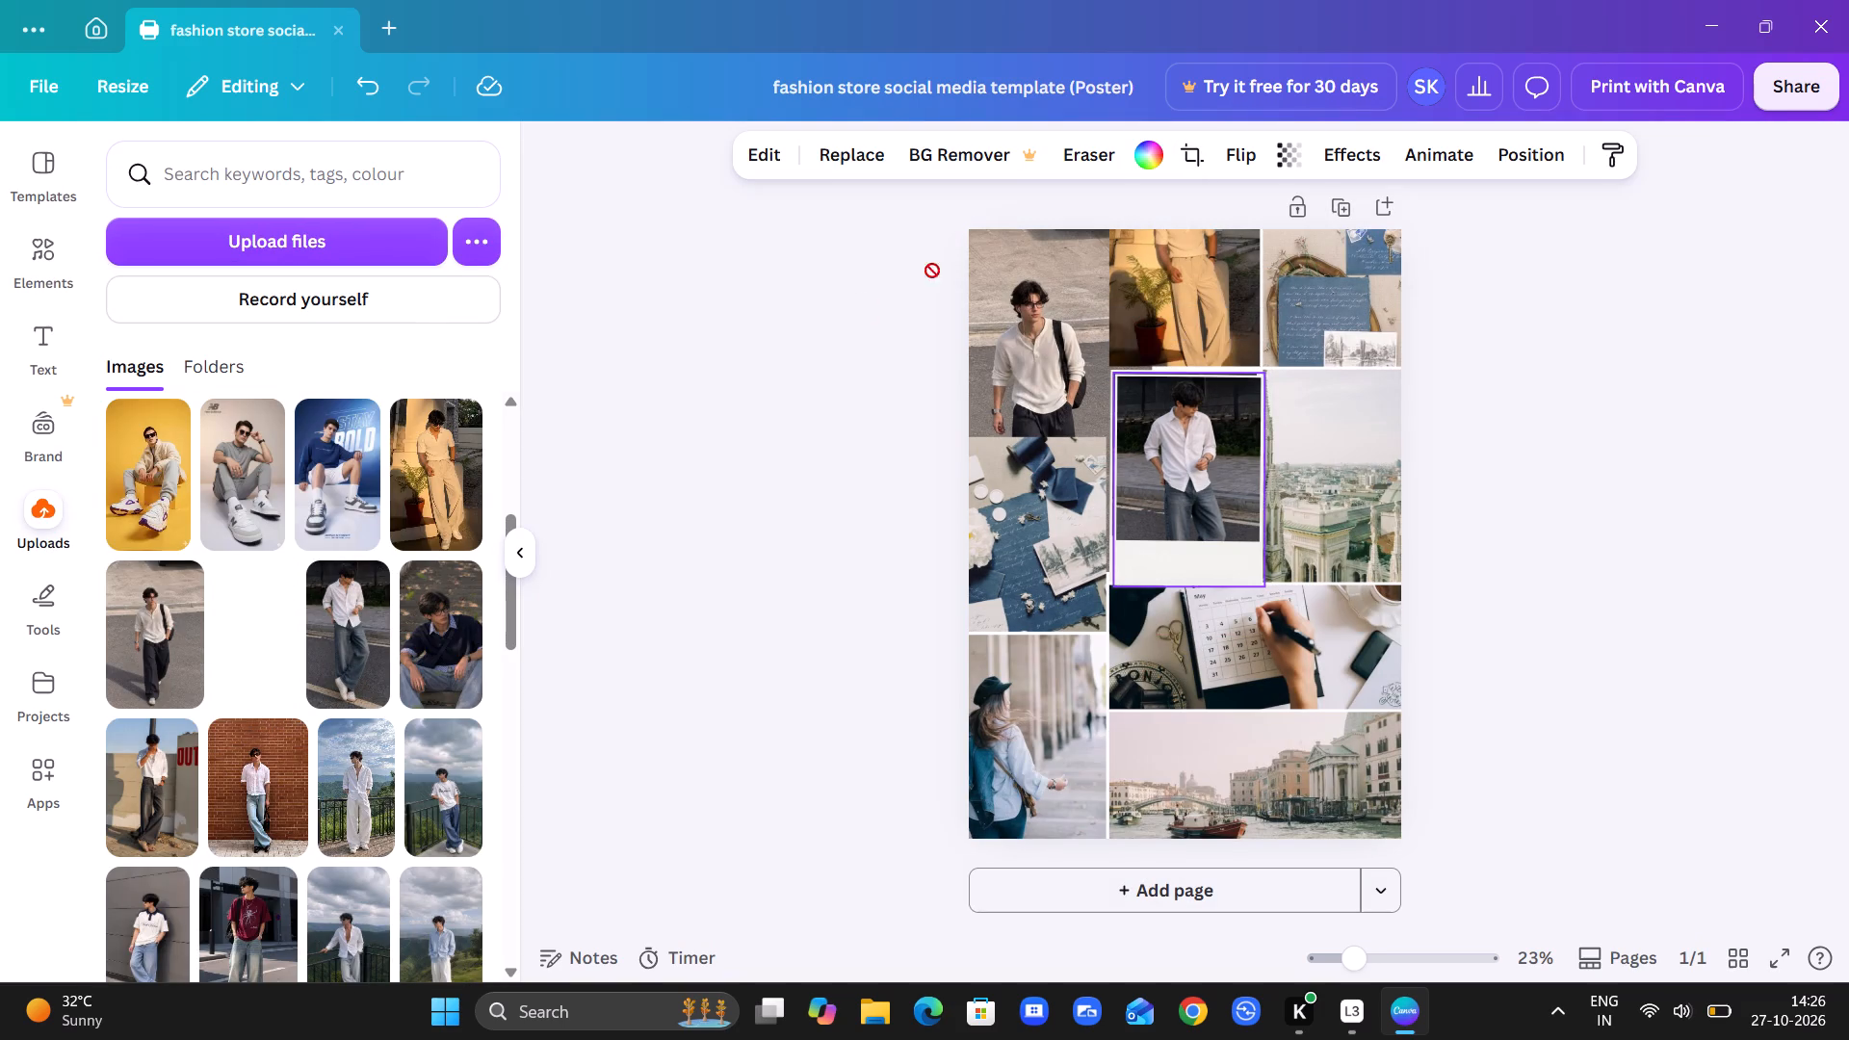
{"action": "left_click_drag", "start_coordinate": [932, 271], "coordinate": [1273, 265]}
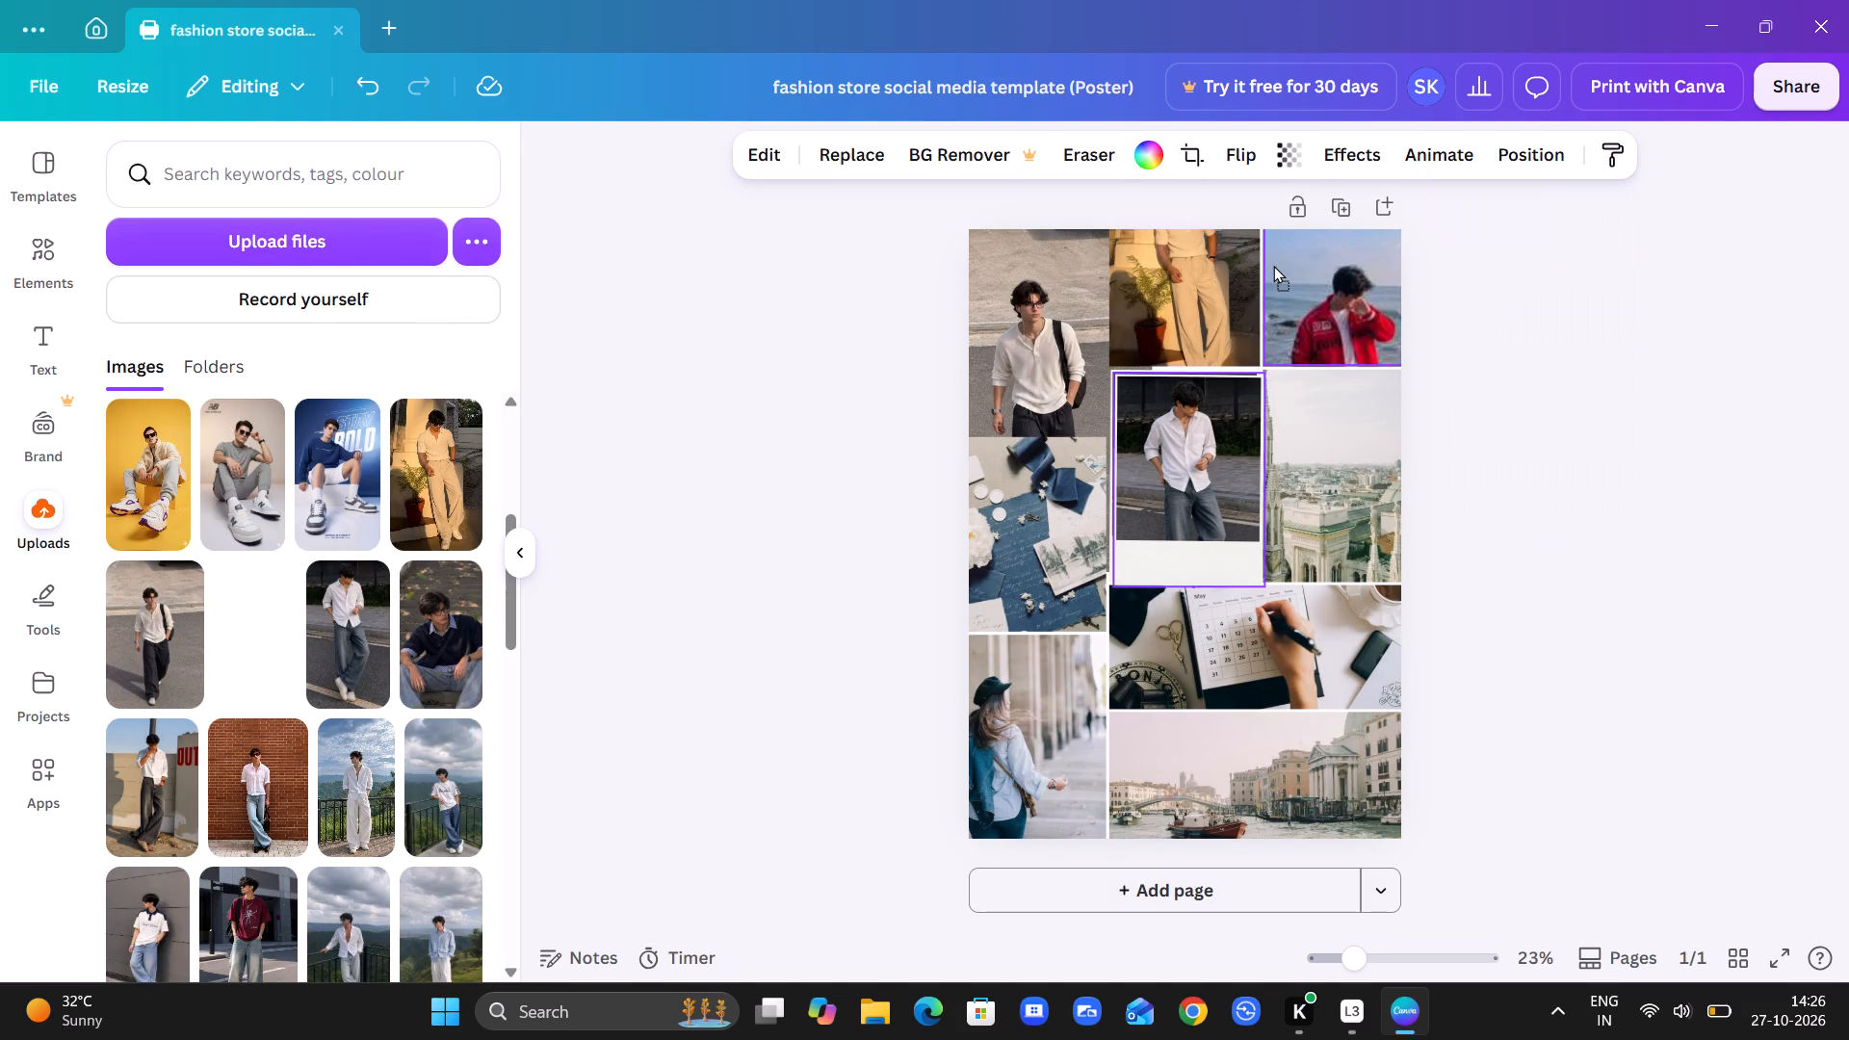
{"action": "left_click_drag", "start_coordinate": [1273, 265], "coordinate": [1302, 267]}
{"action": "left_click", "coordinate": [1333, 290]}
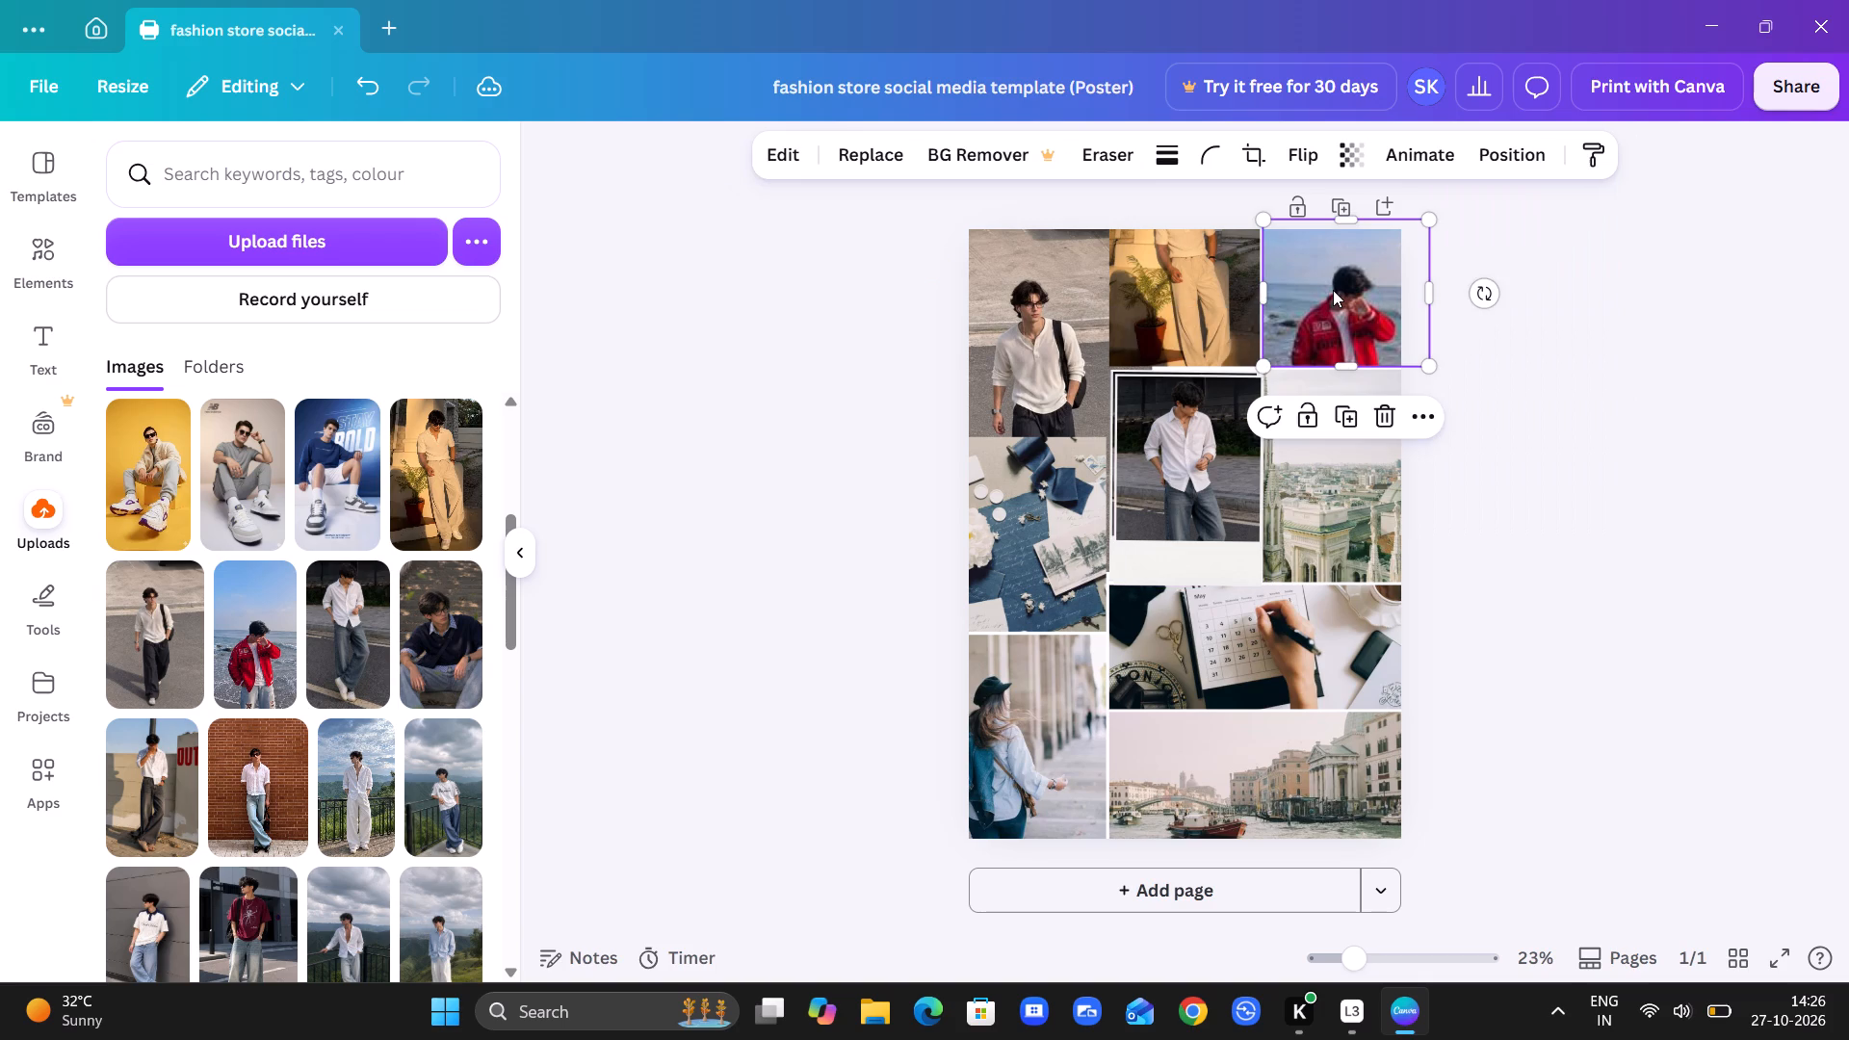
{"action": "double_click", "coordinate": [1333, 290]}
{"action": "left_click_drag", "start_coordinate": [1333, 290], "coordinate": [1312, 267]}
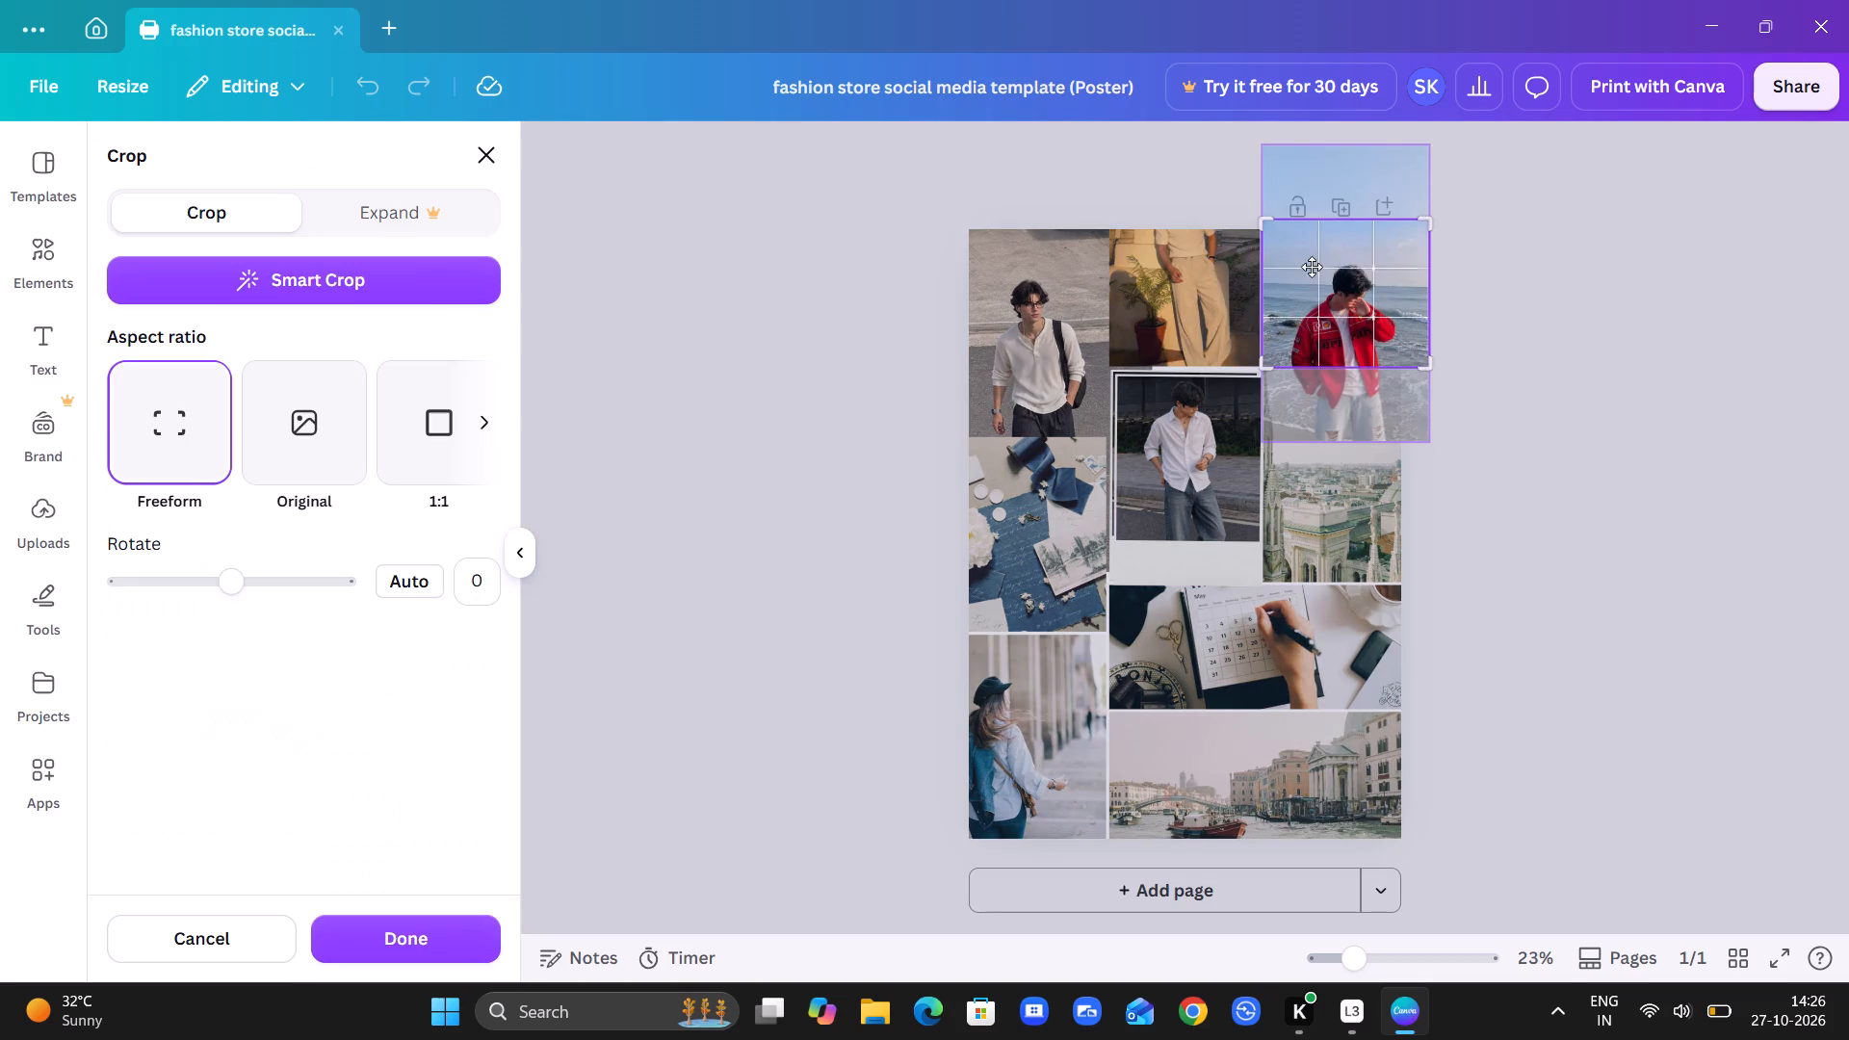
{"action": "left_click_drag", "start_coordinate": [1312, 267], "coordinate": [1331, 267]}
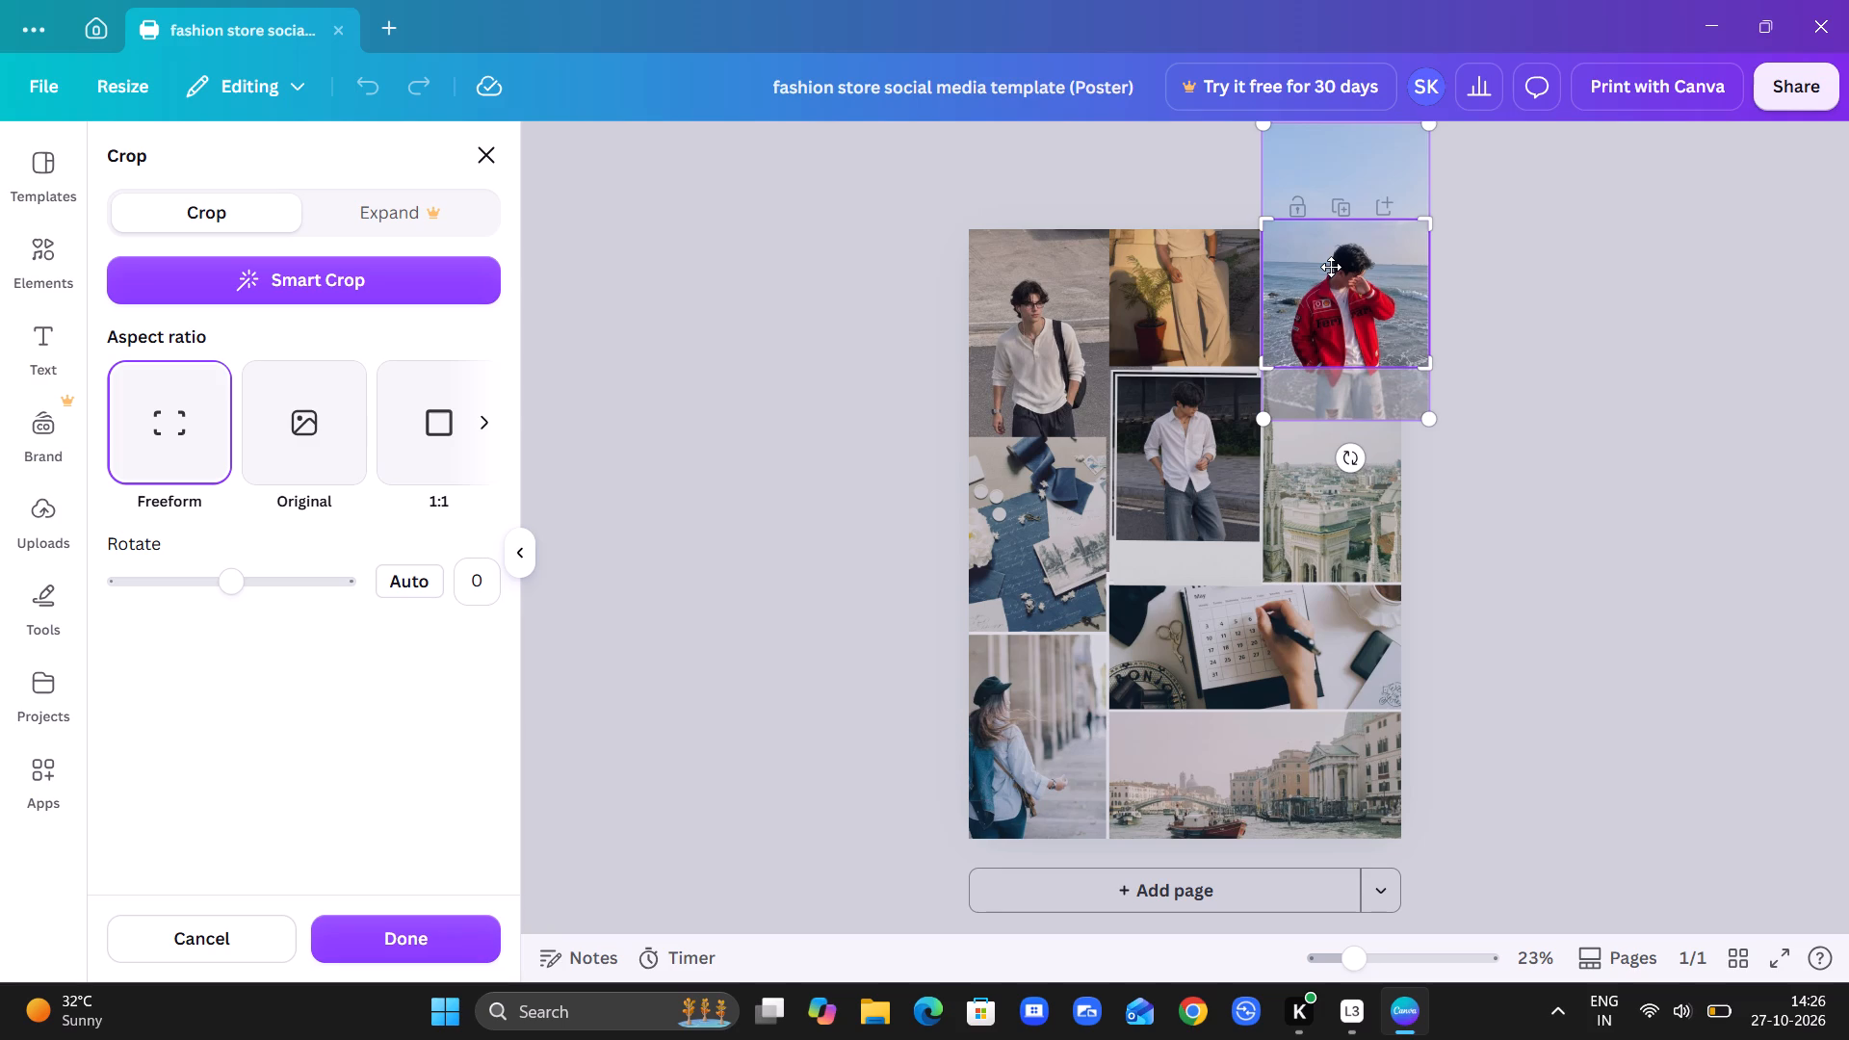
{"action": "left_click", "coordinate": [894, 287]}
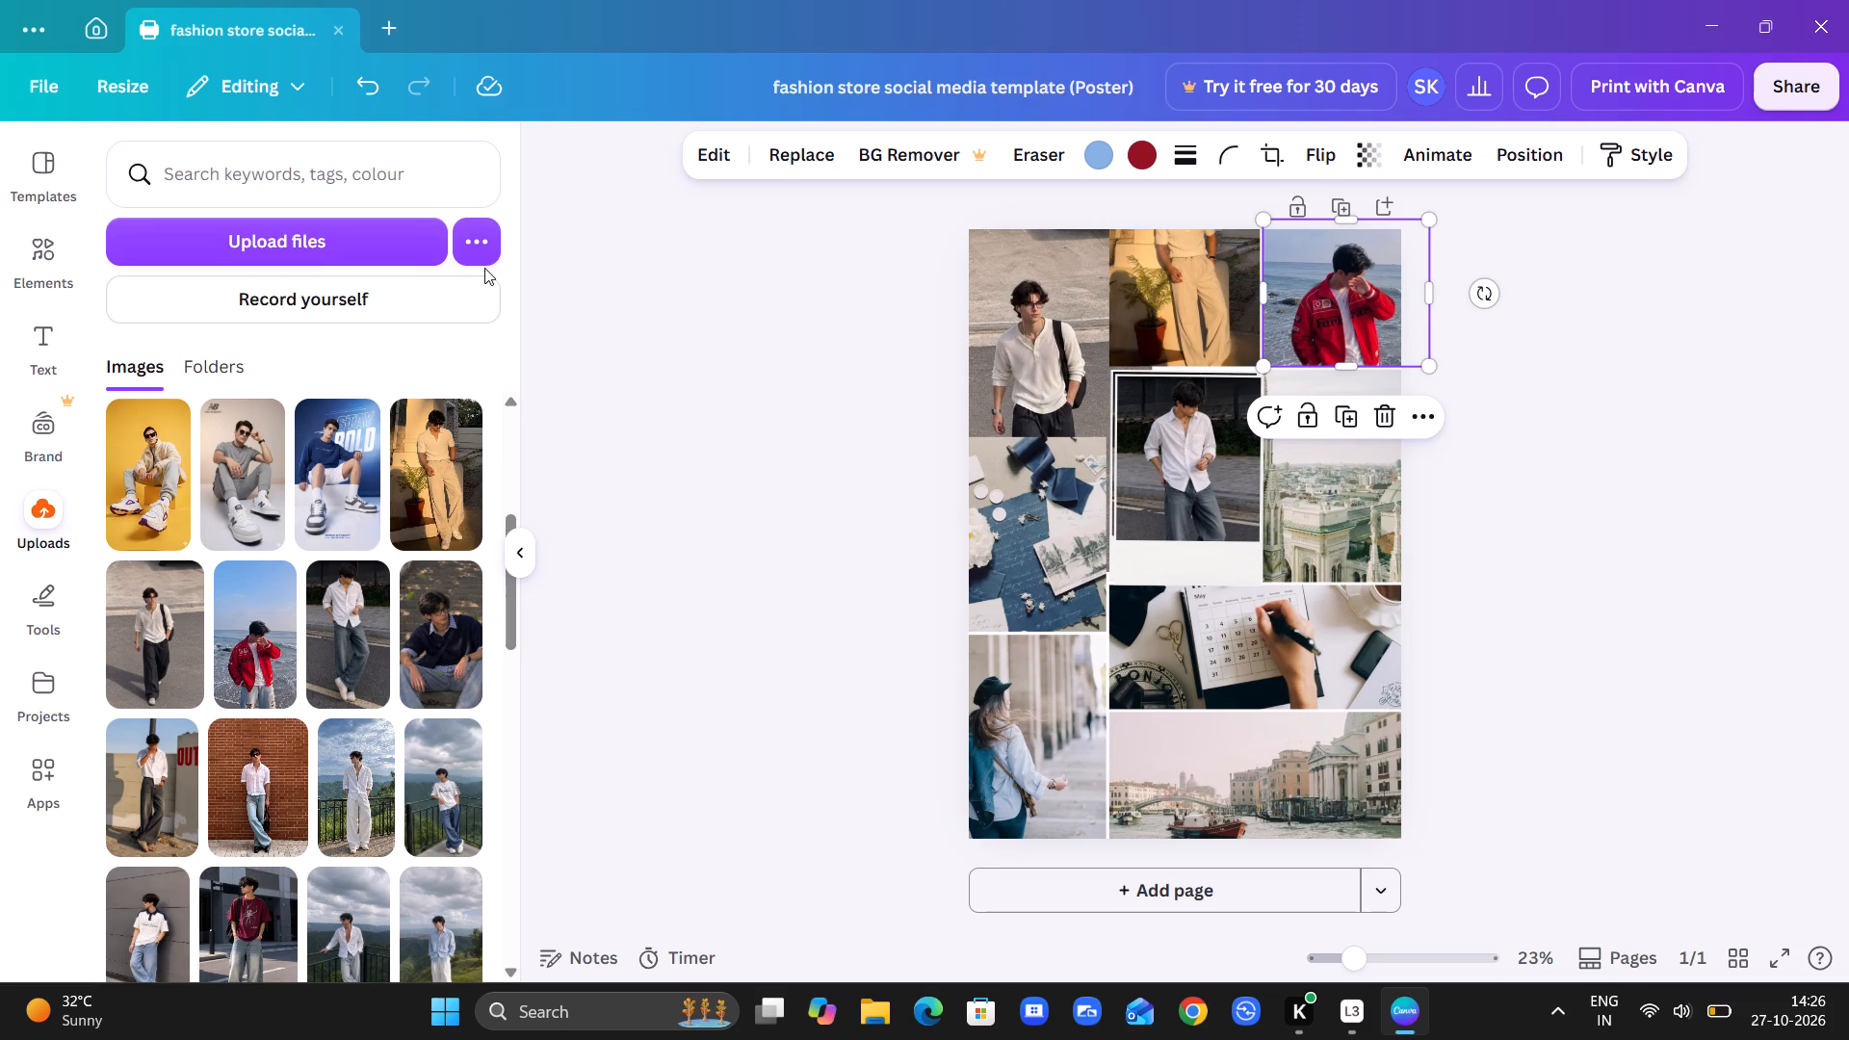
Replace the collage's middle-left blue stationery photo with the uploaded image of the man in an olive-green shirt leaning on a wall.
{"action": "scroll", "coordinate": [370, 803], "scroll_direction": "down", "scroll_amount": 7}
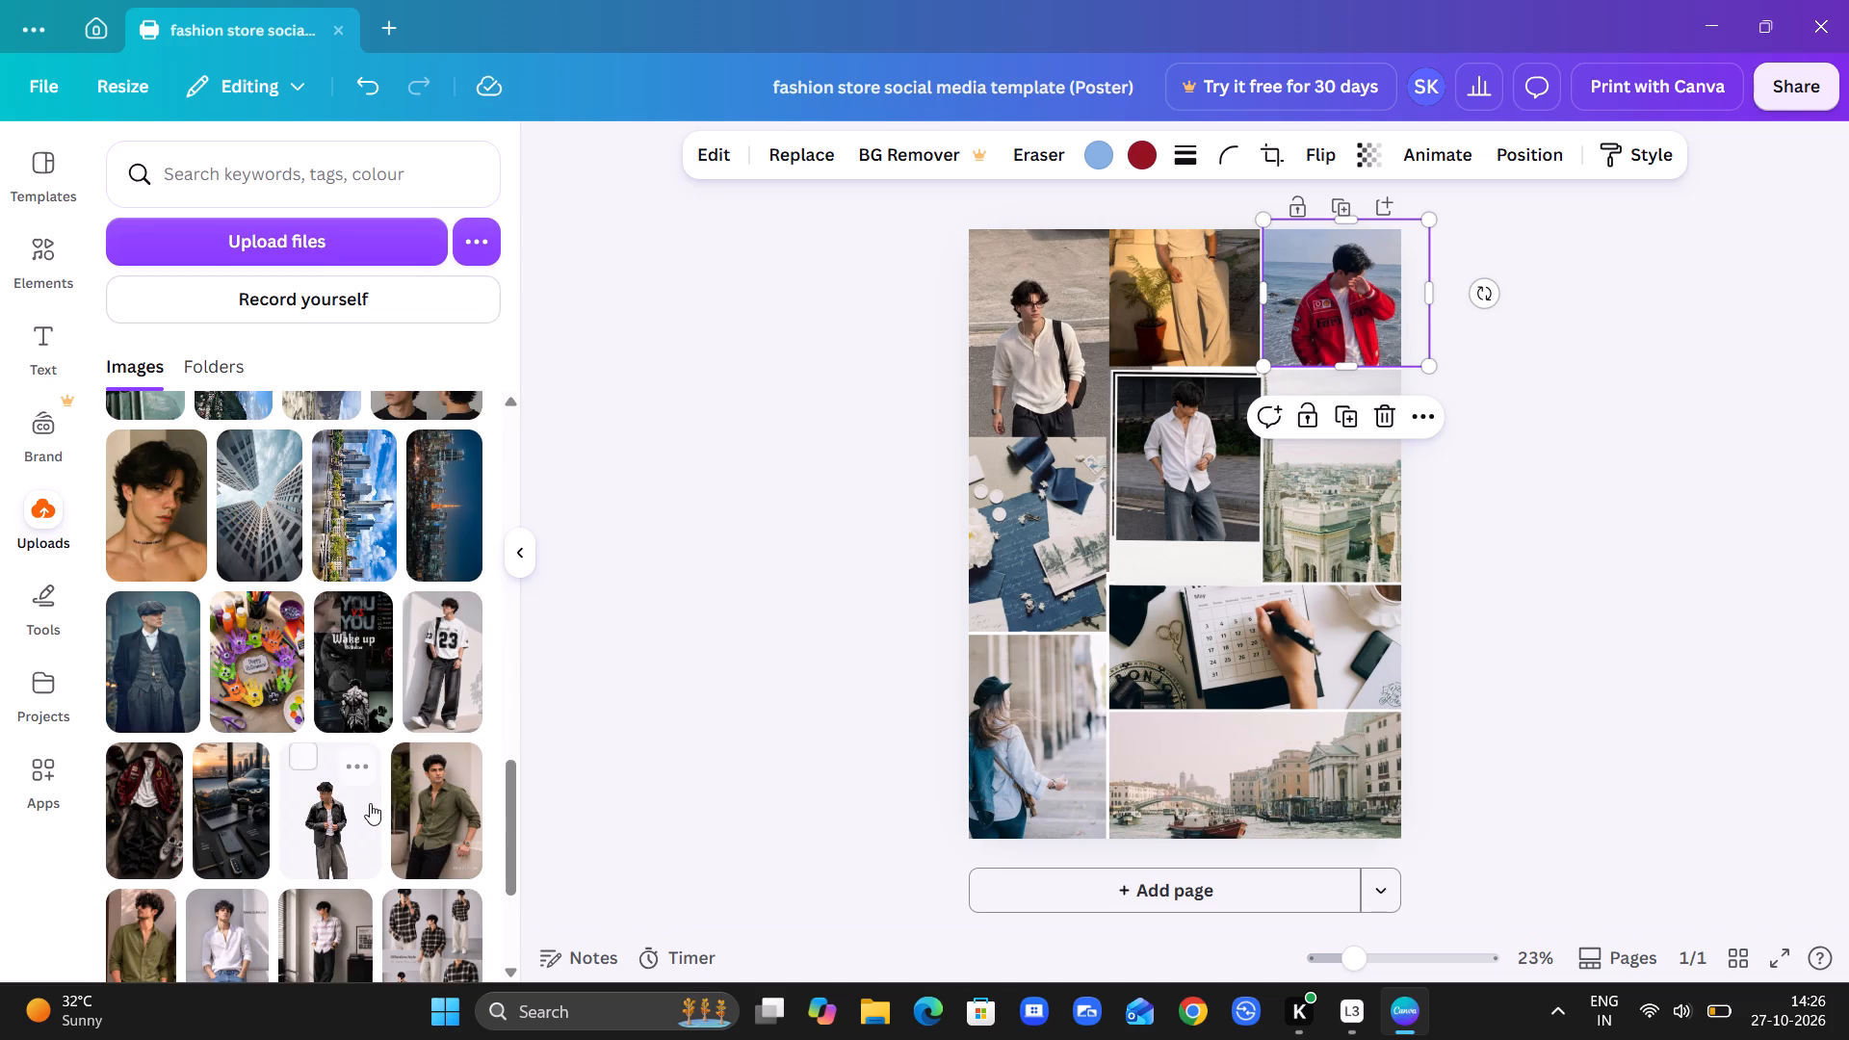
{"action": "scroll", "coordinate": [370, 803], "scroll_direction": "down", "scroll_amount": 1}
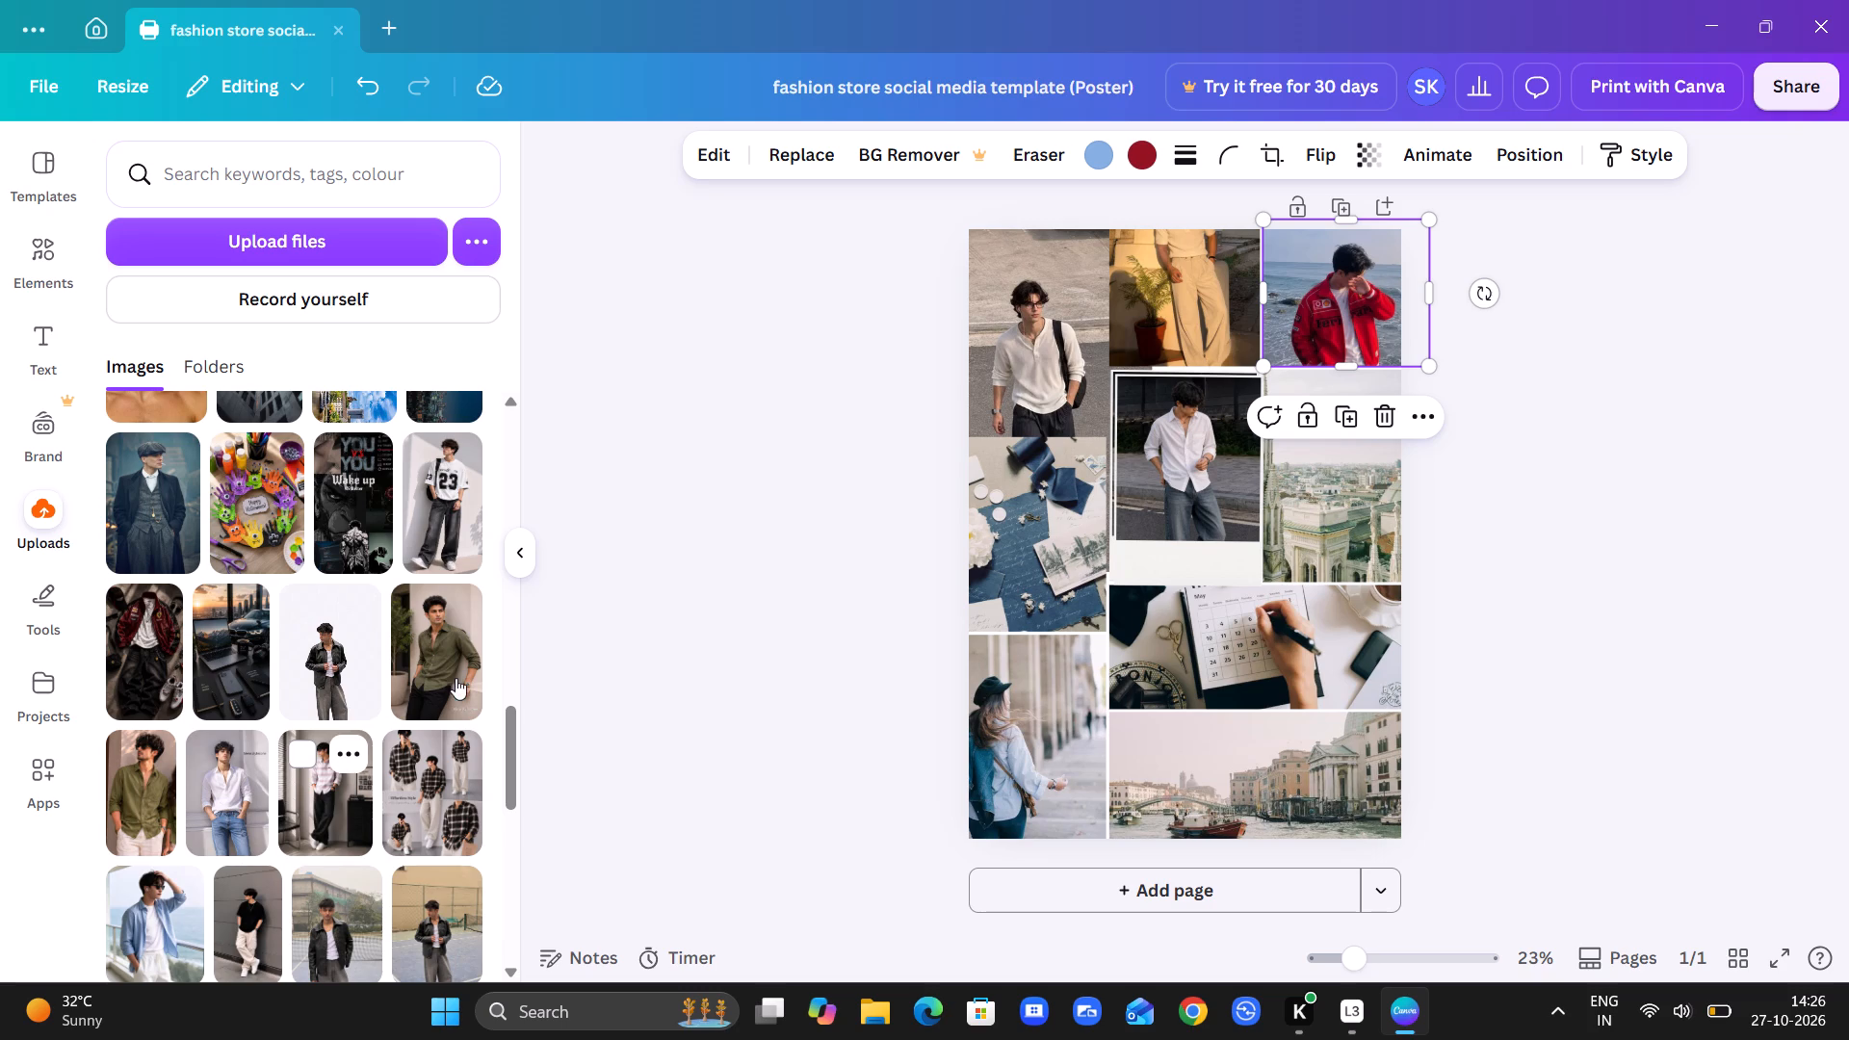
{"action": "left_click_drag", "start_coordinate": [450, 680], "coordinate": [1169, 489]}
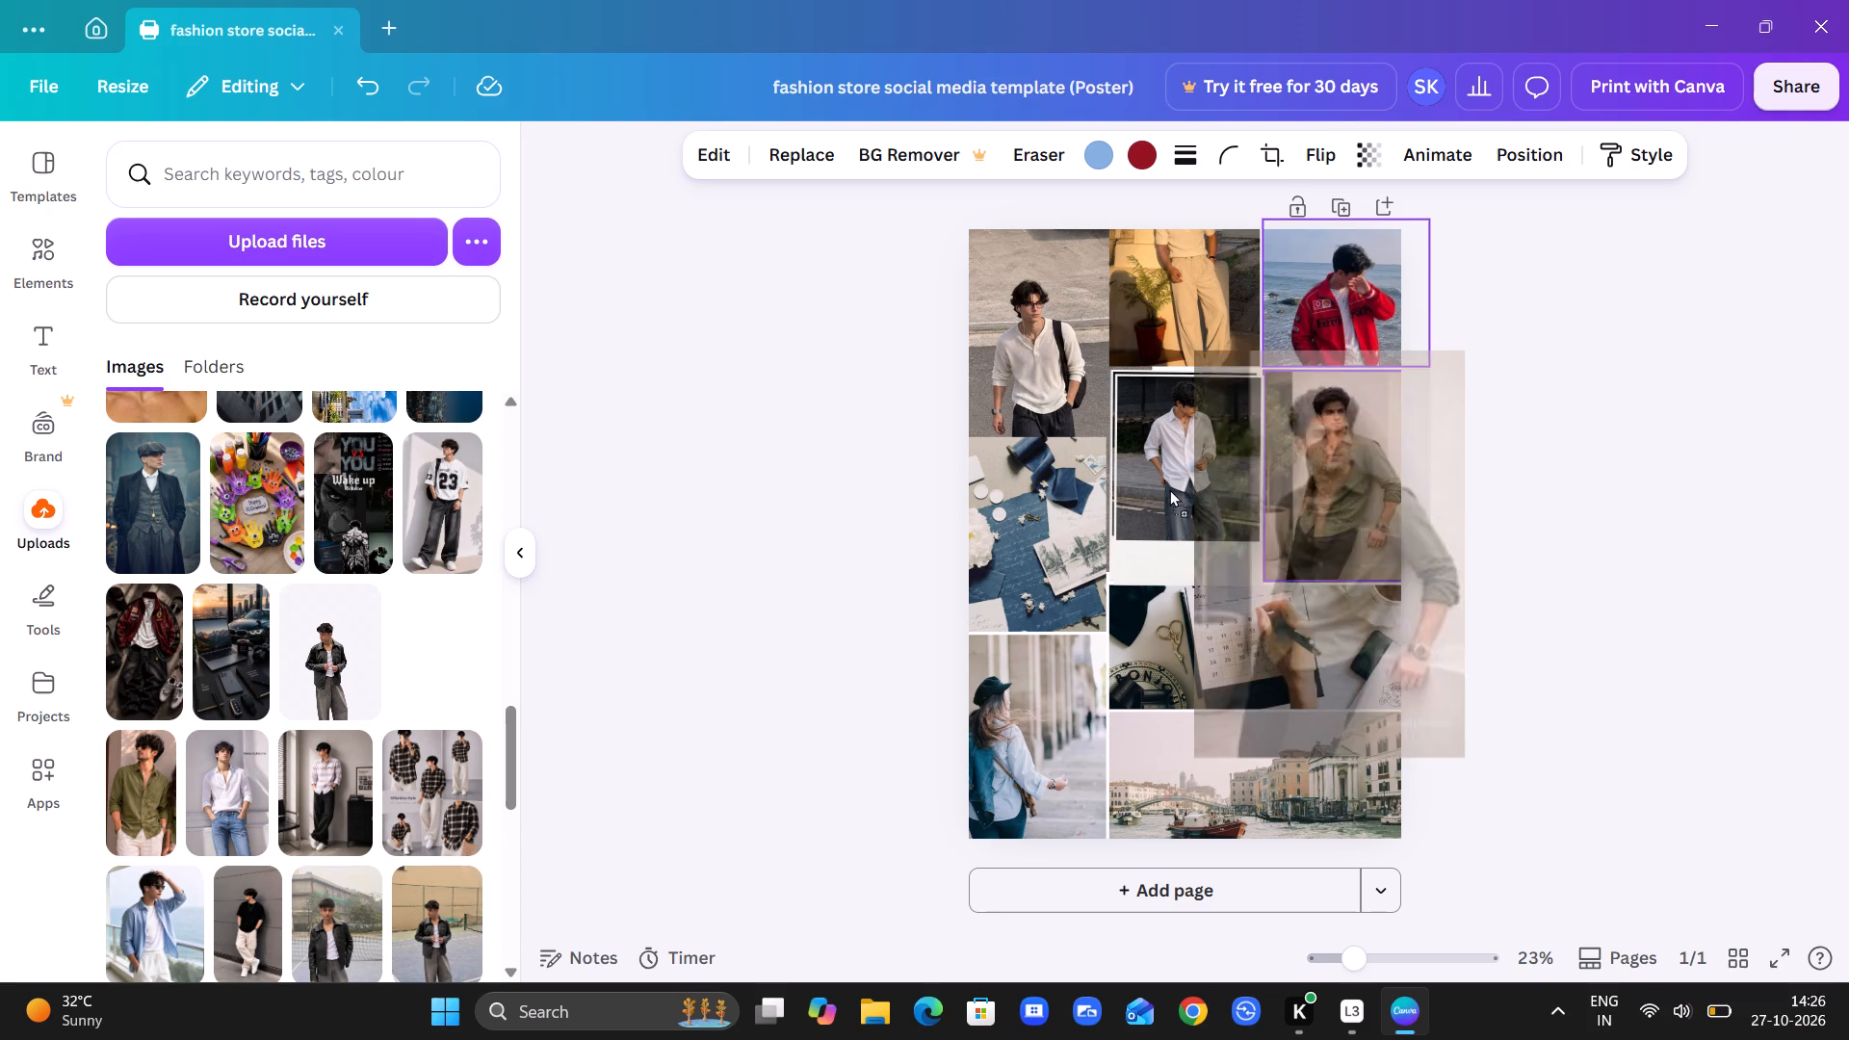
{"action": "left_click_drag", "start_coordinate": [1169, 489], "coordinate": [986, 533]}
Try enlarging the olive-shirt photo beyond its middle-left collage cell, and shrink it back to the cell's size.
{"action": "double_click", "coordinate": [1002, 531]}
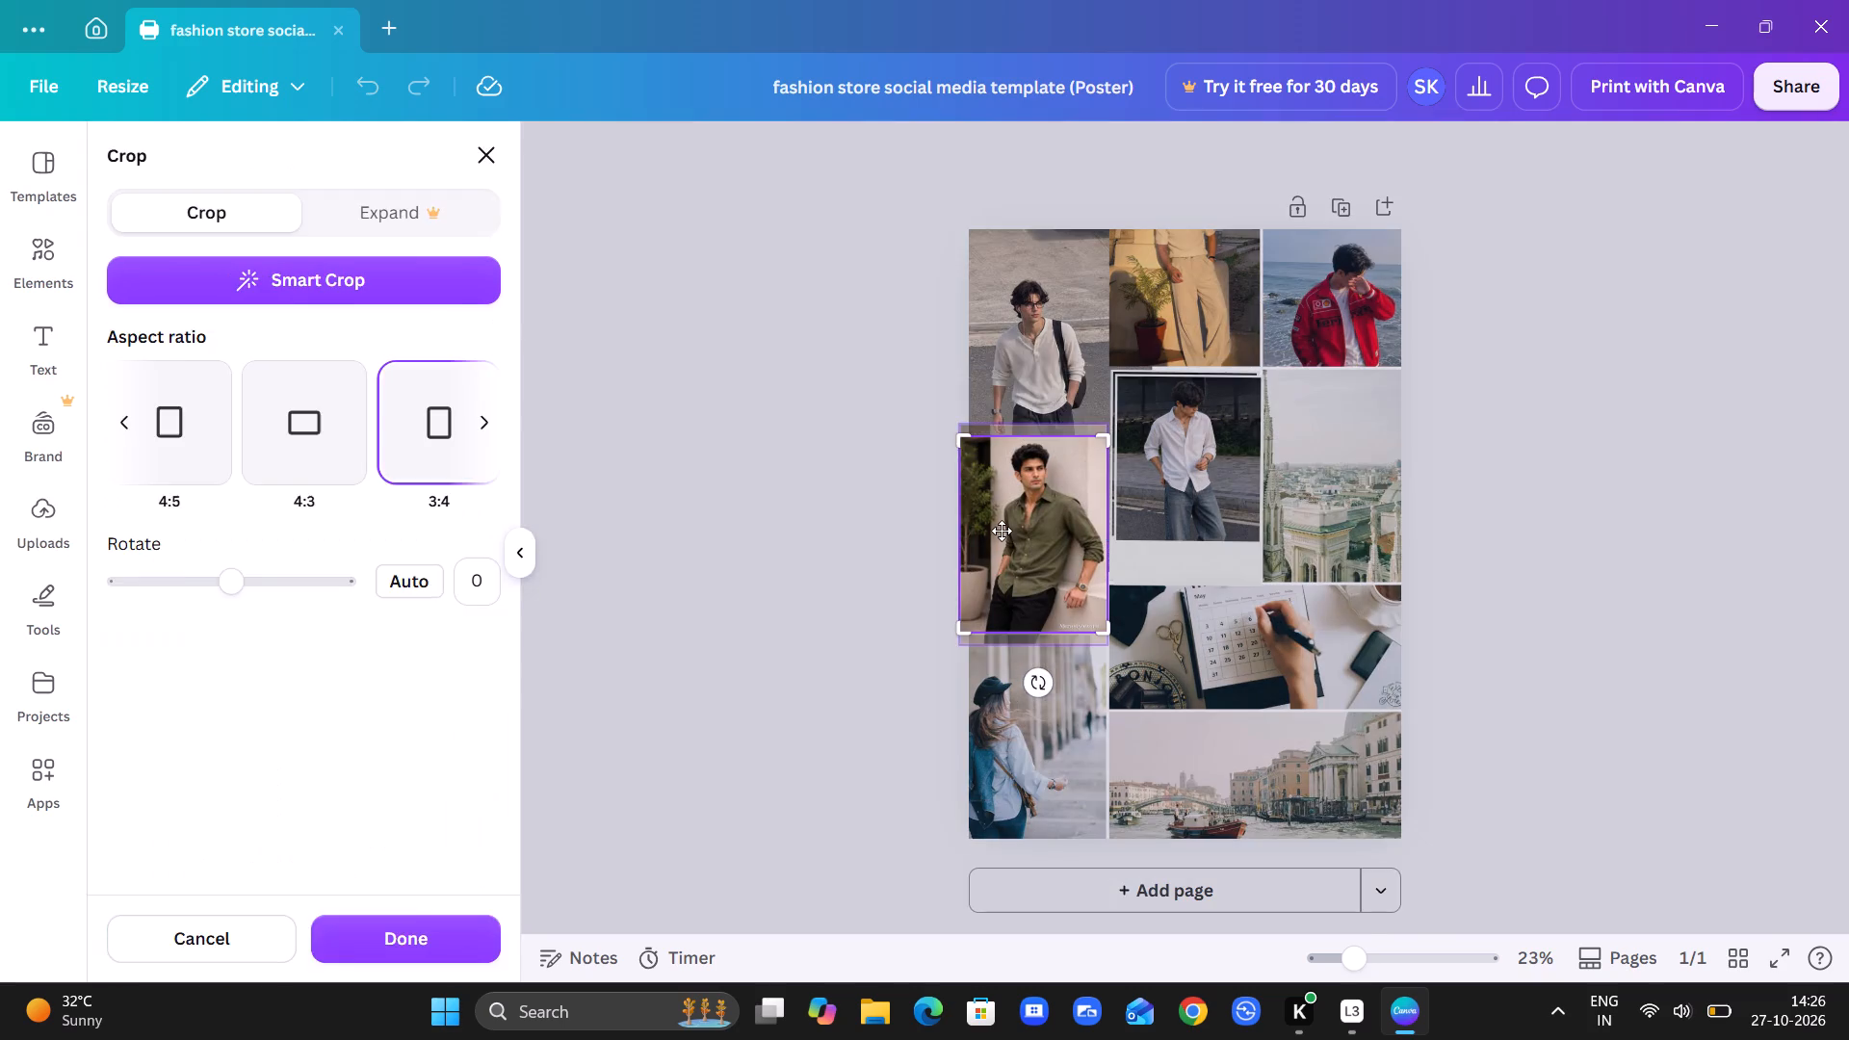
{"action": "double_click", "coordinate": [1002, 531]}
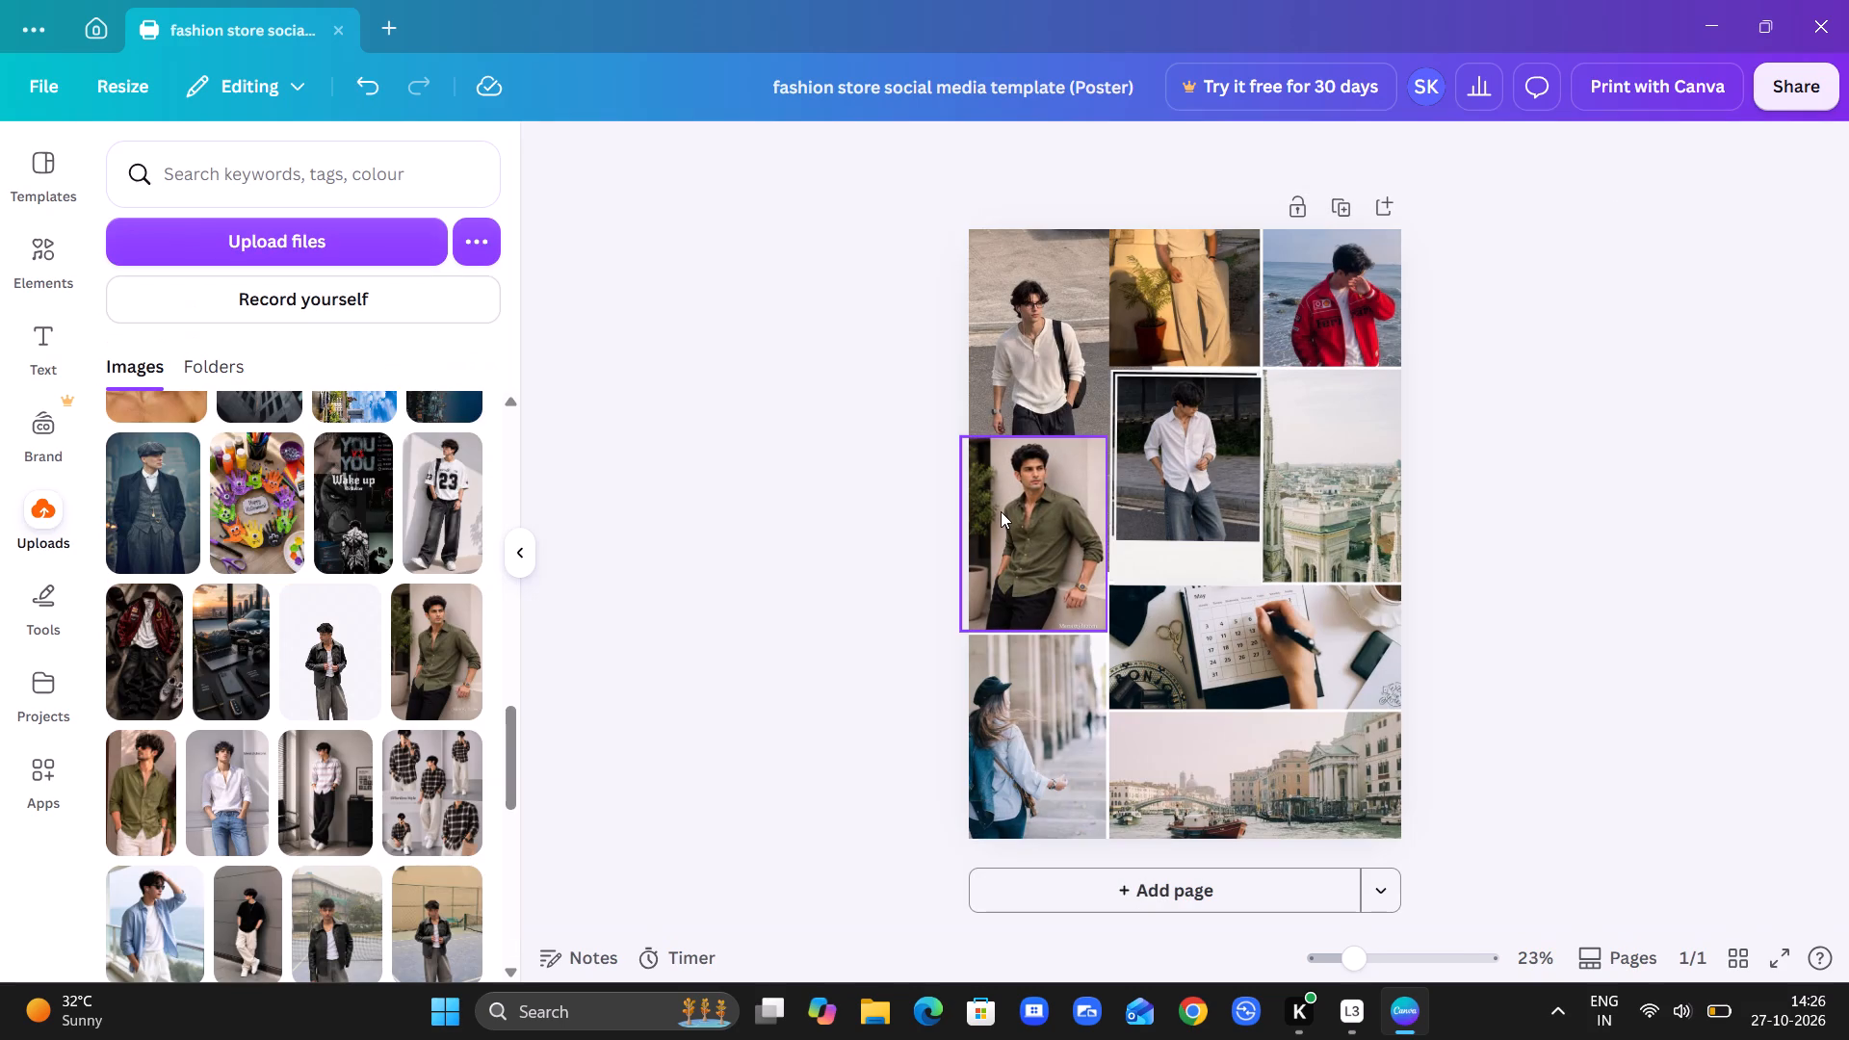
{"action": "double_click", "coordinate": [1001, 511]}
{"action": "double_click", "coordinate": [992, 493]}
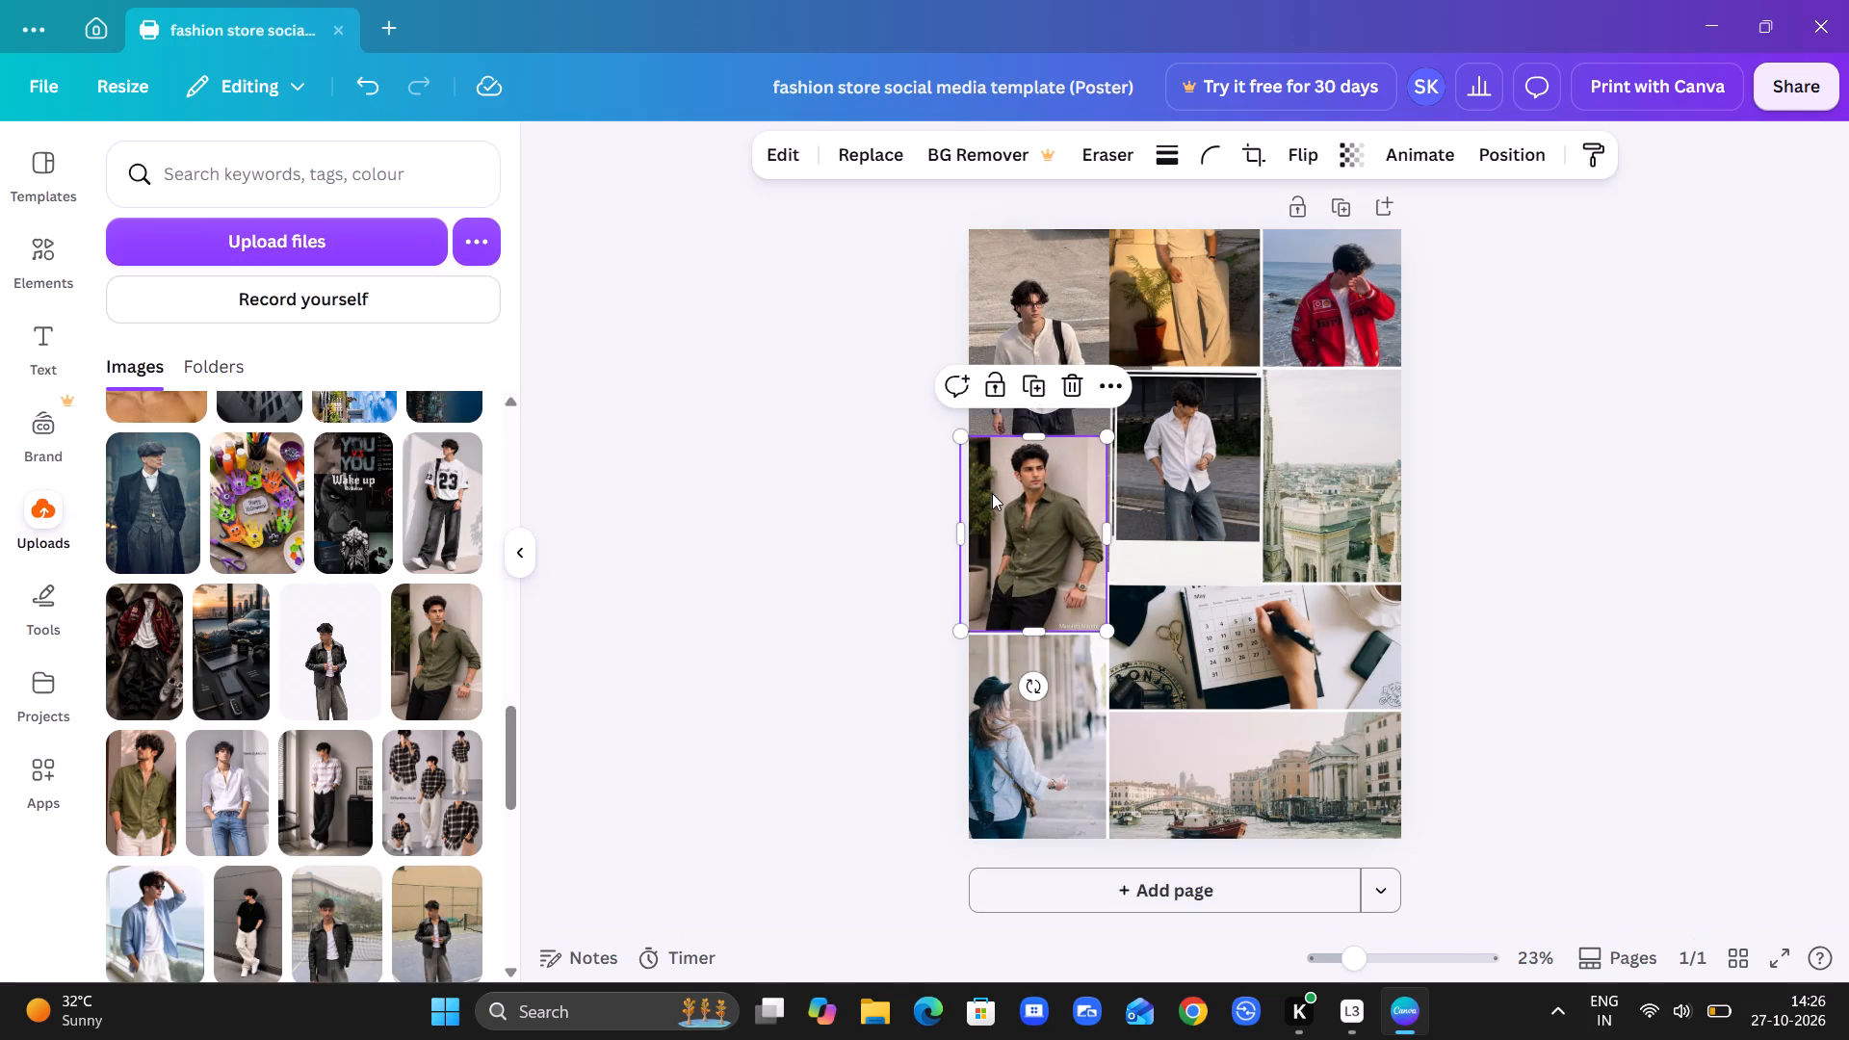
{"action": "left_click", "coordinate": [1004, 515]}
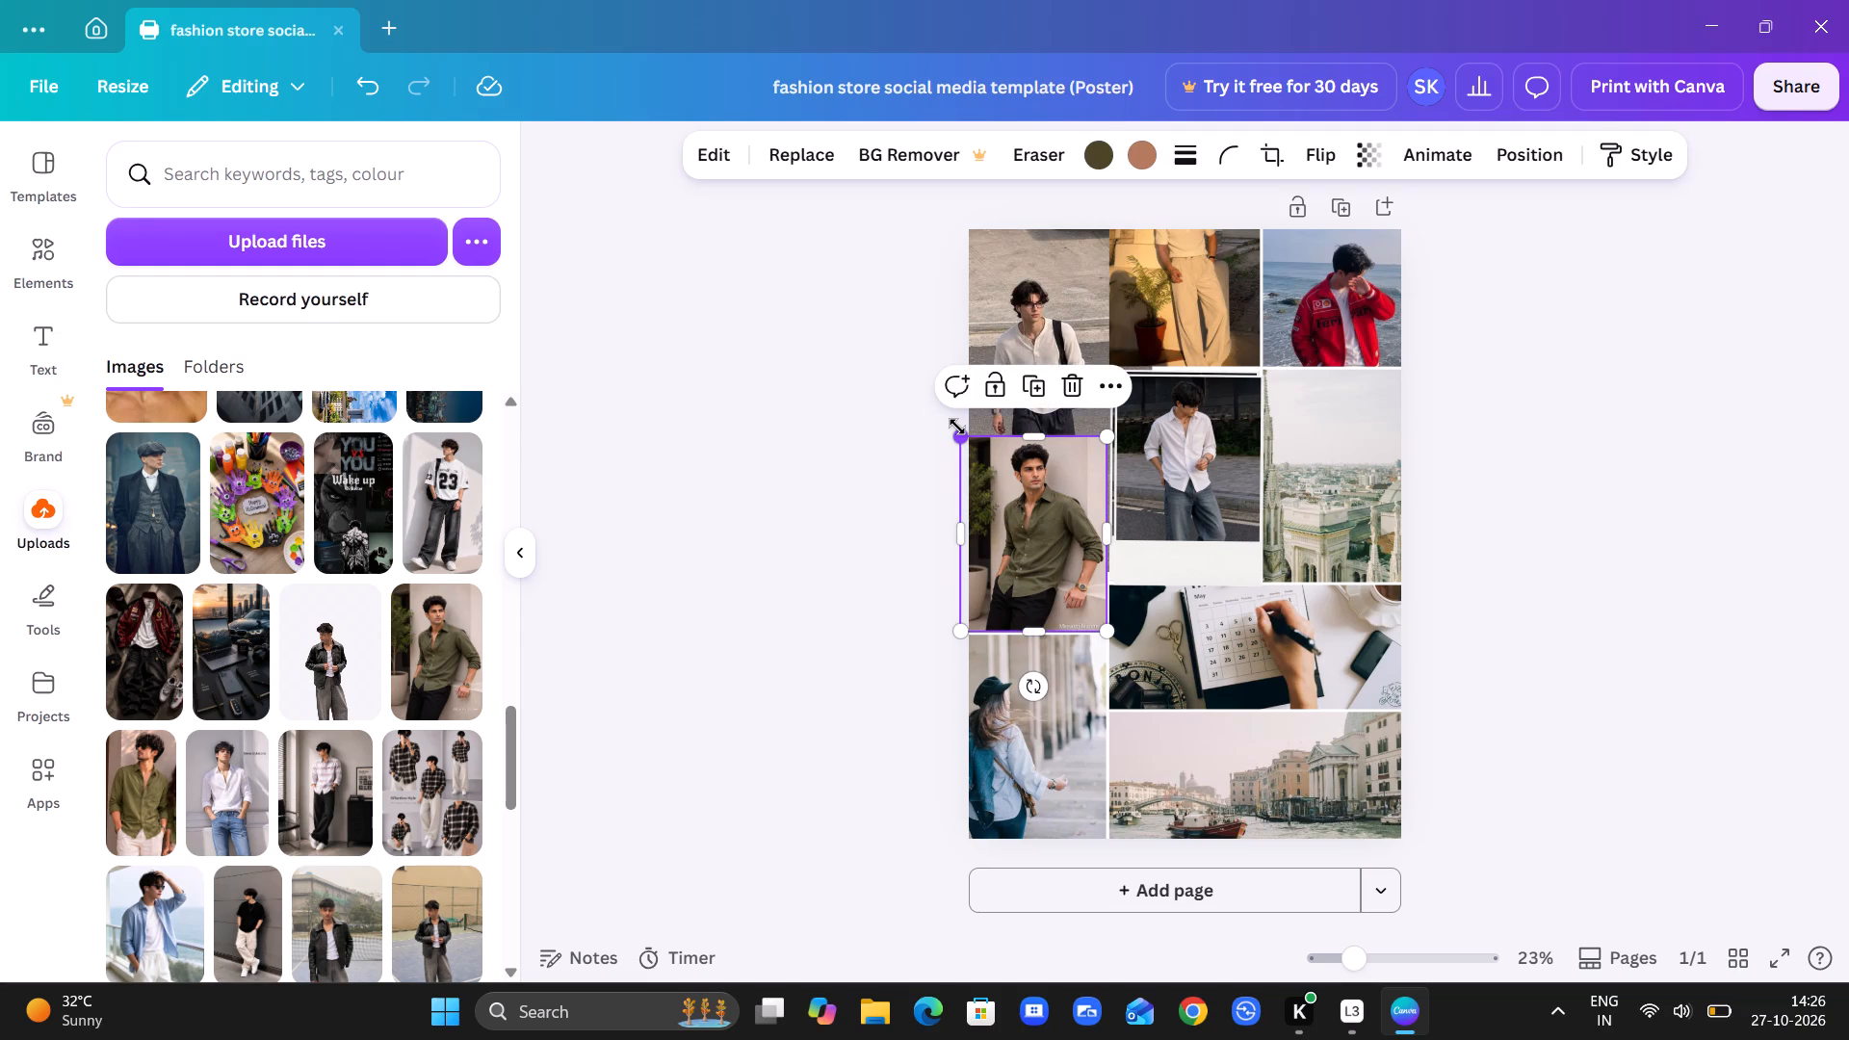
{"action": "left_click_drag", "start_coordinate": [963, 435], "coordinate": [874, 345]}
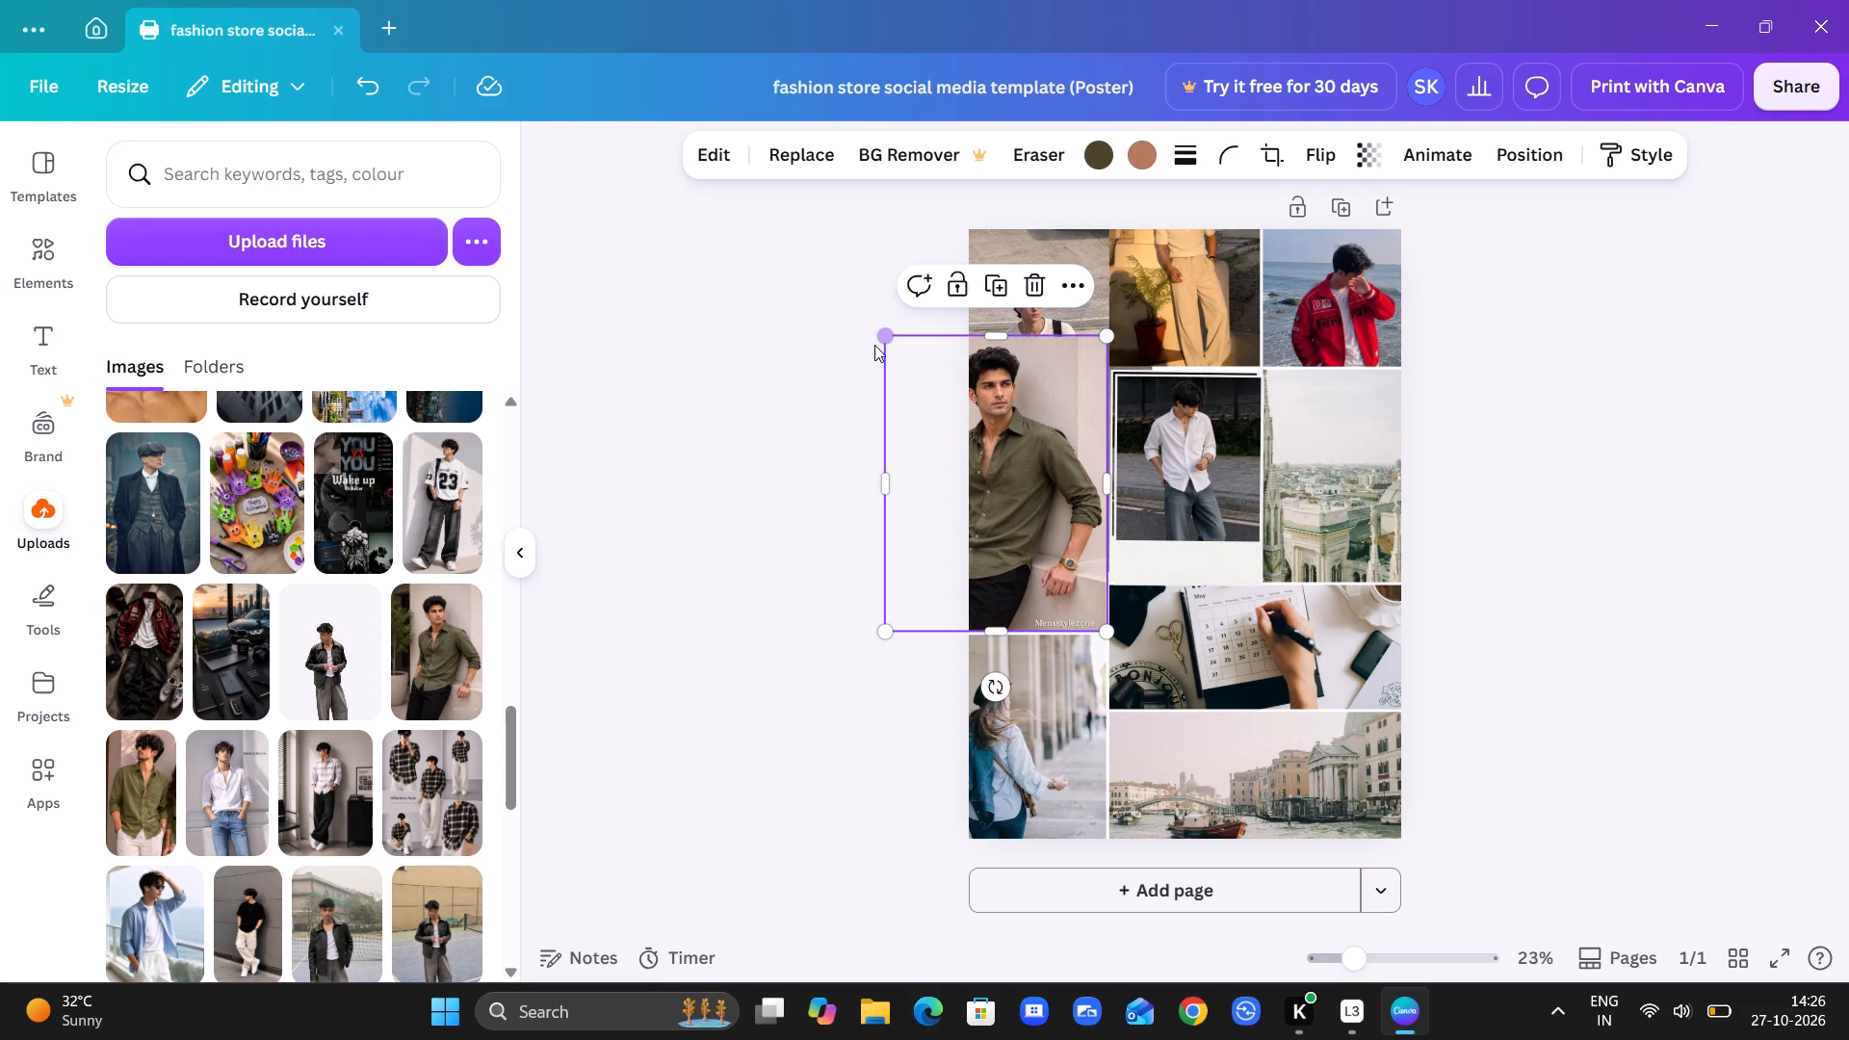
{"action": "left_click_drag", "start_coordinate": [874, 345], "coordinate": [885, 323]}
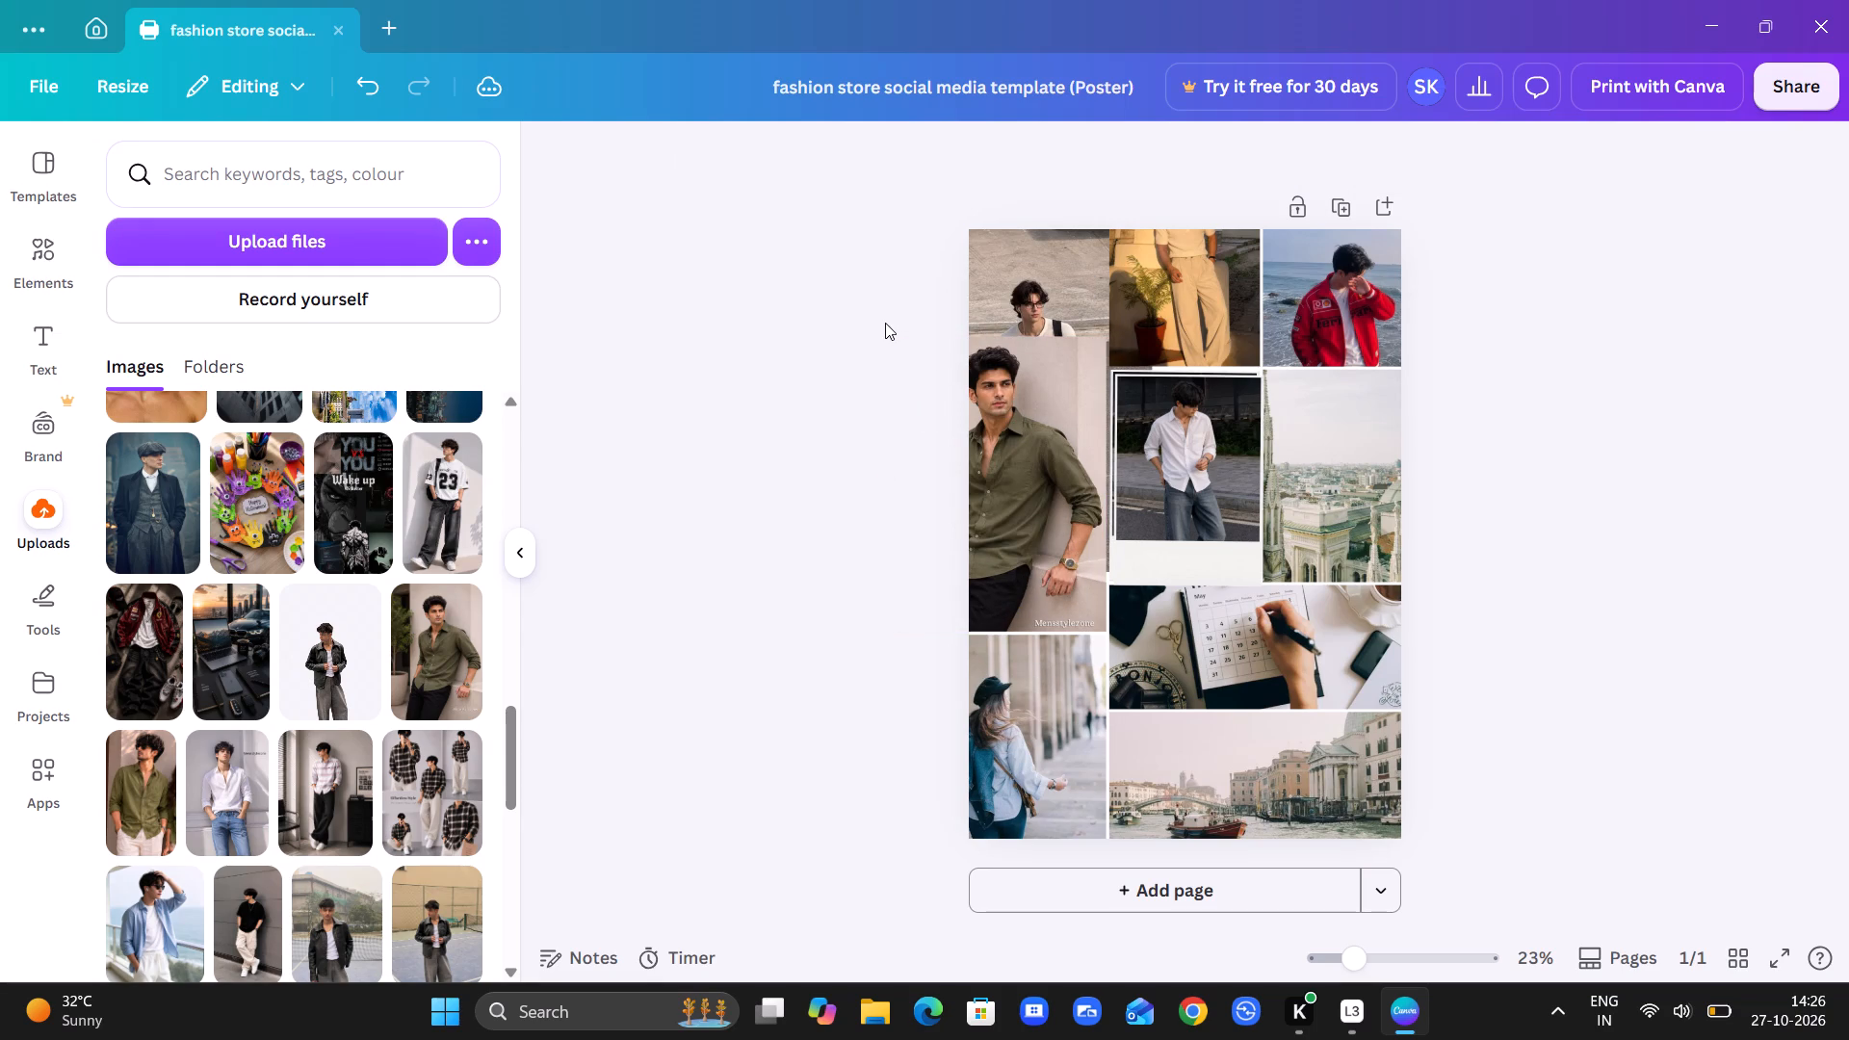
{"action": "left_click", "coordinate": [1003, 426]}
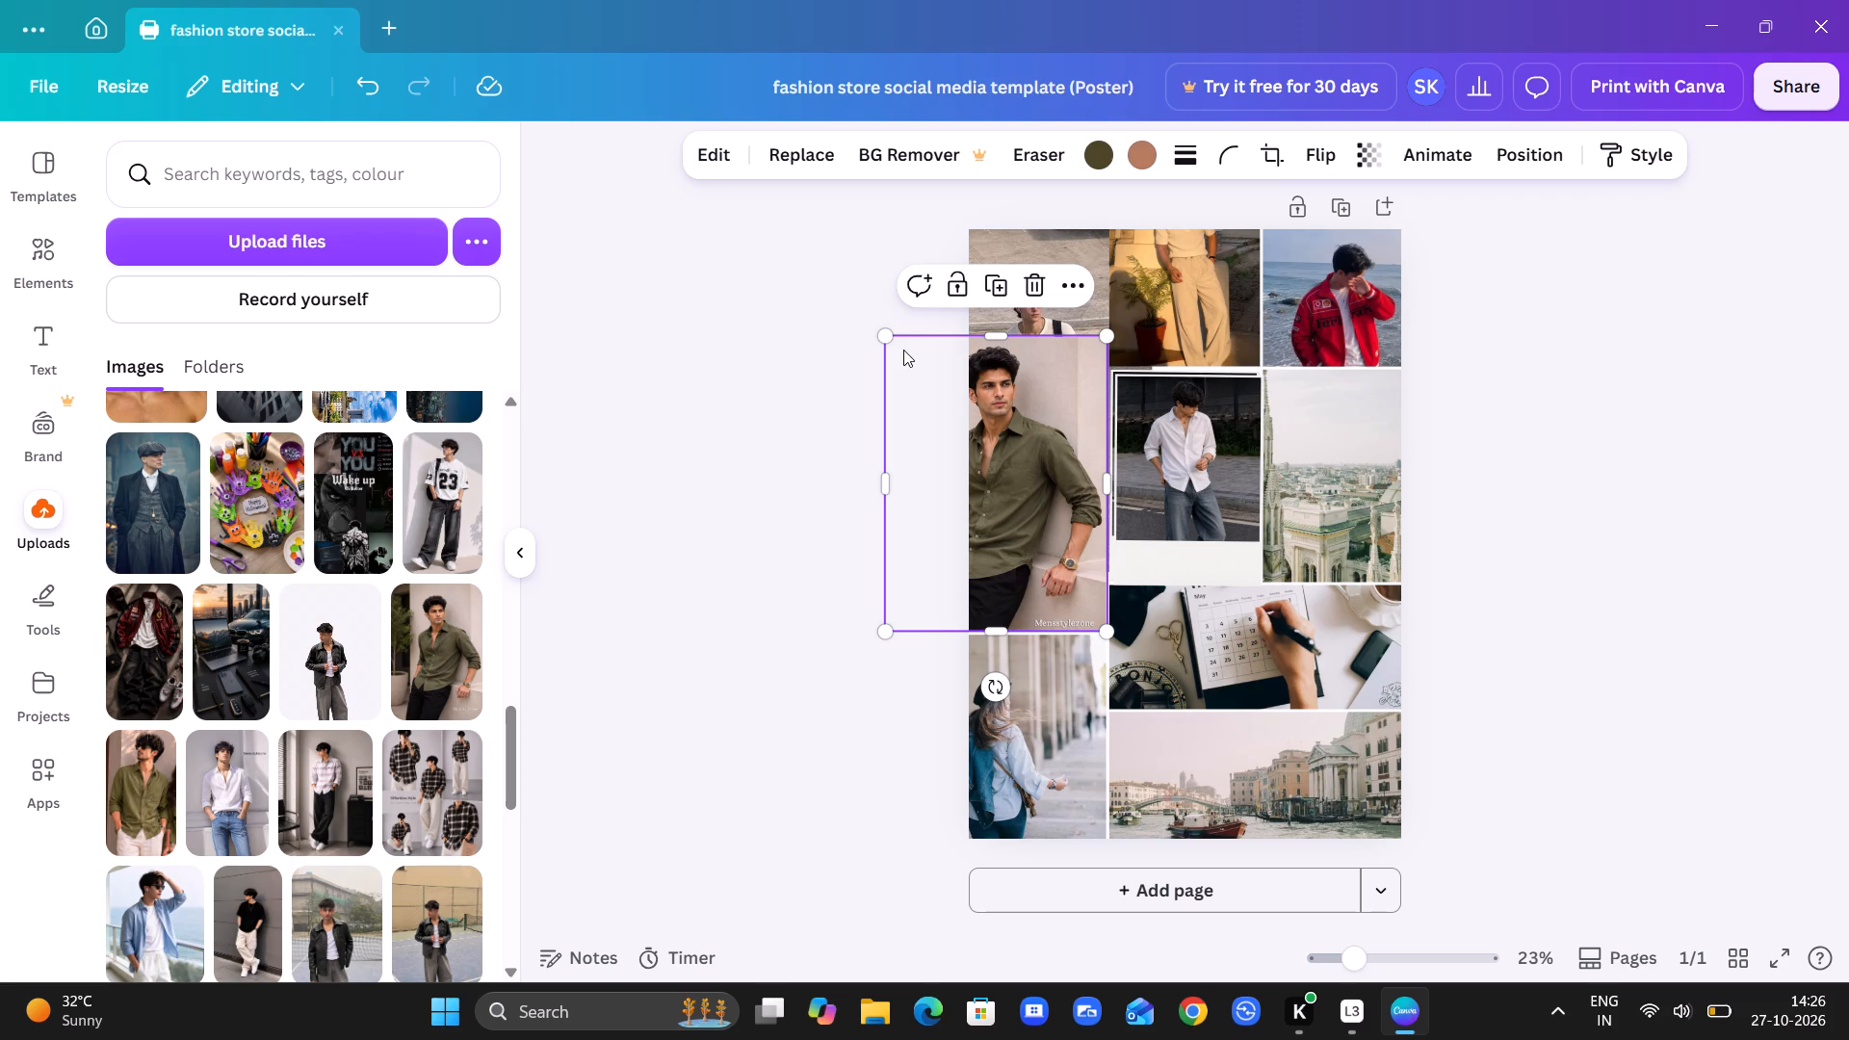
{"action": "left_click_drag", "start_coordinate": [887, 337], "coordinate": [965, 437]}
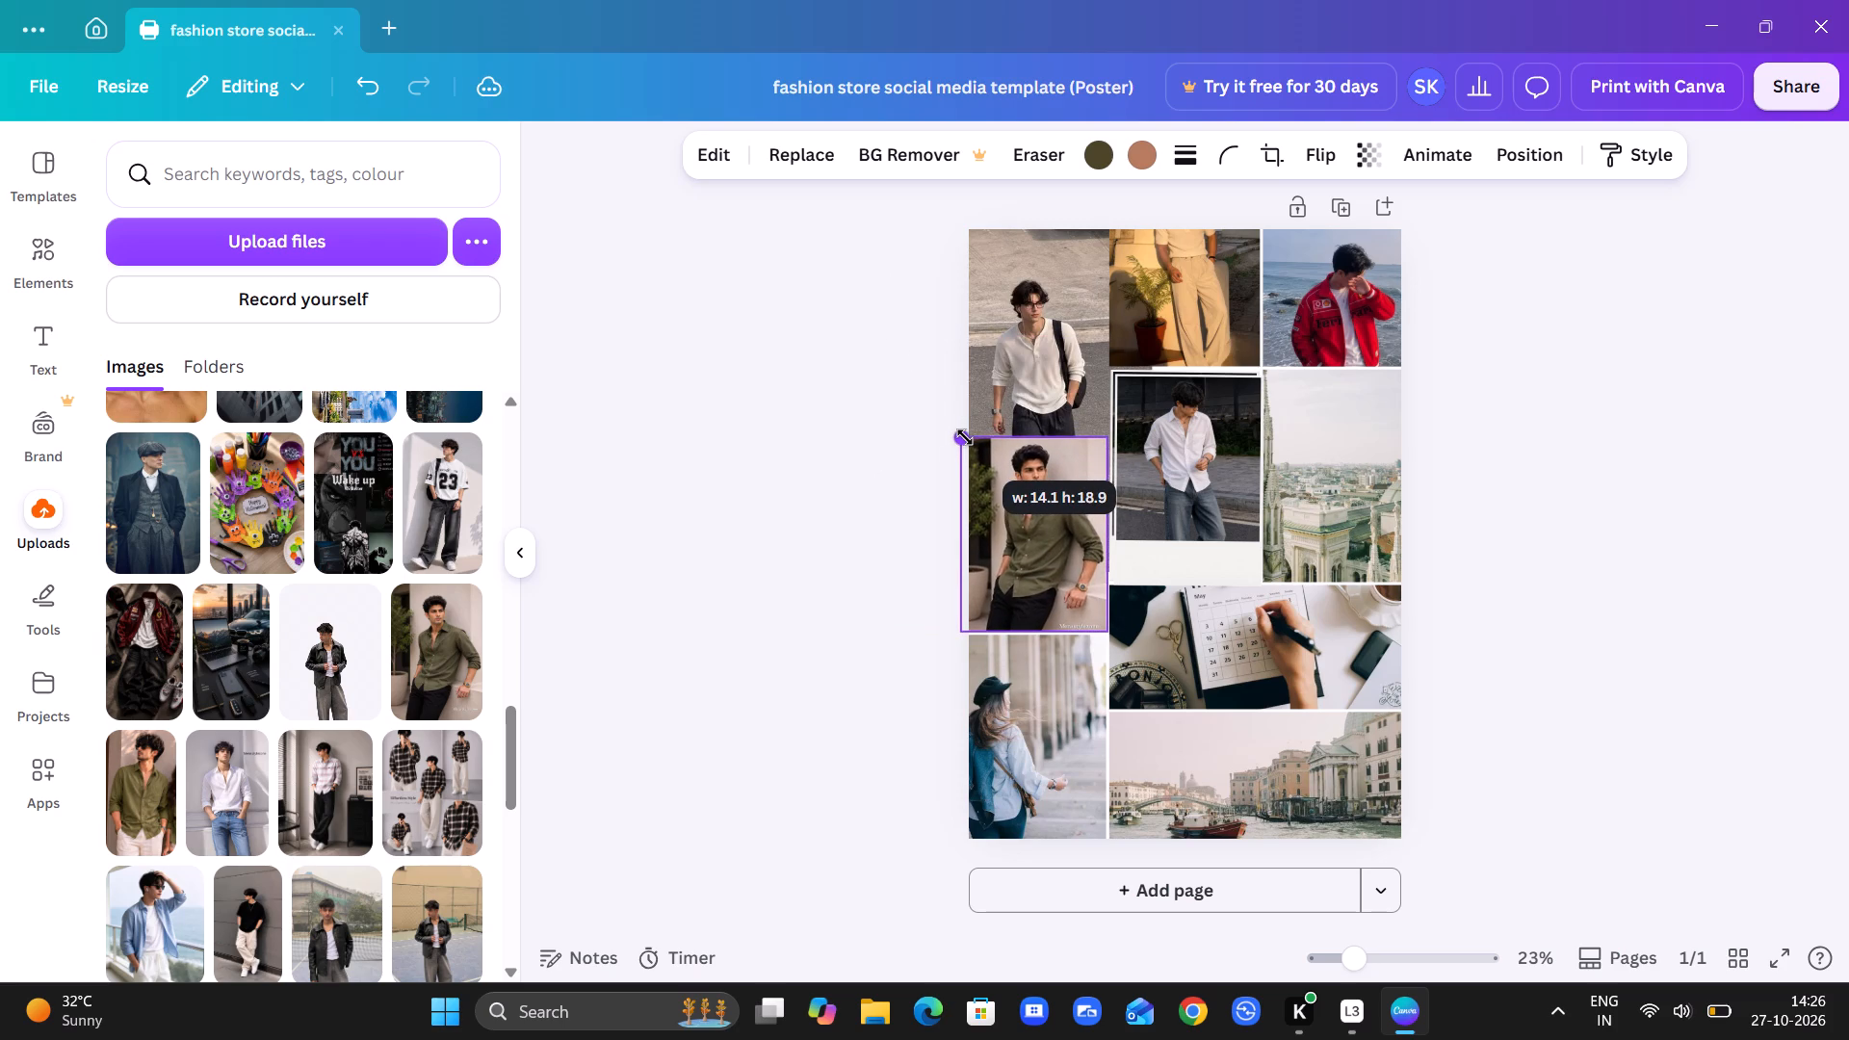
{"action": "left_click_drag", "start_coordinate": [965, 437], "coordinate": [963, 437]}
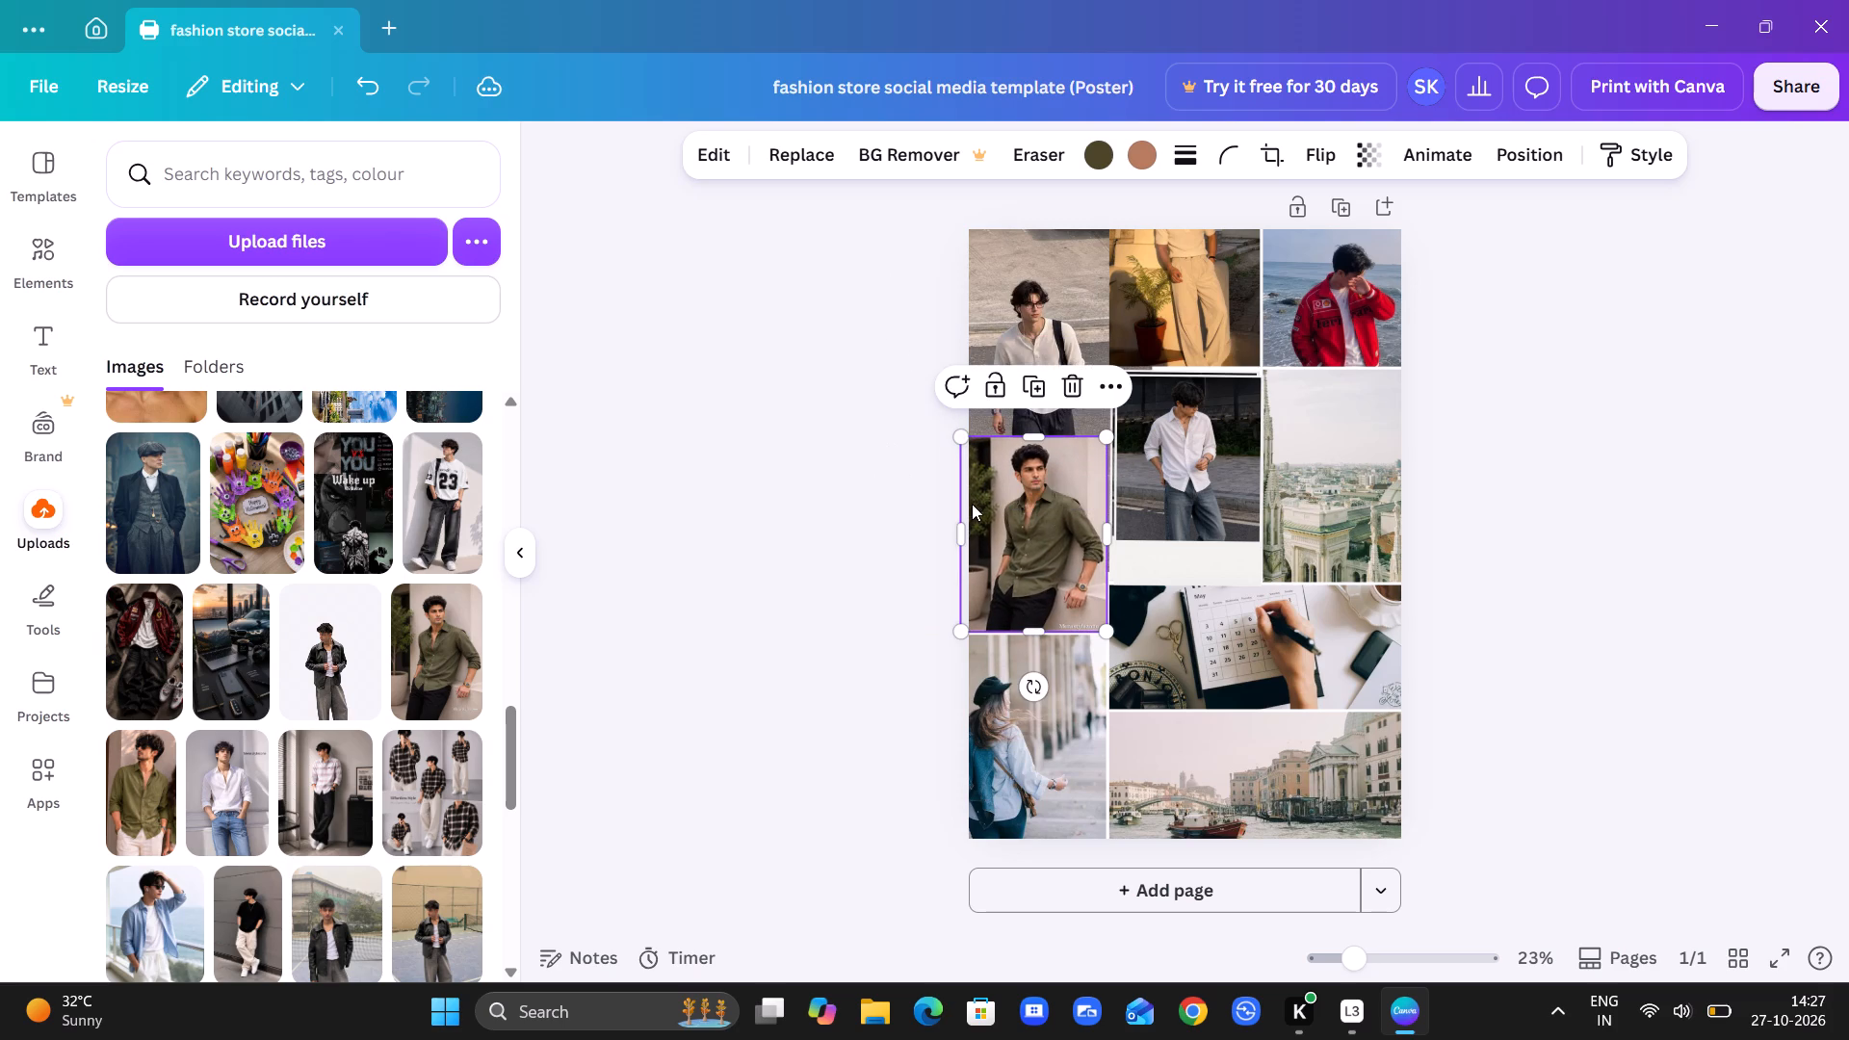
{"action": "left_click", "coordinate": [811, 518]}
Replace the collage's bottom-left photo of the woman with the uploaded image of the man in a white shirt and blue jeans.
{"action": "left_click", "coordinate": [984, 750]}
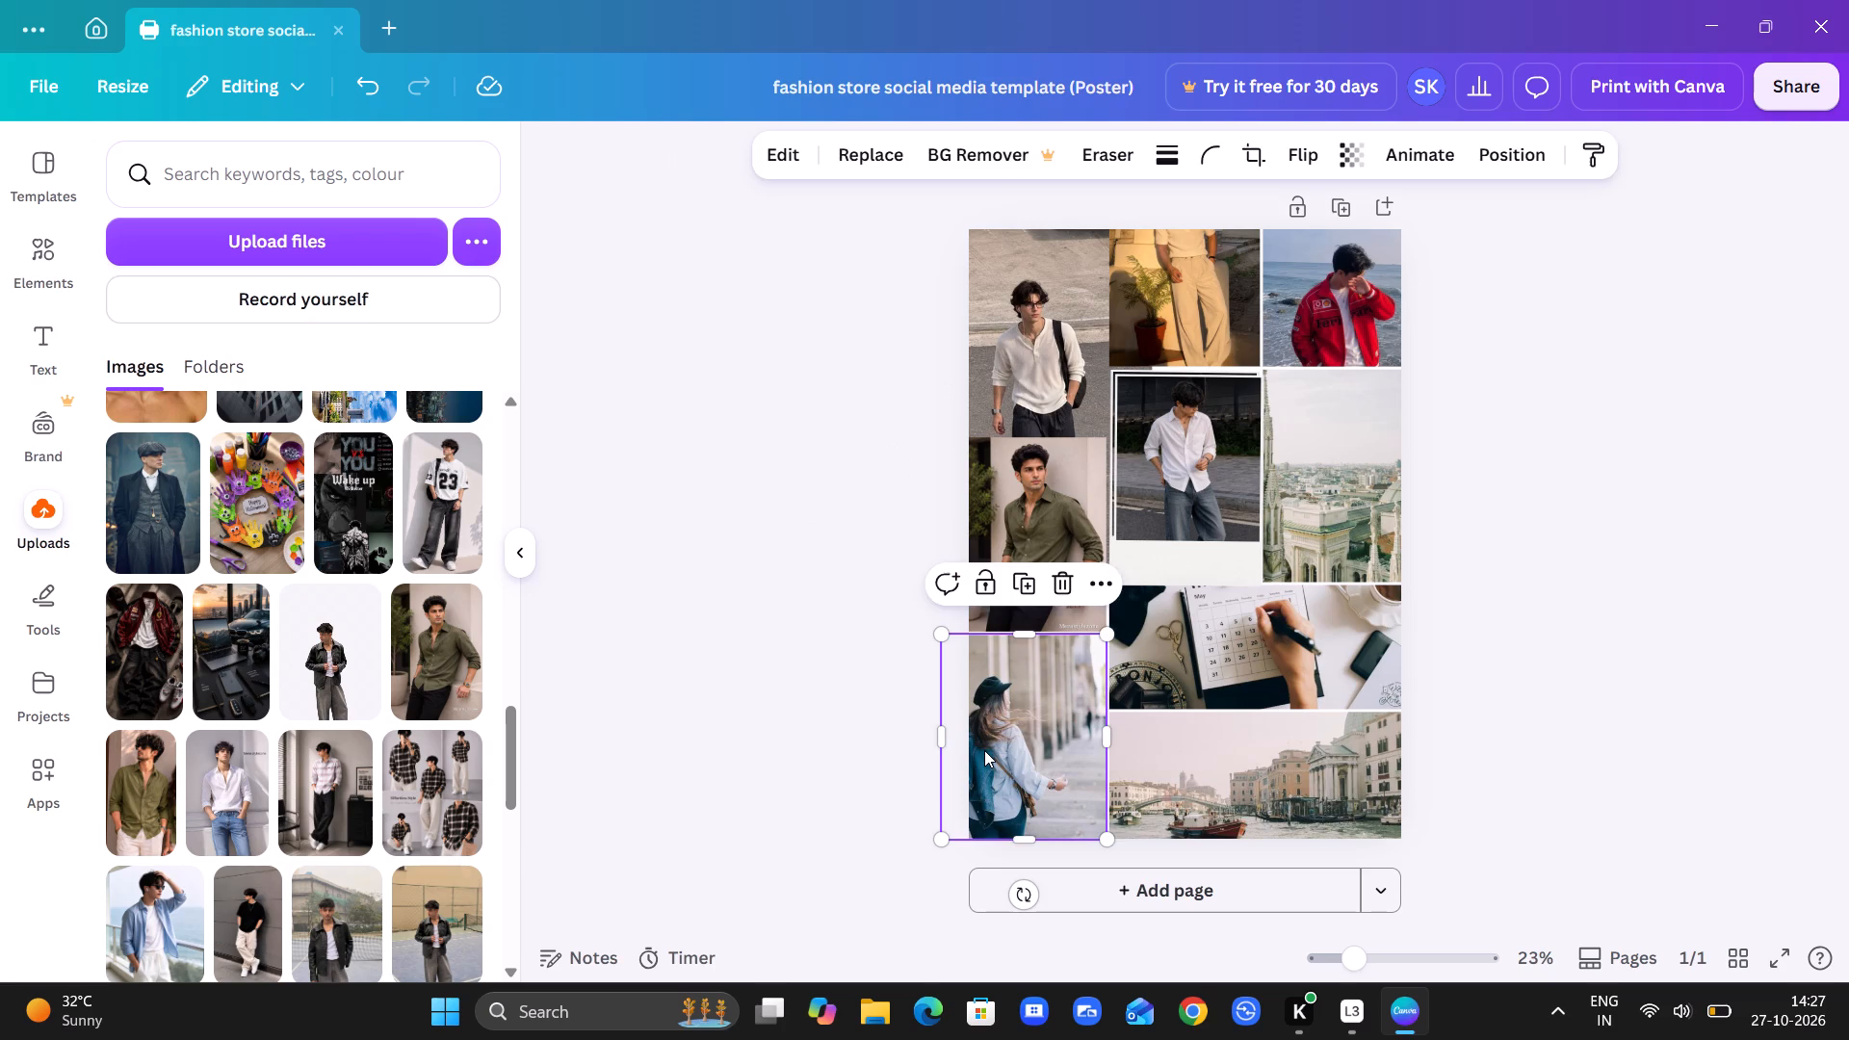
{"action": "scroll", "coordinate": [292, 817], "scroll_direction": "down", "scroll_amount": 1}
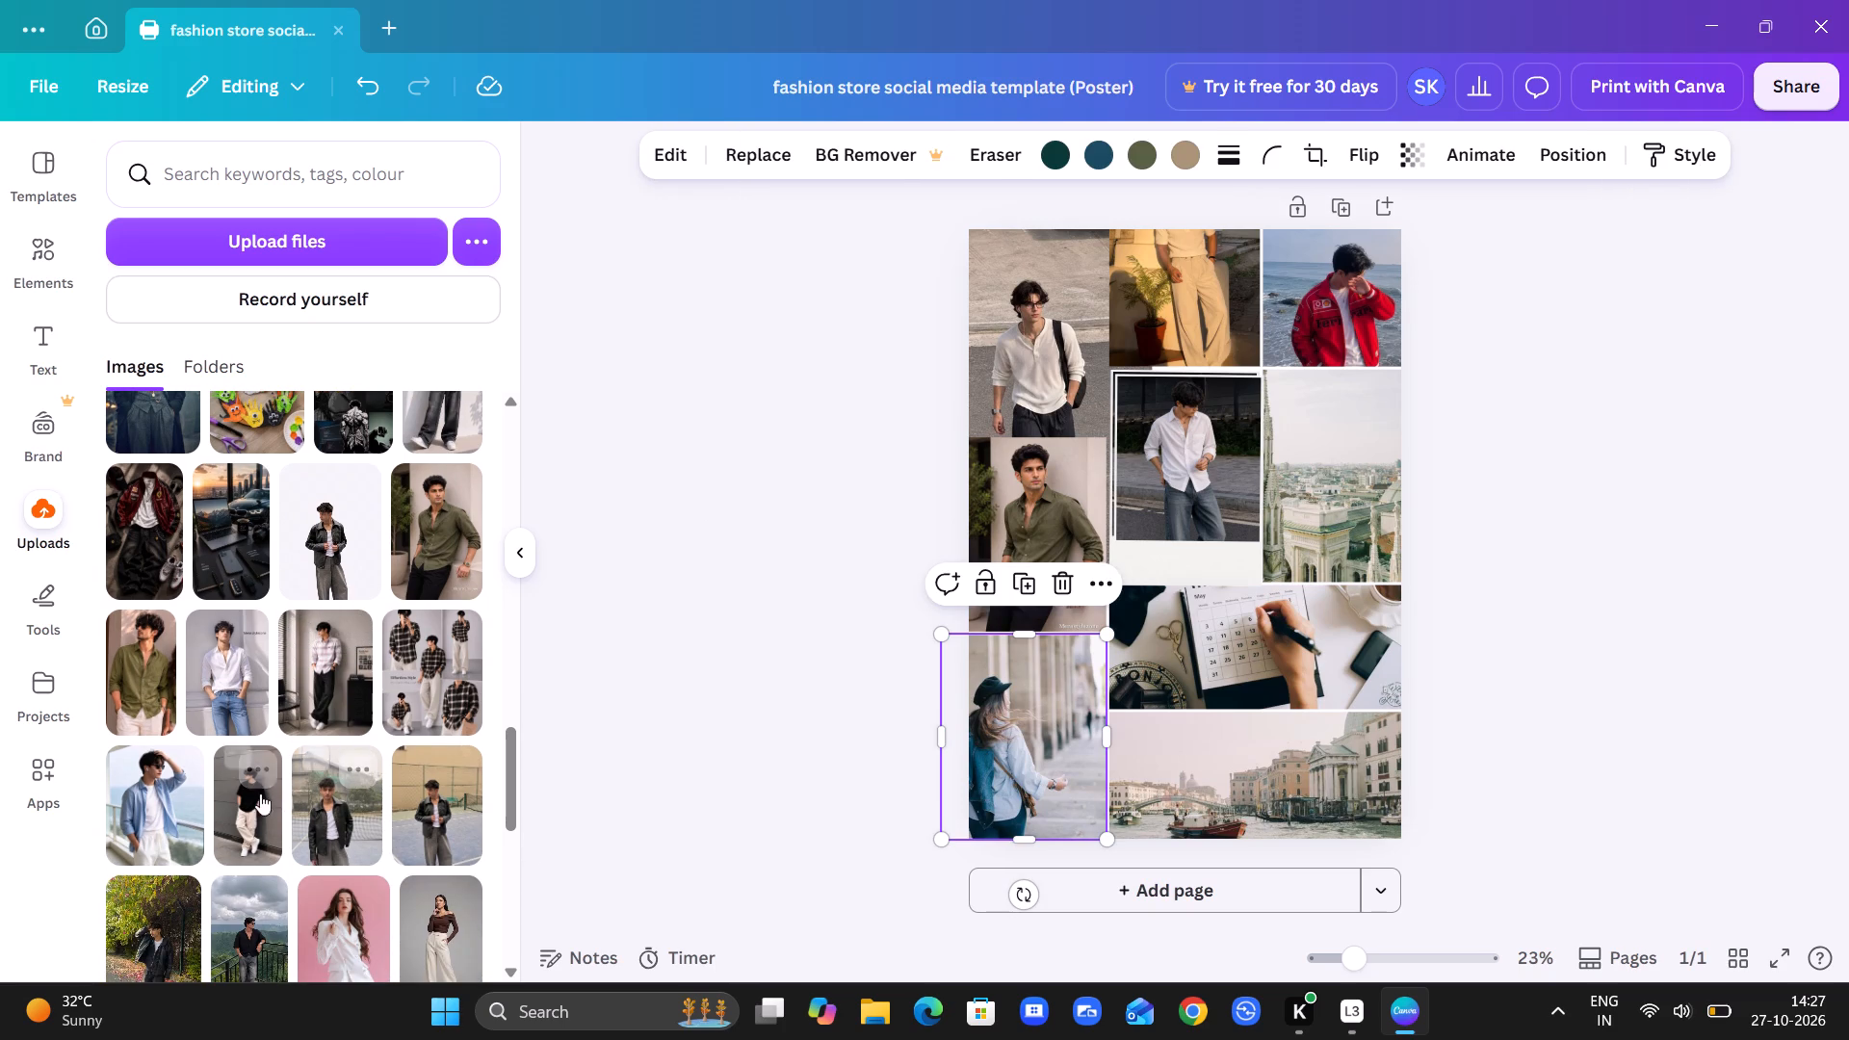
{"action": "left_click_drag", "start_coordinate": [230, 700], "coordinate": [1023, 753]}
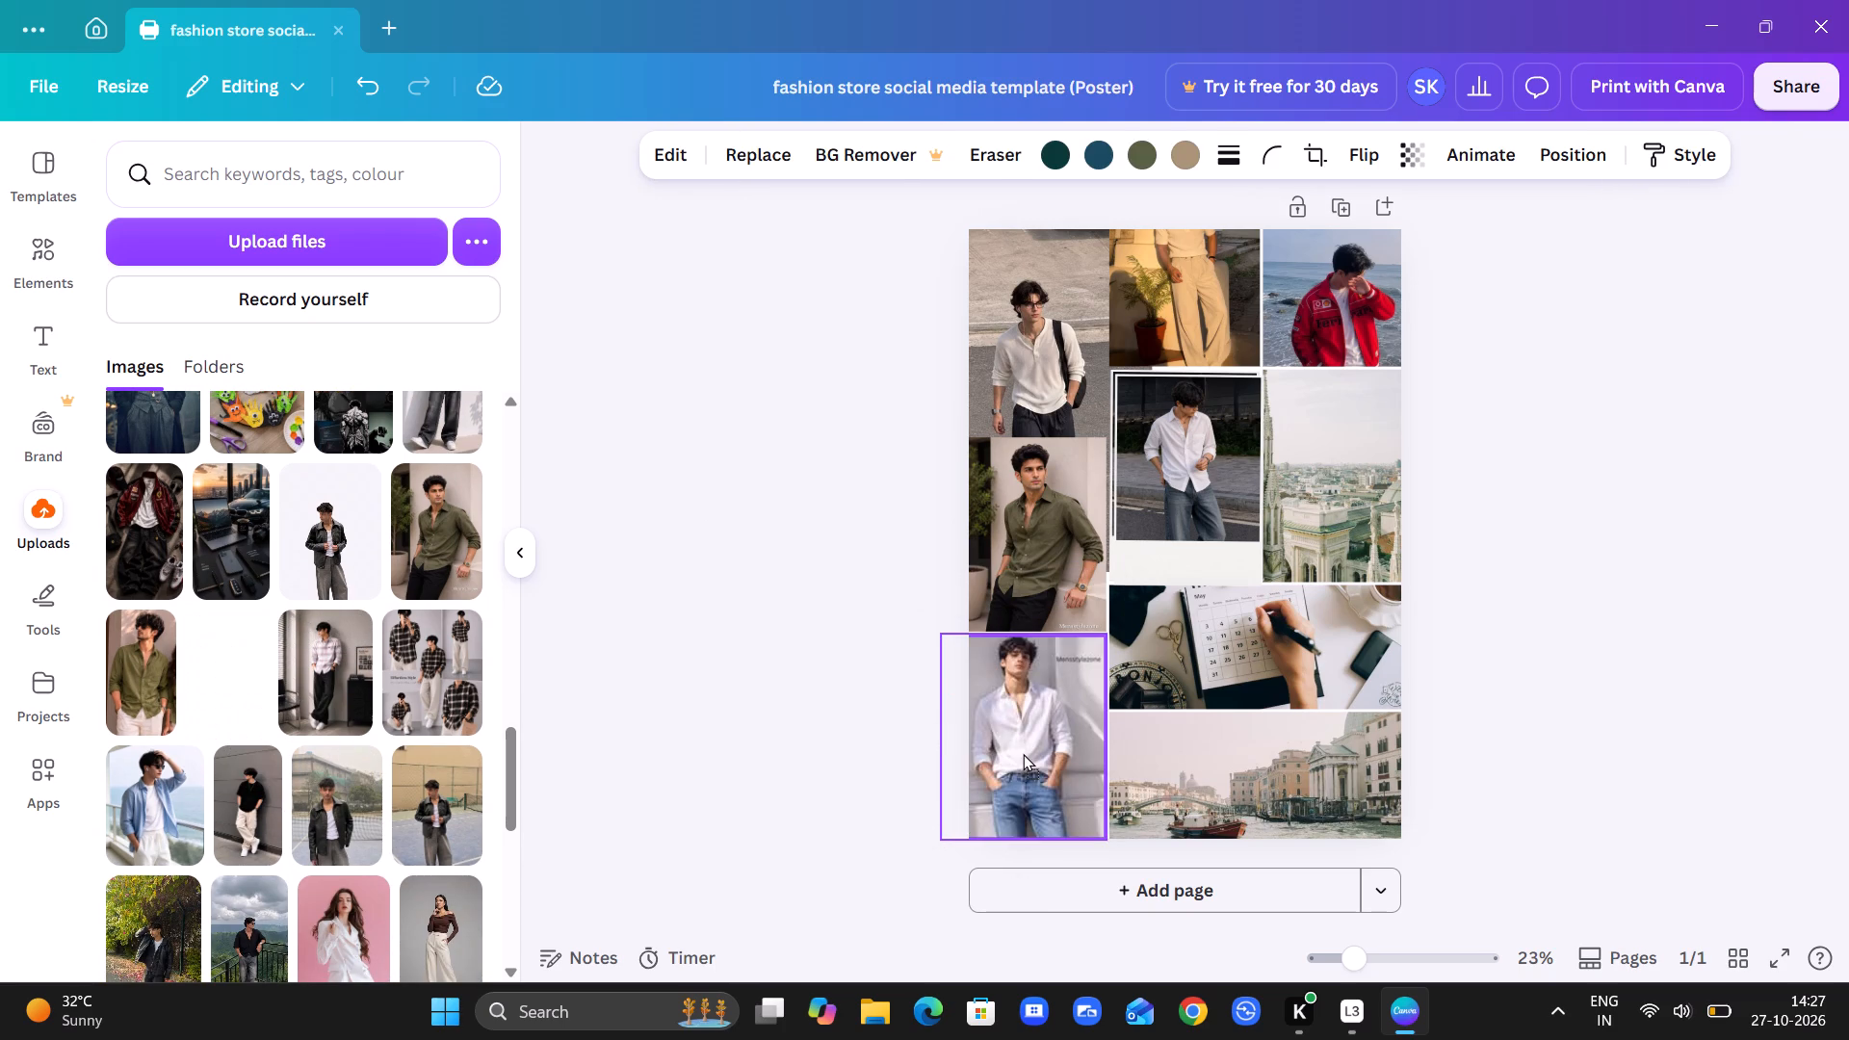
Enlarge the collage's bottom-left white-shirt photo and reposition it so the man's head and torso fill the cell.
{"action": "left_click", "coordinate": [1033, 749]}
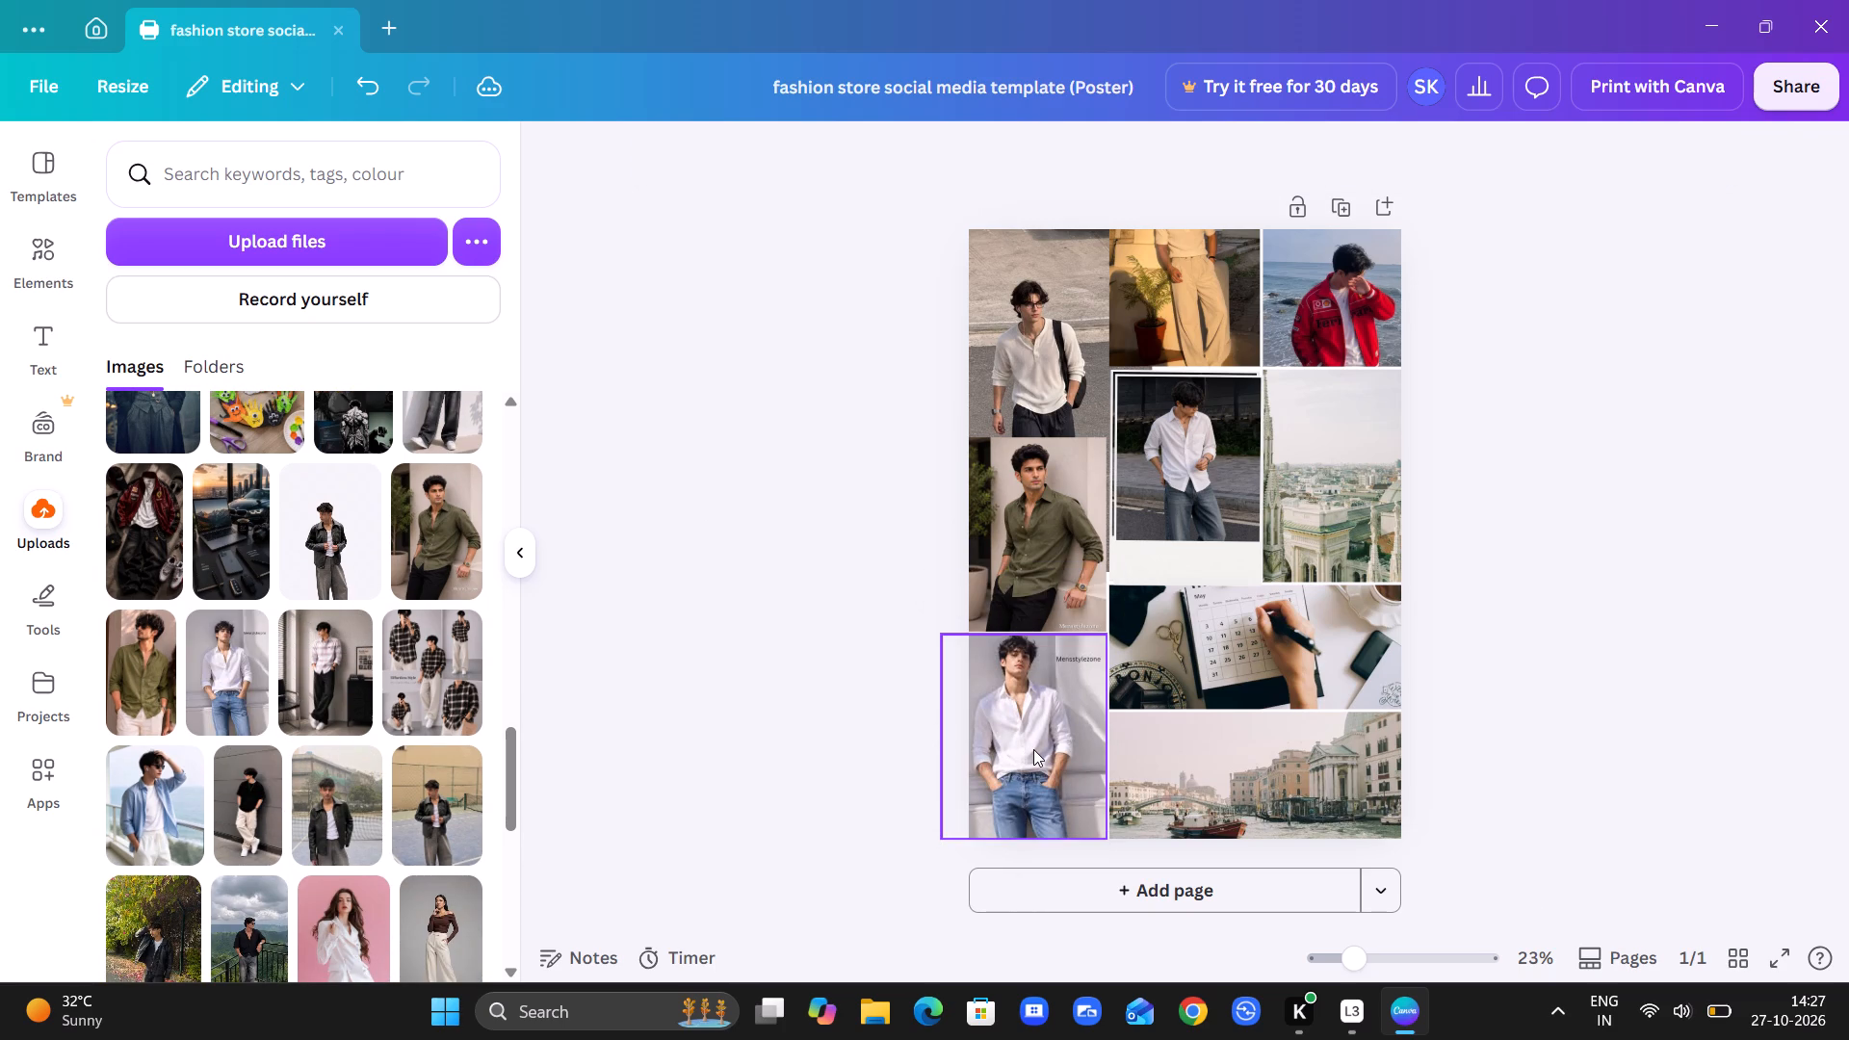
{"action": "left_click", "coordinate": [1033, 749]}
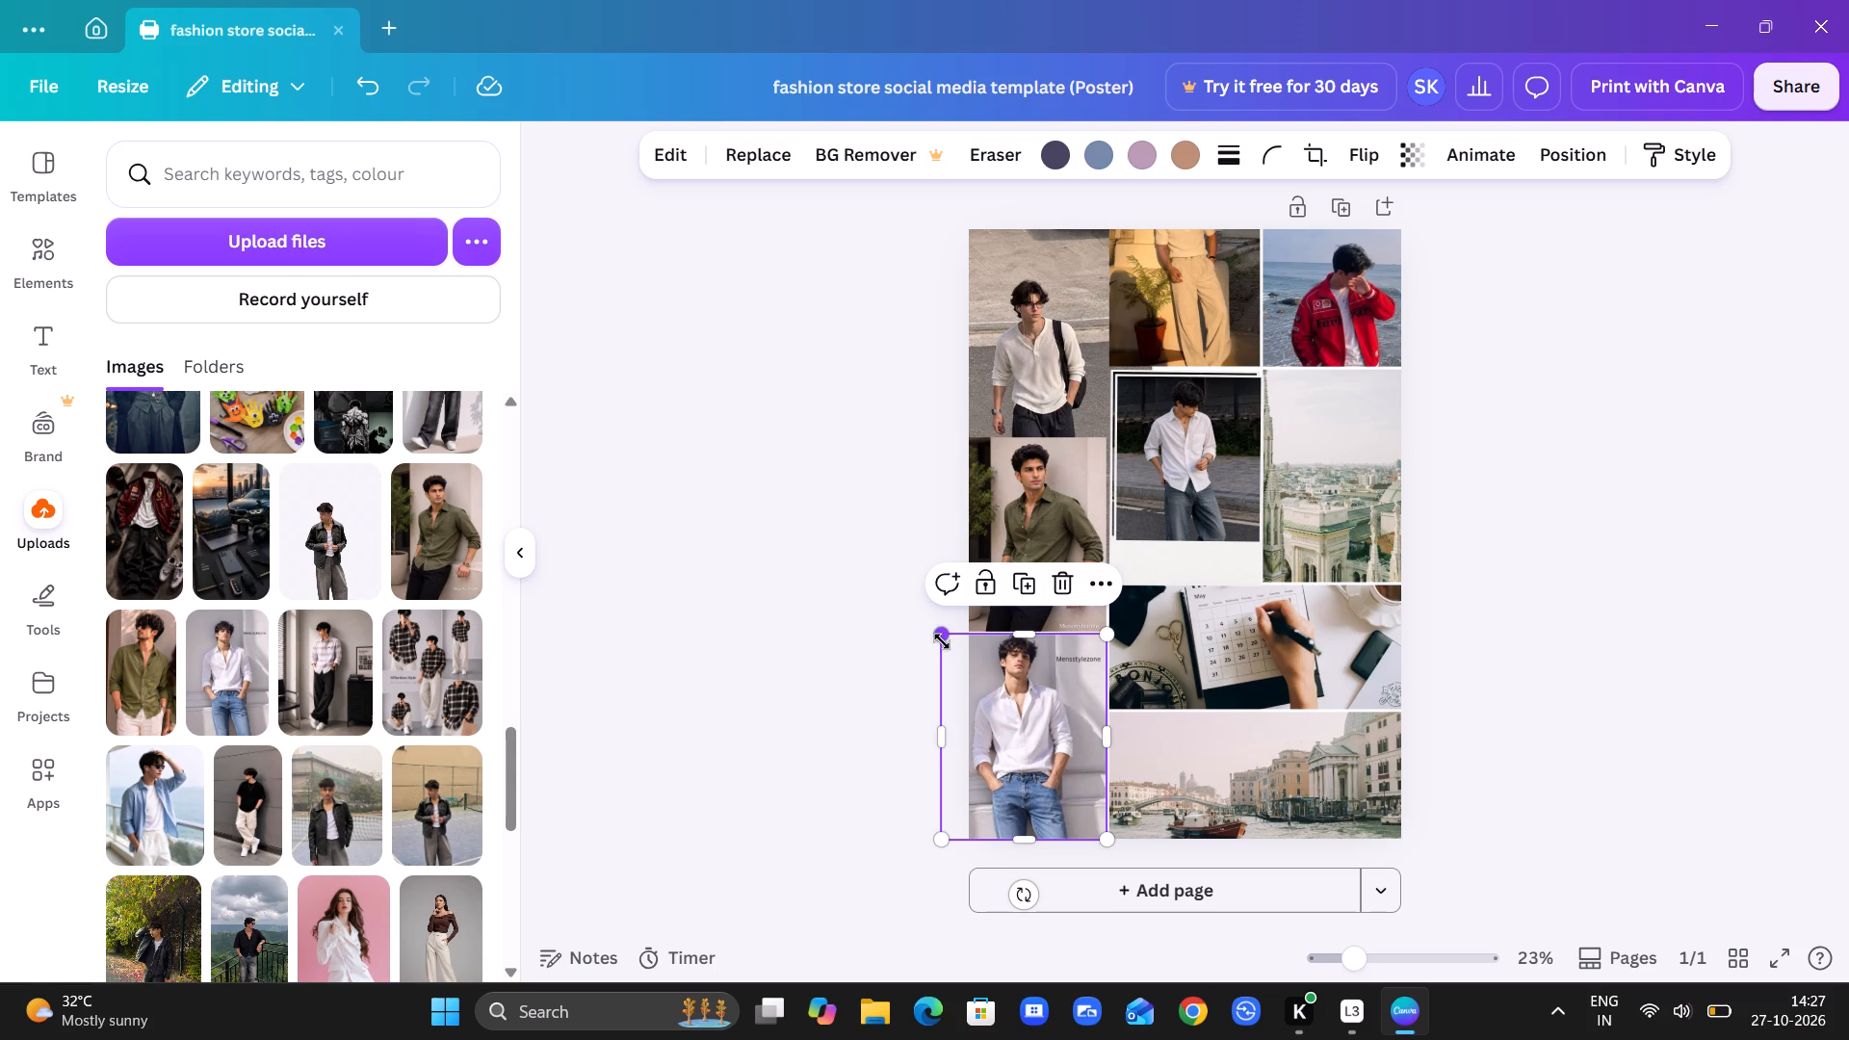
{"action": "left_click_drag", "start_coordinate": [942, 641], "coordinate": [1011, 717]}
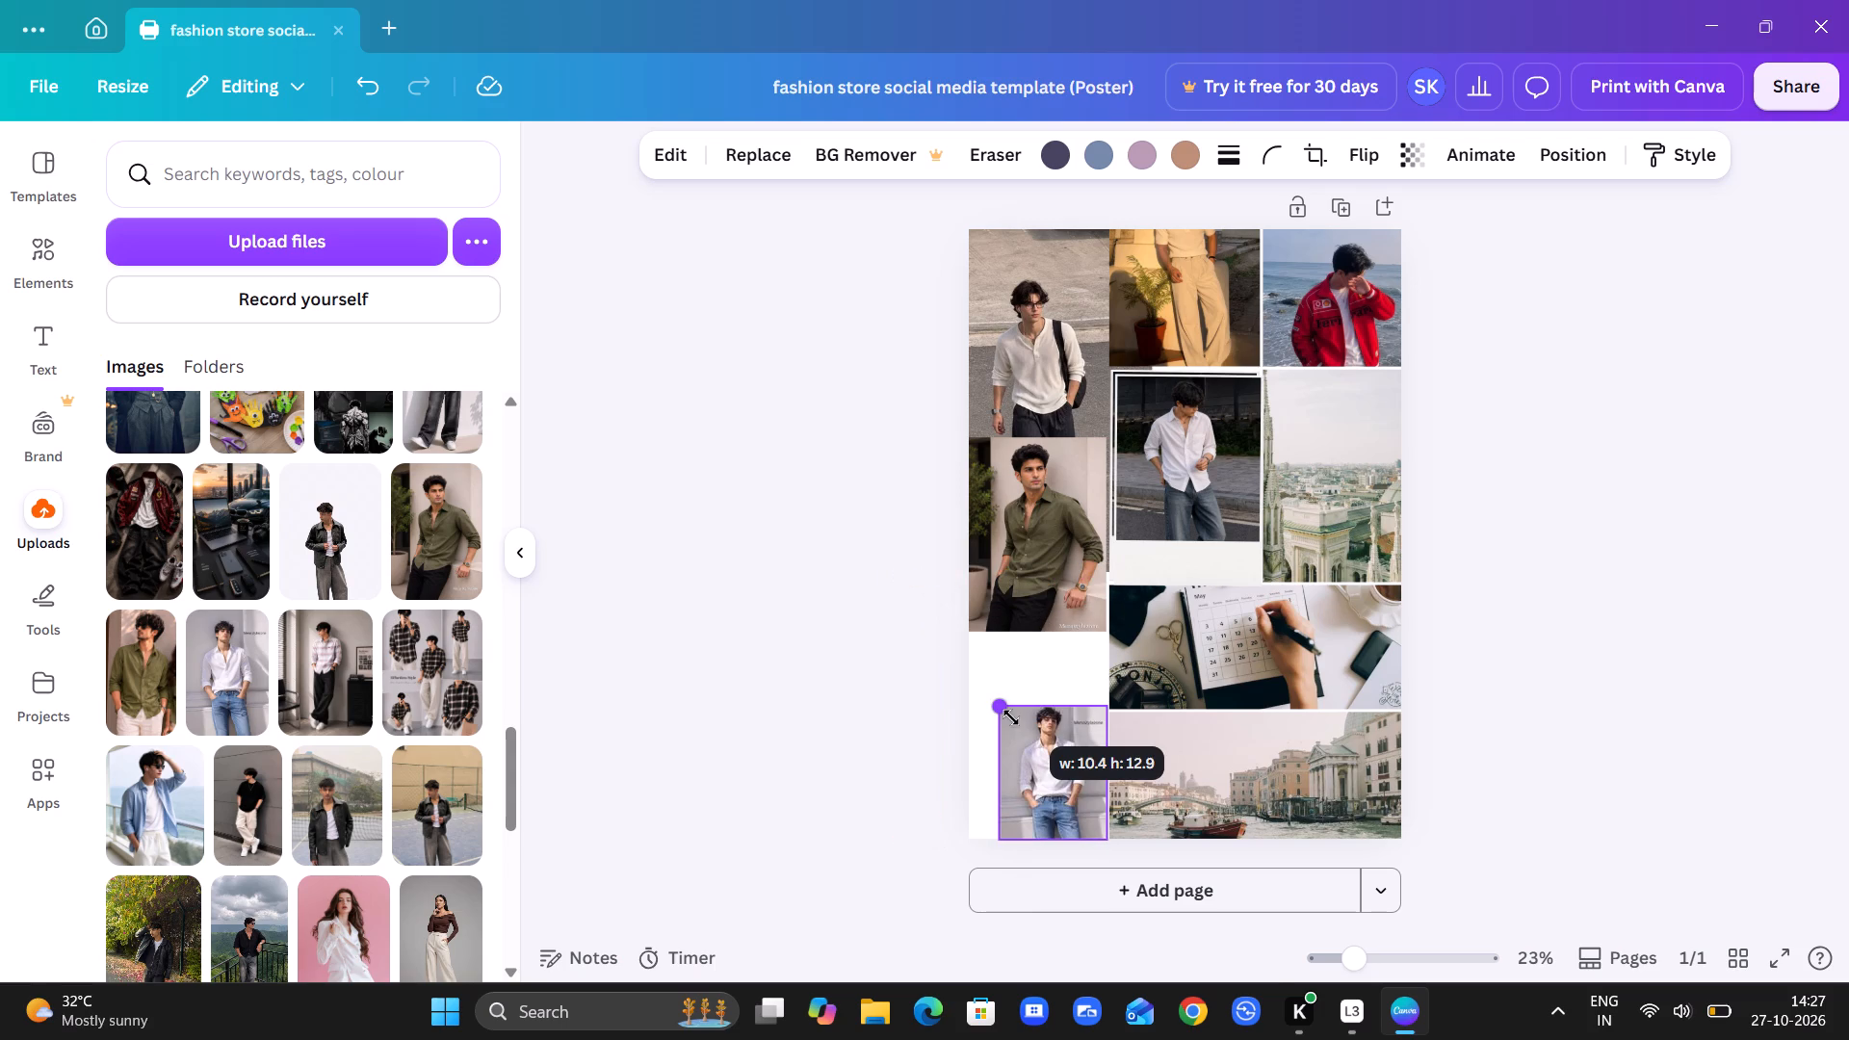
{"action": "left_click_drag", "start_coordinate": [1011, 717], "coordinate": [907, 554]}
{"action": "left_click_drag", "start_coordinate": [1086, 798], "coordinate": [1122, 821]}
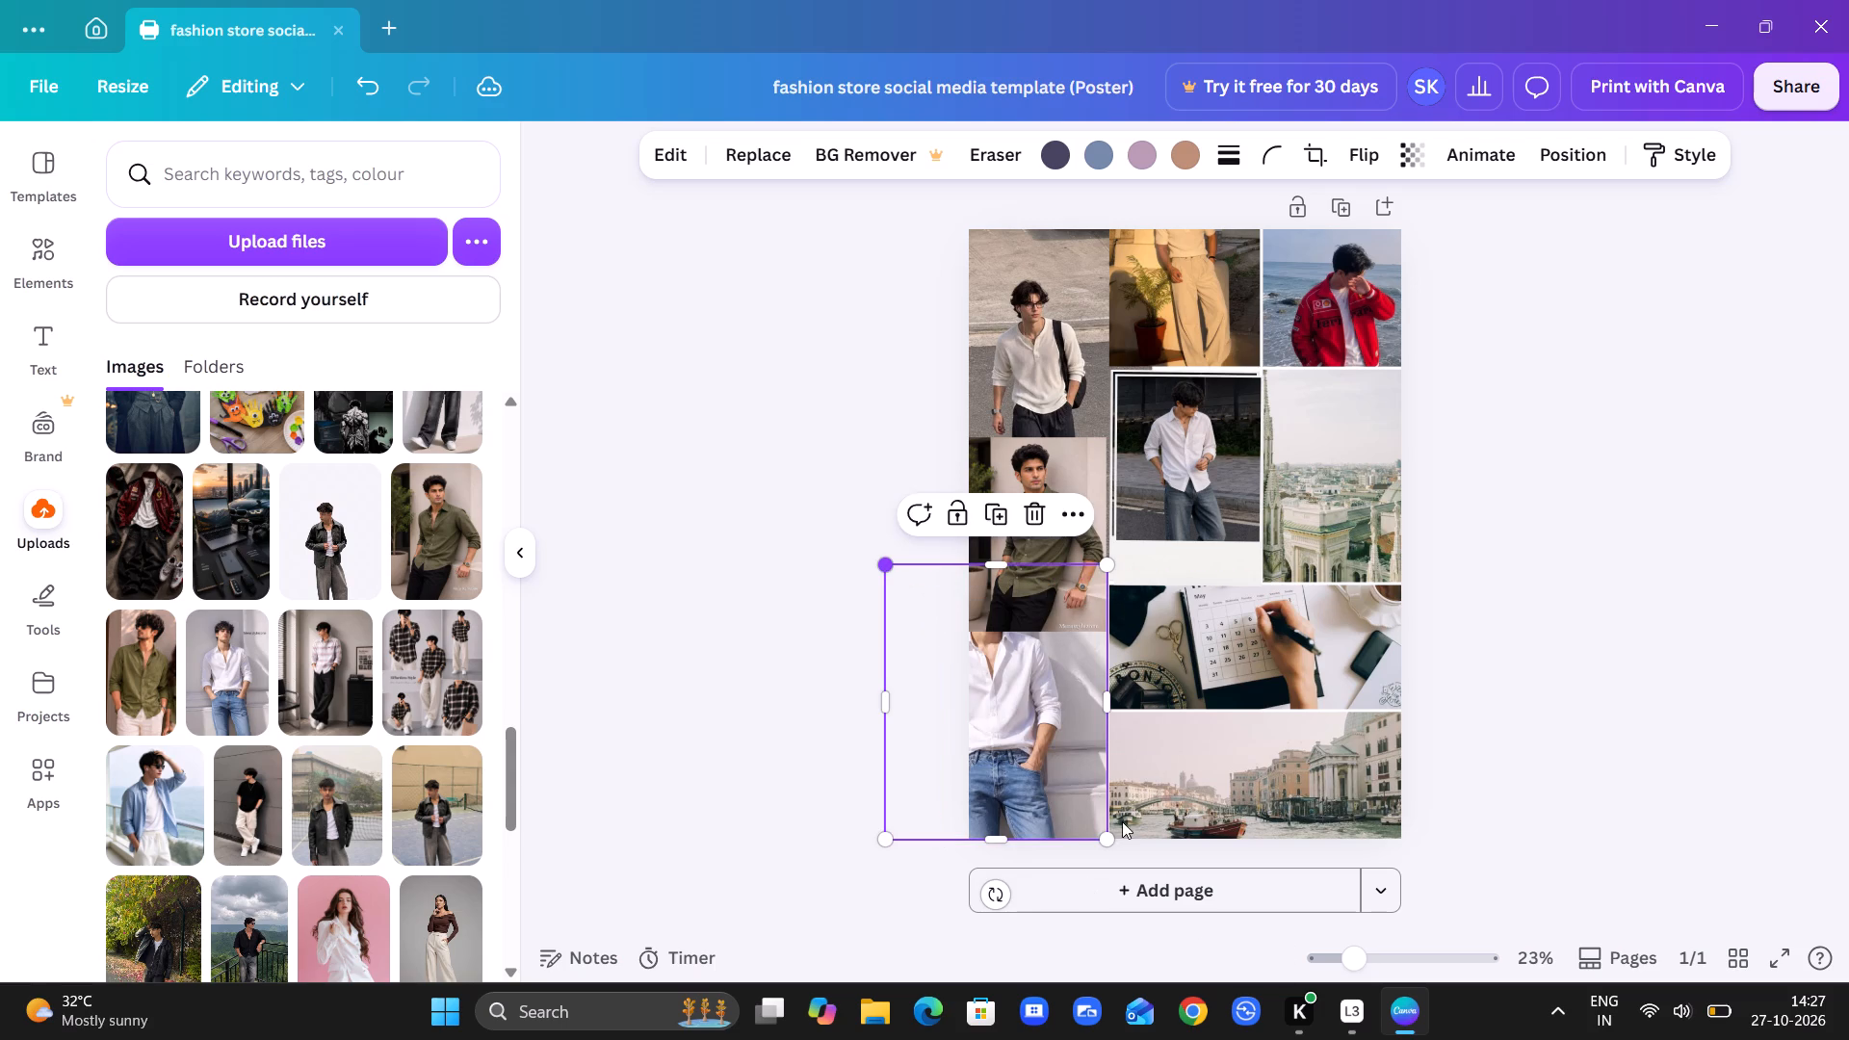
{"action": "left_click_drag", "start_coordinate": [1122, 821], "coordinate": [1137, 867]}
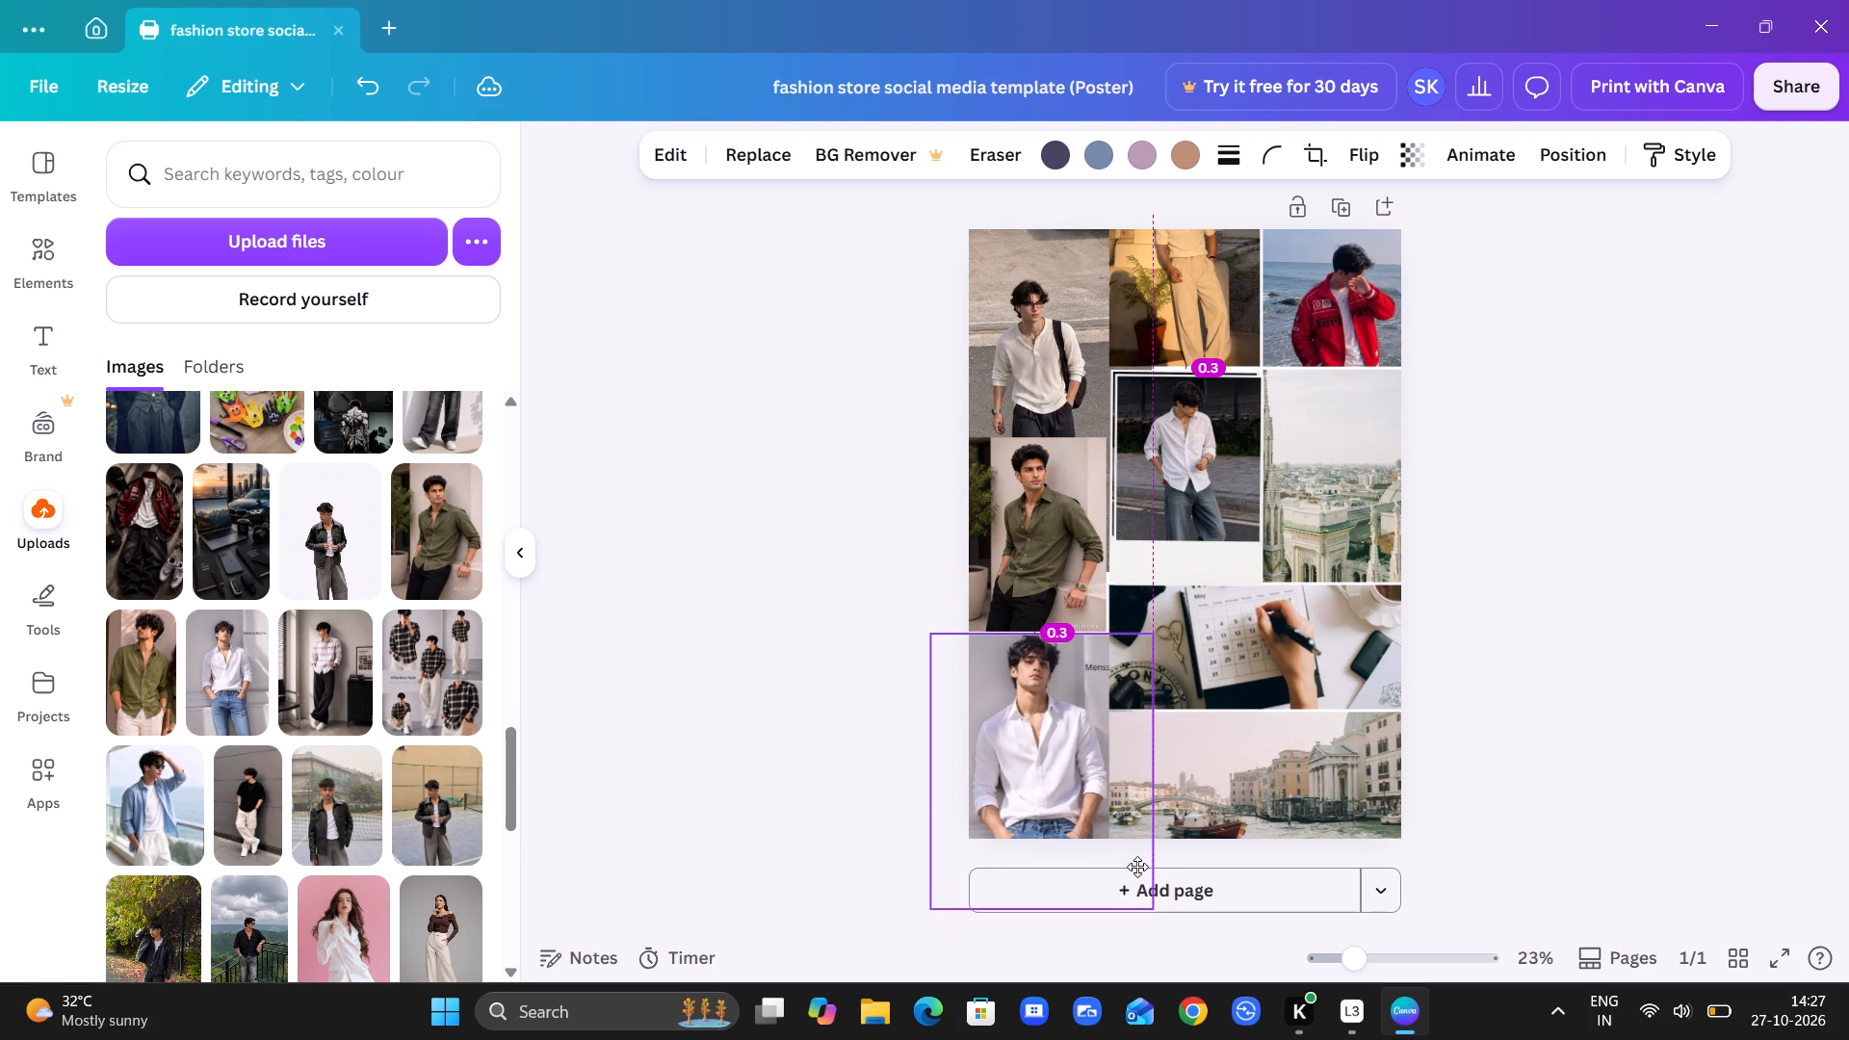
{"action": "left_click_drag", "start_coordinate": [1137, 867], "coordinate": [1139, 863]}
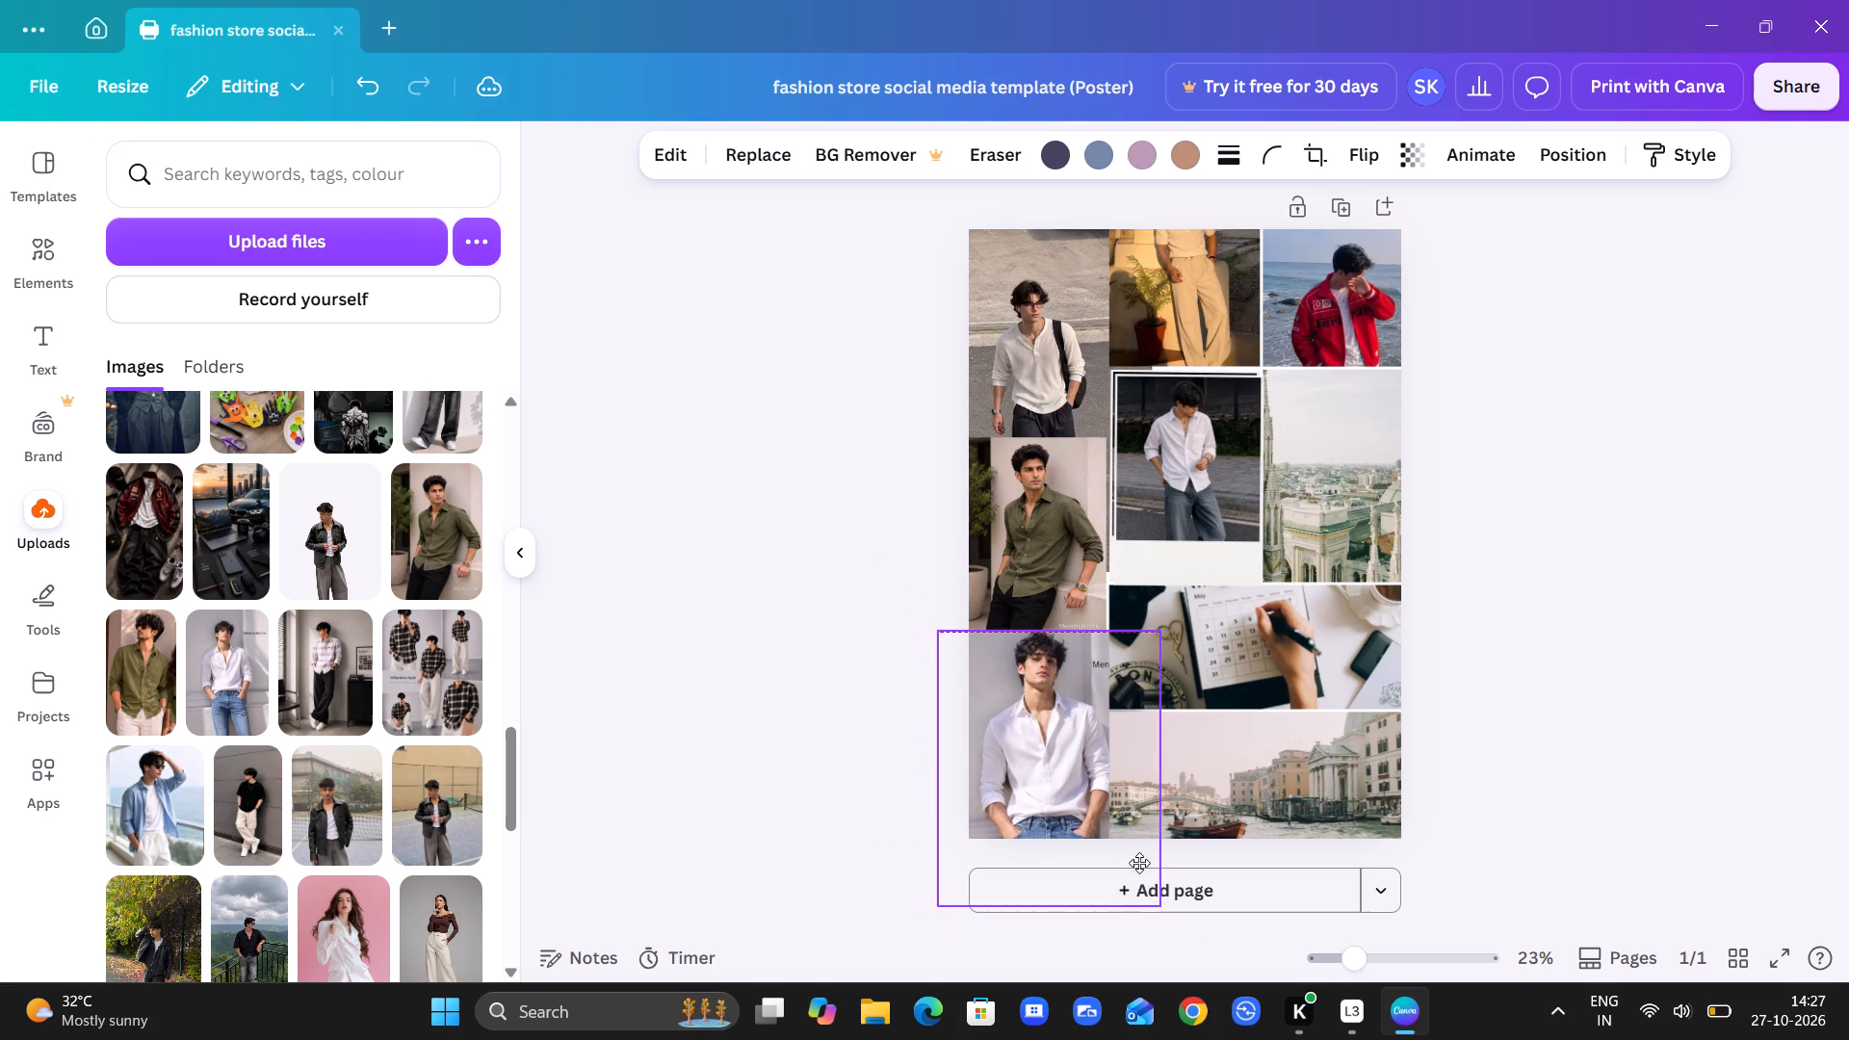
{"action": "left_click_drag", "start_coordinate": [1139, 863], "coordinate": [1134, 863]}
{"action": "left_click", "coordinate": [868, 788]}
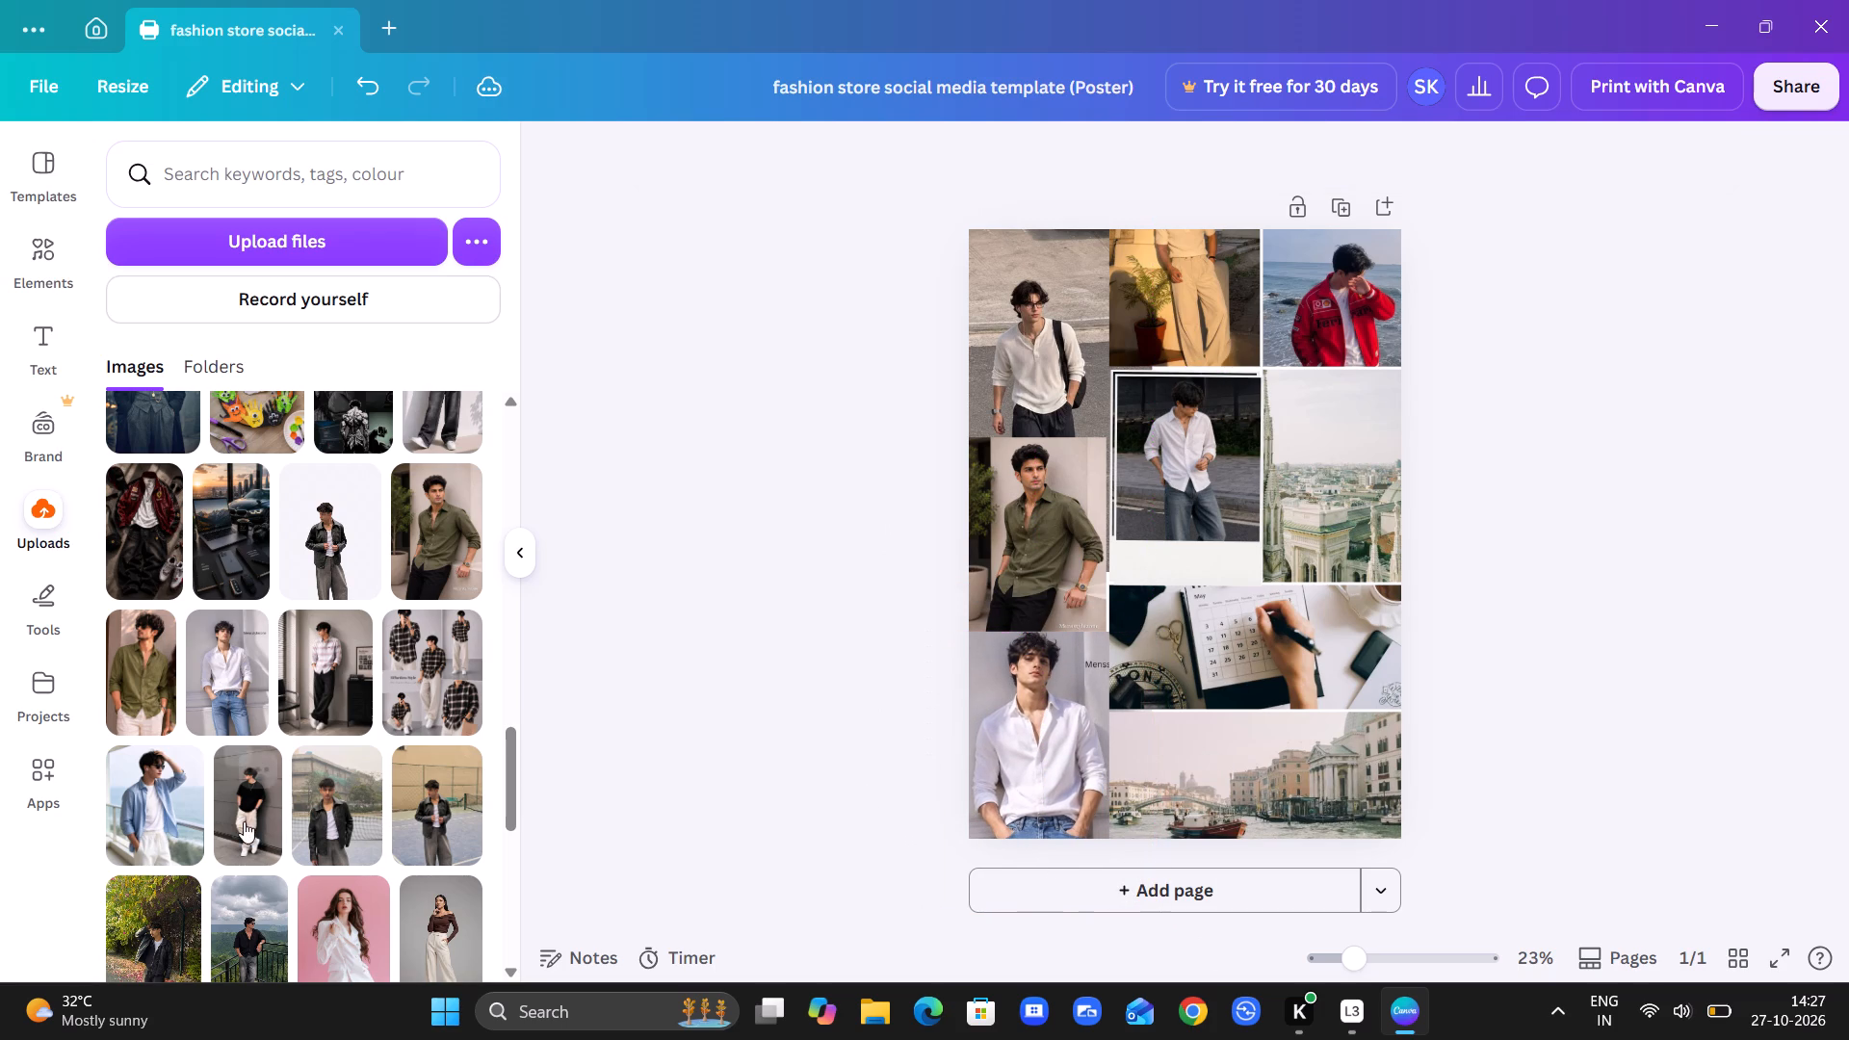
Replace the cathedral rooftop photo with the uploaded black T-shirt image, enlarging and shifting it to frame the man's head and upper body.
{"action": "left_click_drag", "start_coordinate": [240, 819], "coordinate": [1398, 455]}
{"action": "left_click", "coordinate": [1324, 460]}
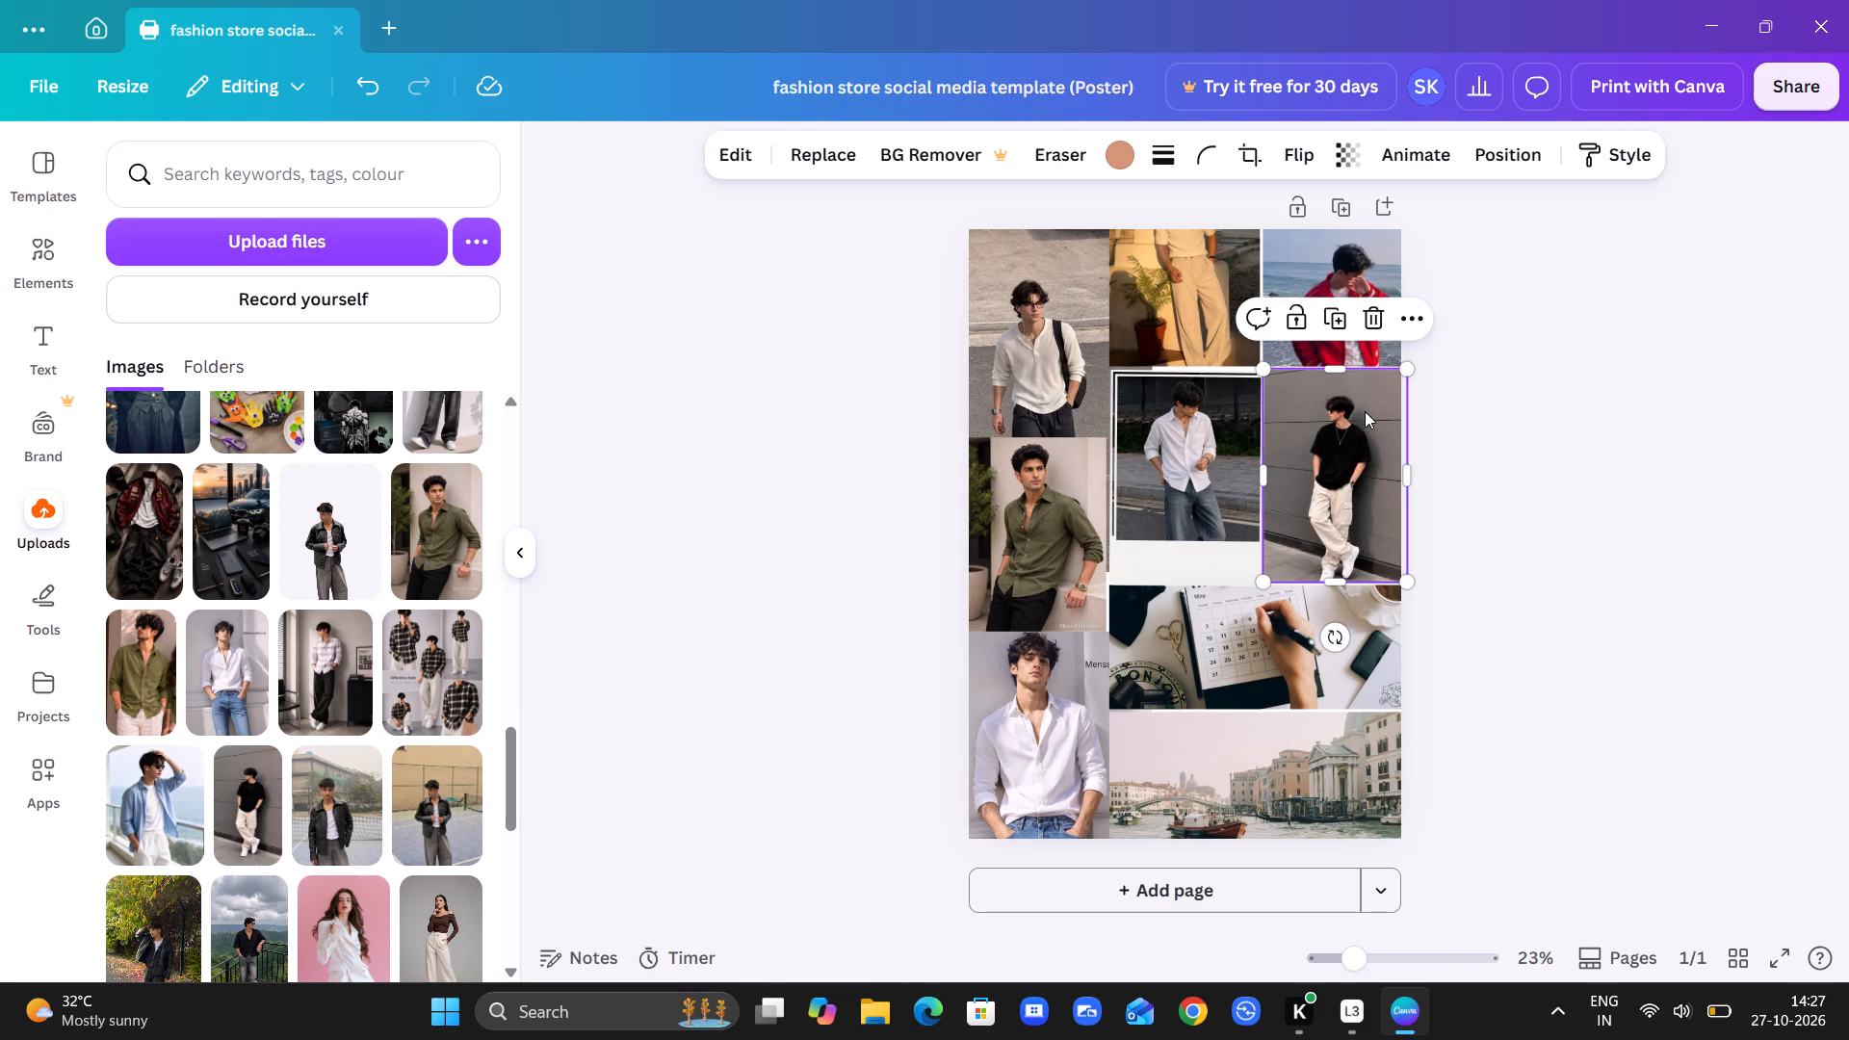
{"action": "left_click_drag", "start_coordinate": [1407, 365], "coordinate": [1476, 310]}
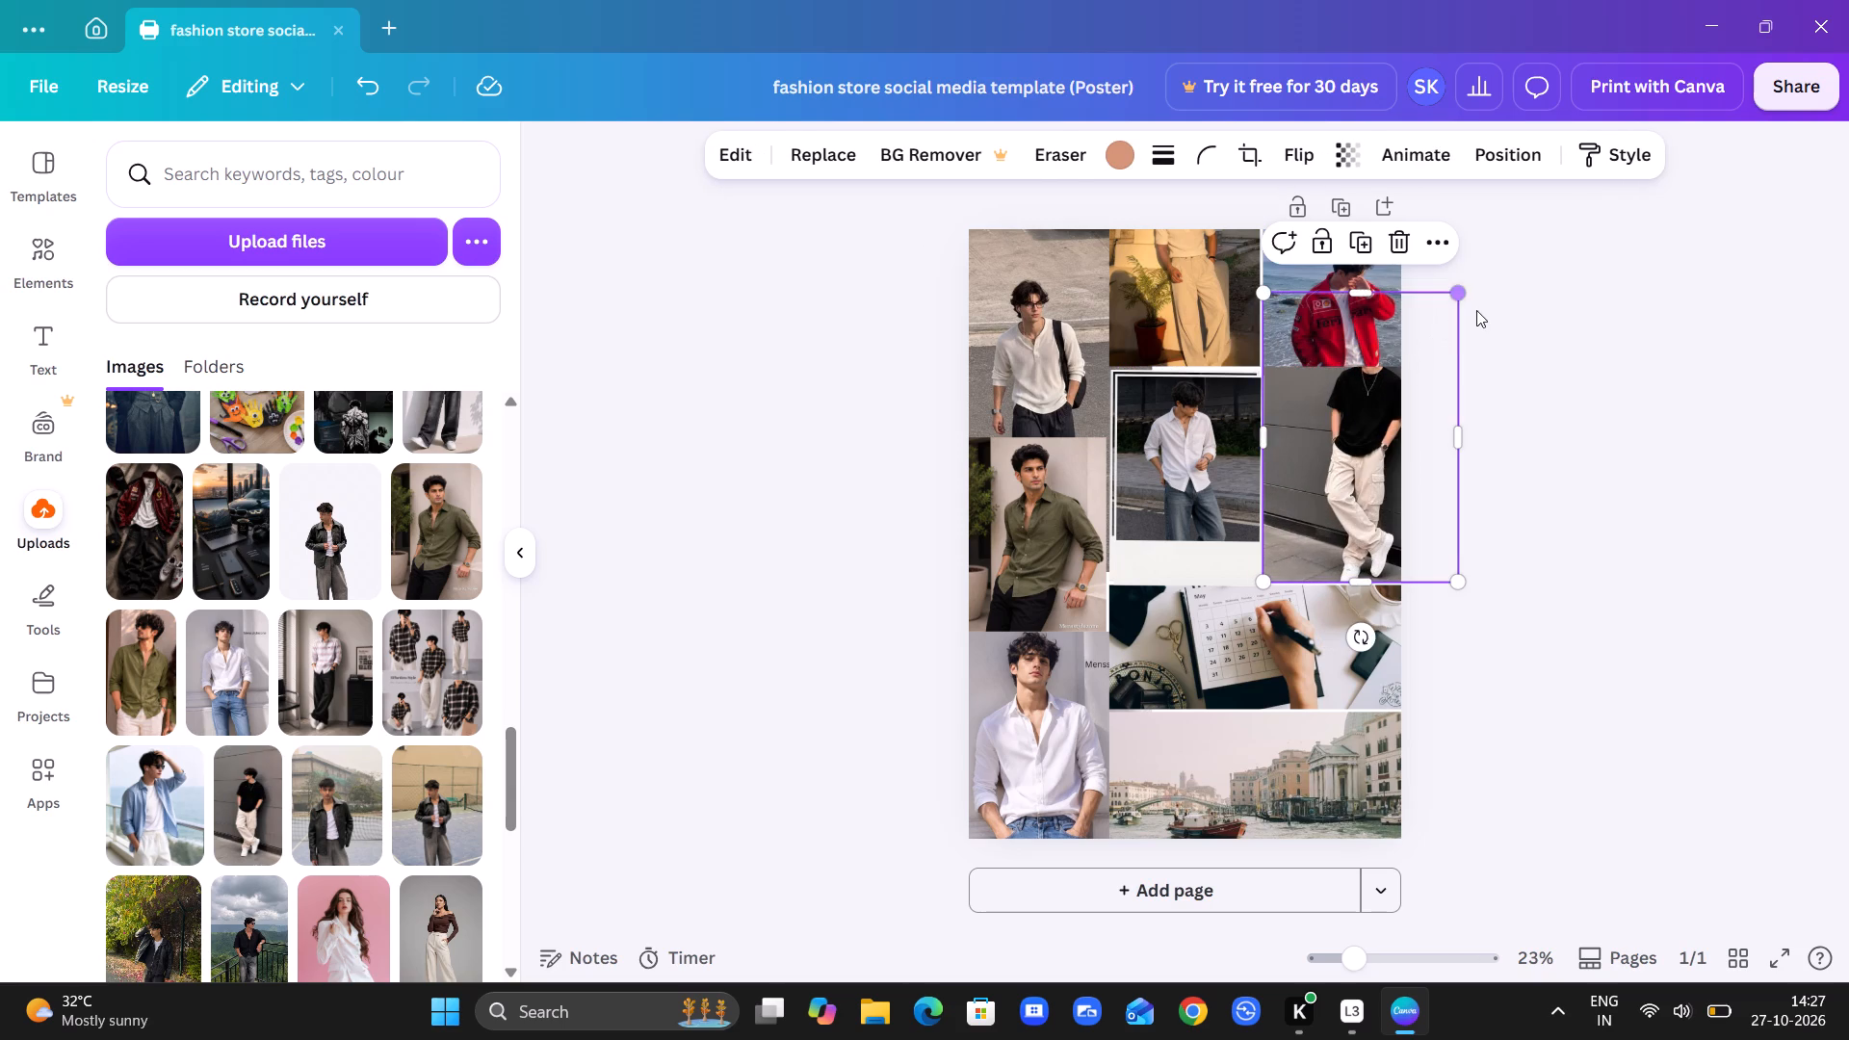
{"action": "left_click_drag", "start_coordinate": [1397, 419], "coordinate": [1365, 478]}
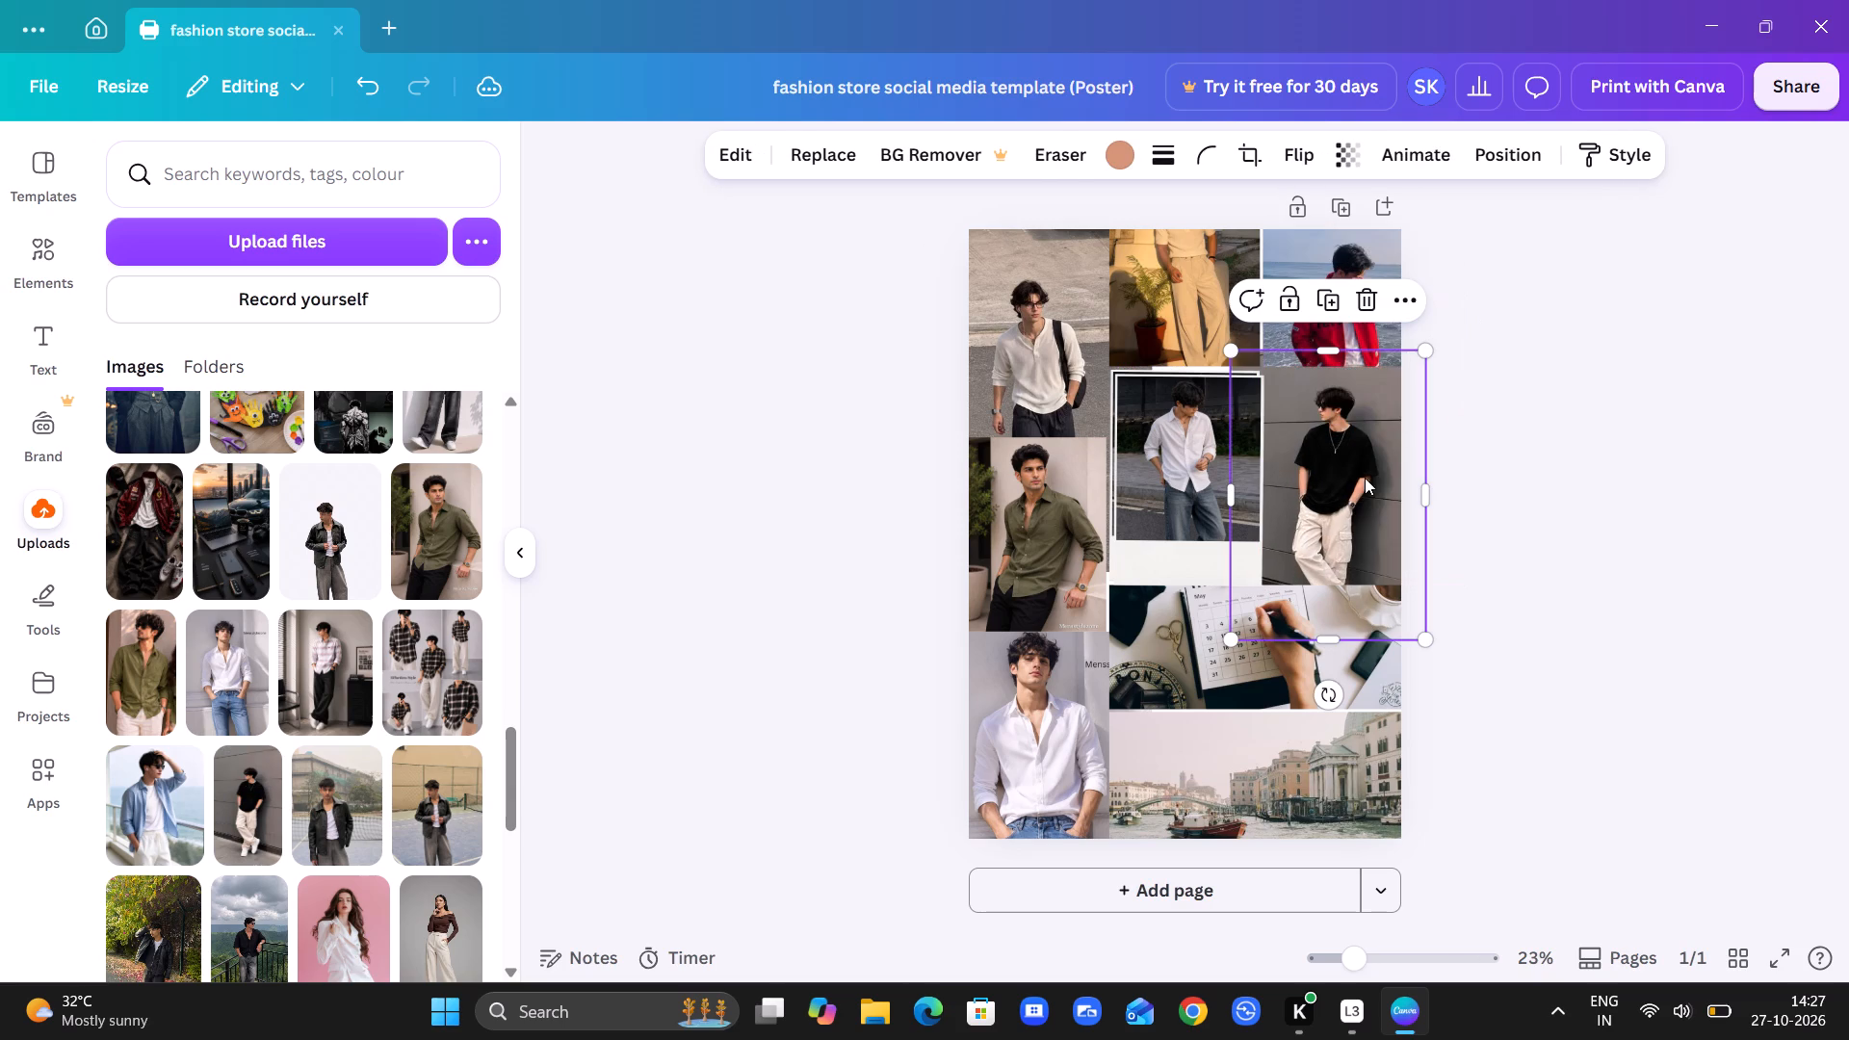
{"action": "left_click", "coordinate": [770, 548]}
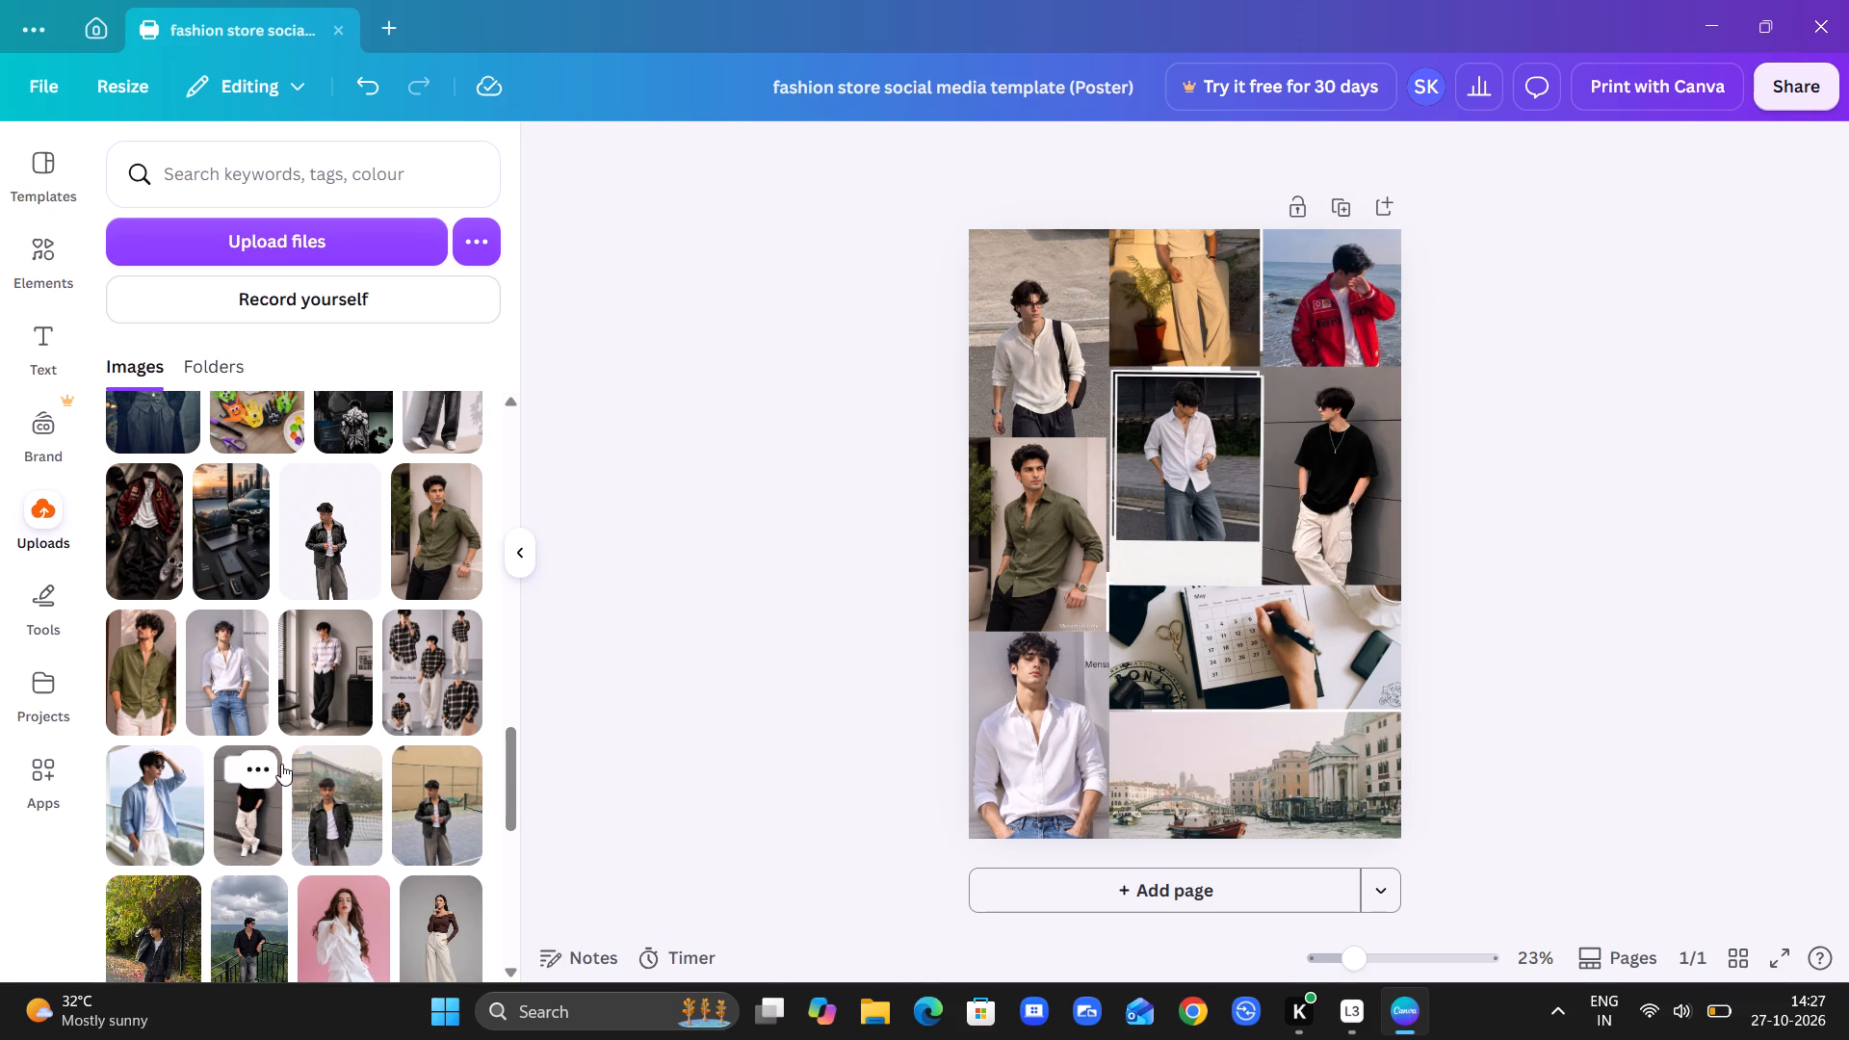
Replace the calendar-writing photo with the uploaded plaid-shirt image, adjusting its crop to show the man's head and chest.
{"action": "left_click_drag", "start_coordinate": [351, 665], "coordinate": [1110, 671]}
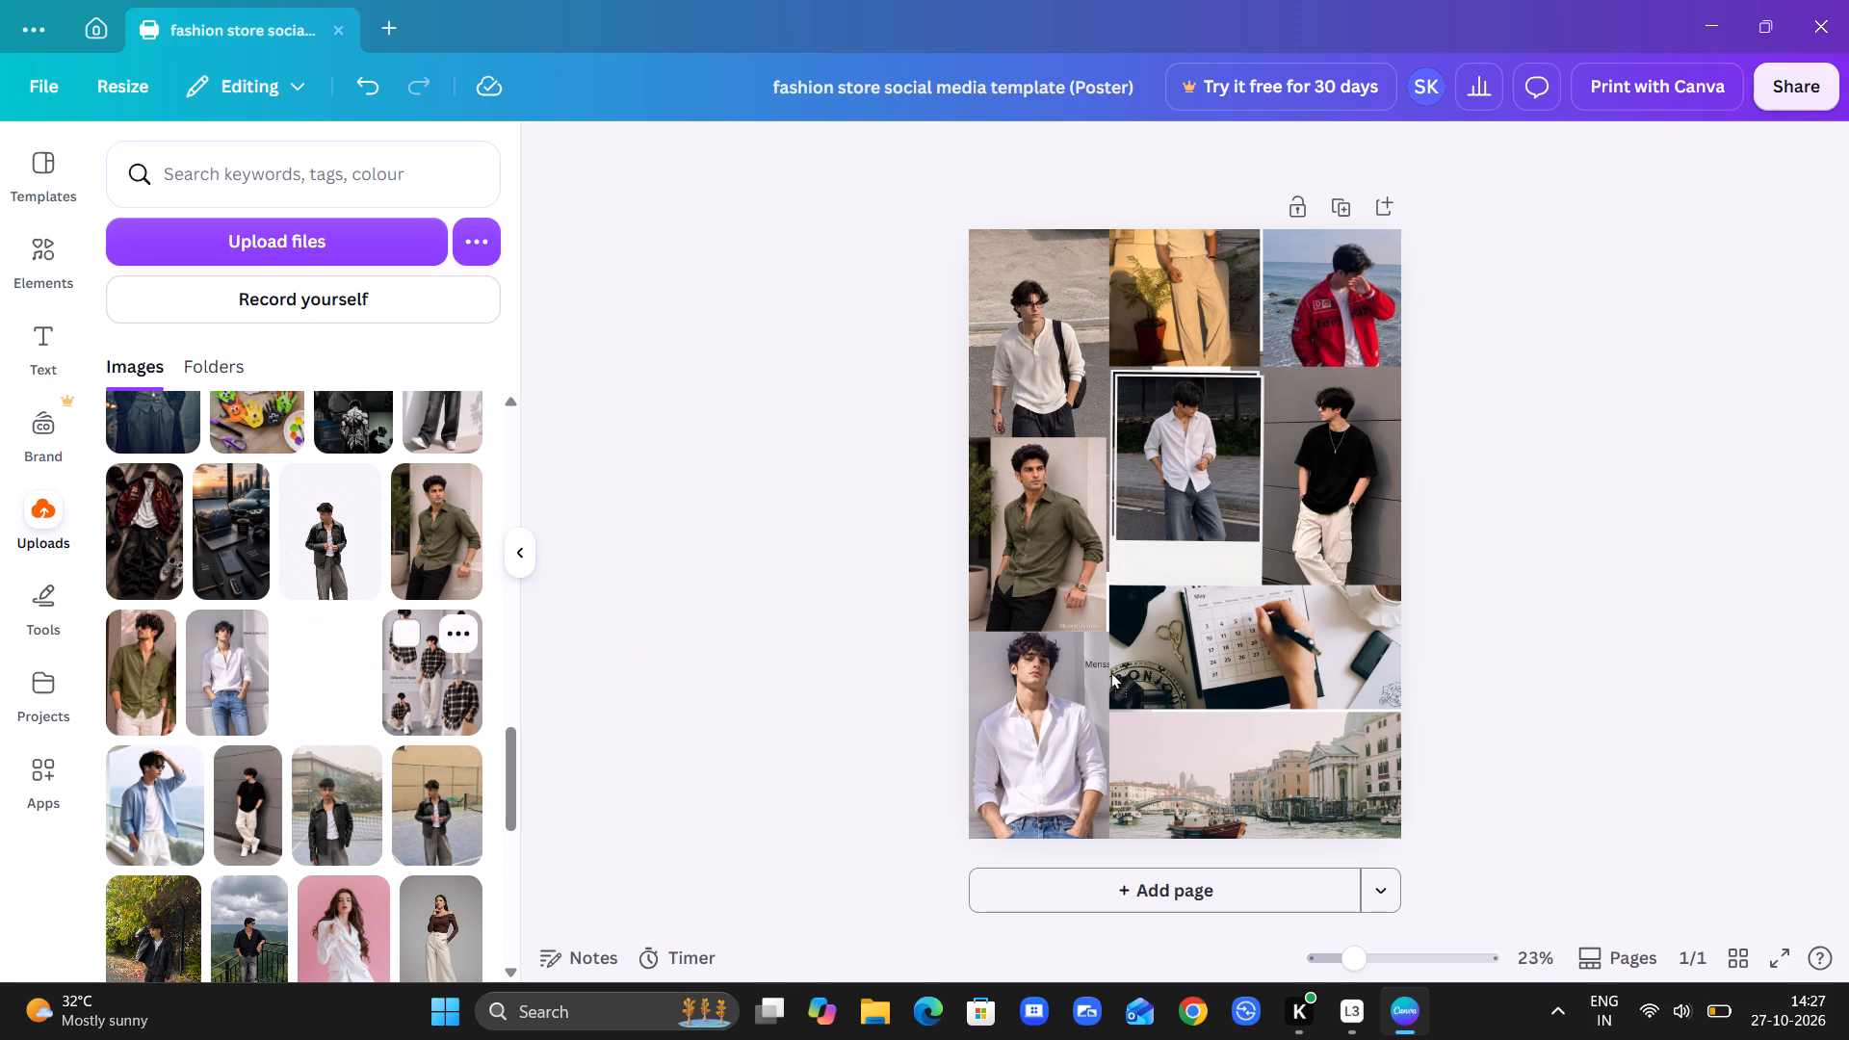
{"action": "left_click_drag", "start_coordinate": [1110, 671], "coordinate": [1184, 663]}
{"action": "left_click", "coordinate": [1231, 663]}
{"action": "double_click", "coordinate": [1231, 663]}
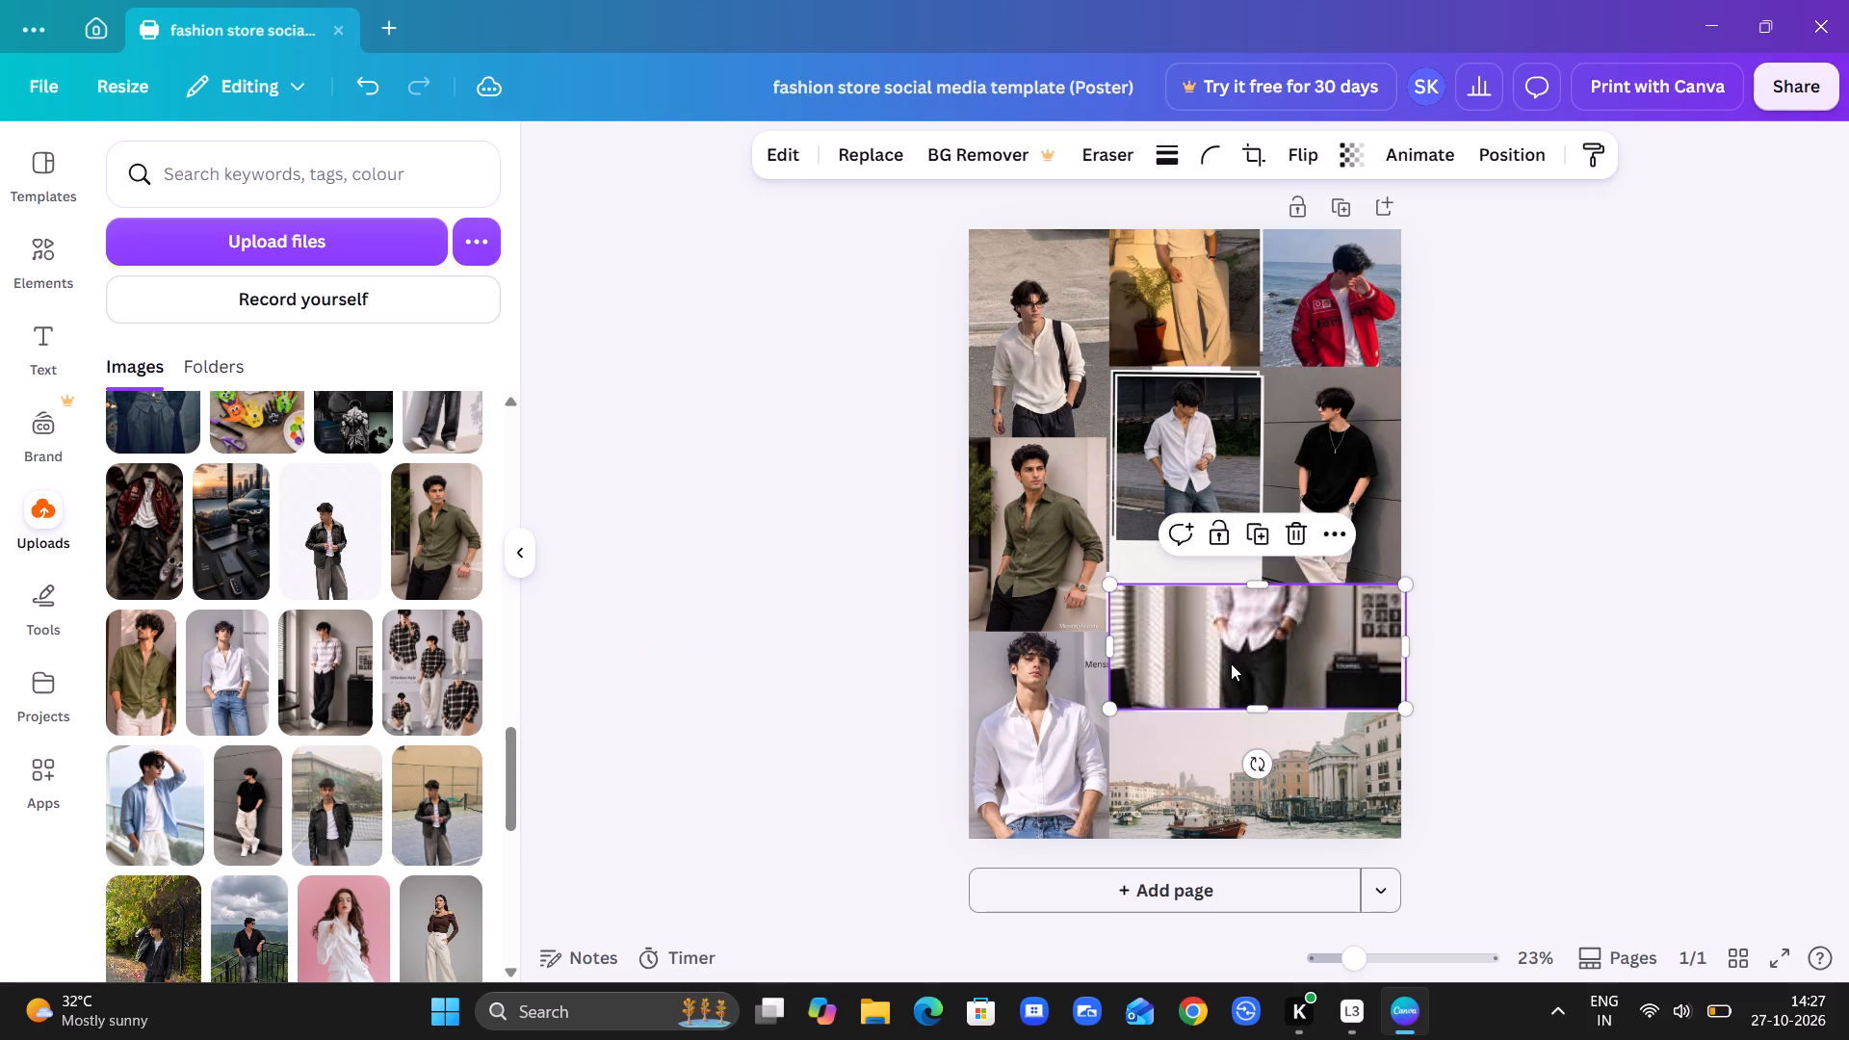
{"action": "left_click_drag", "start_coordinate": [1244, 649], "coordinate": [1269, 767]}
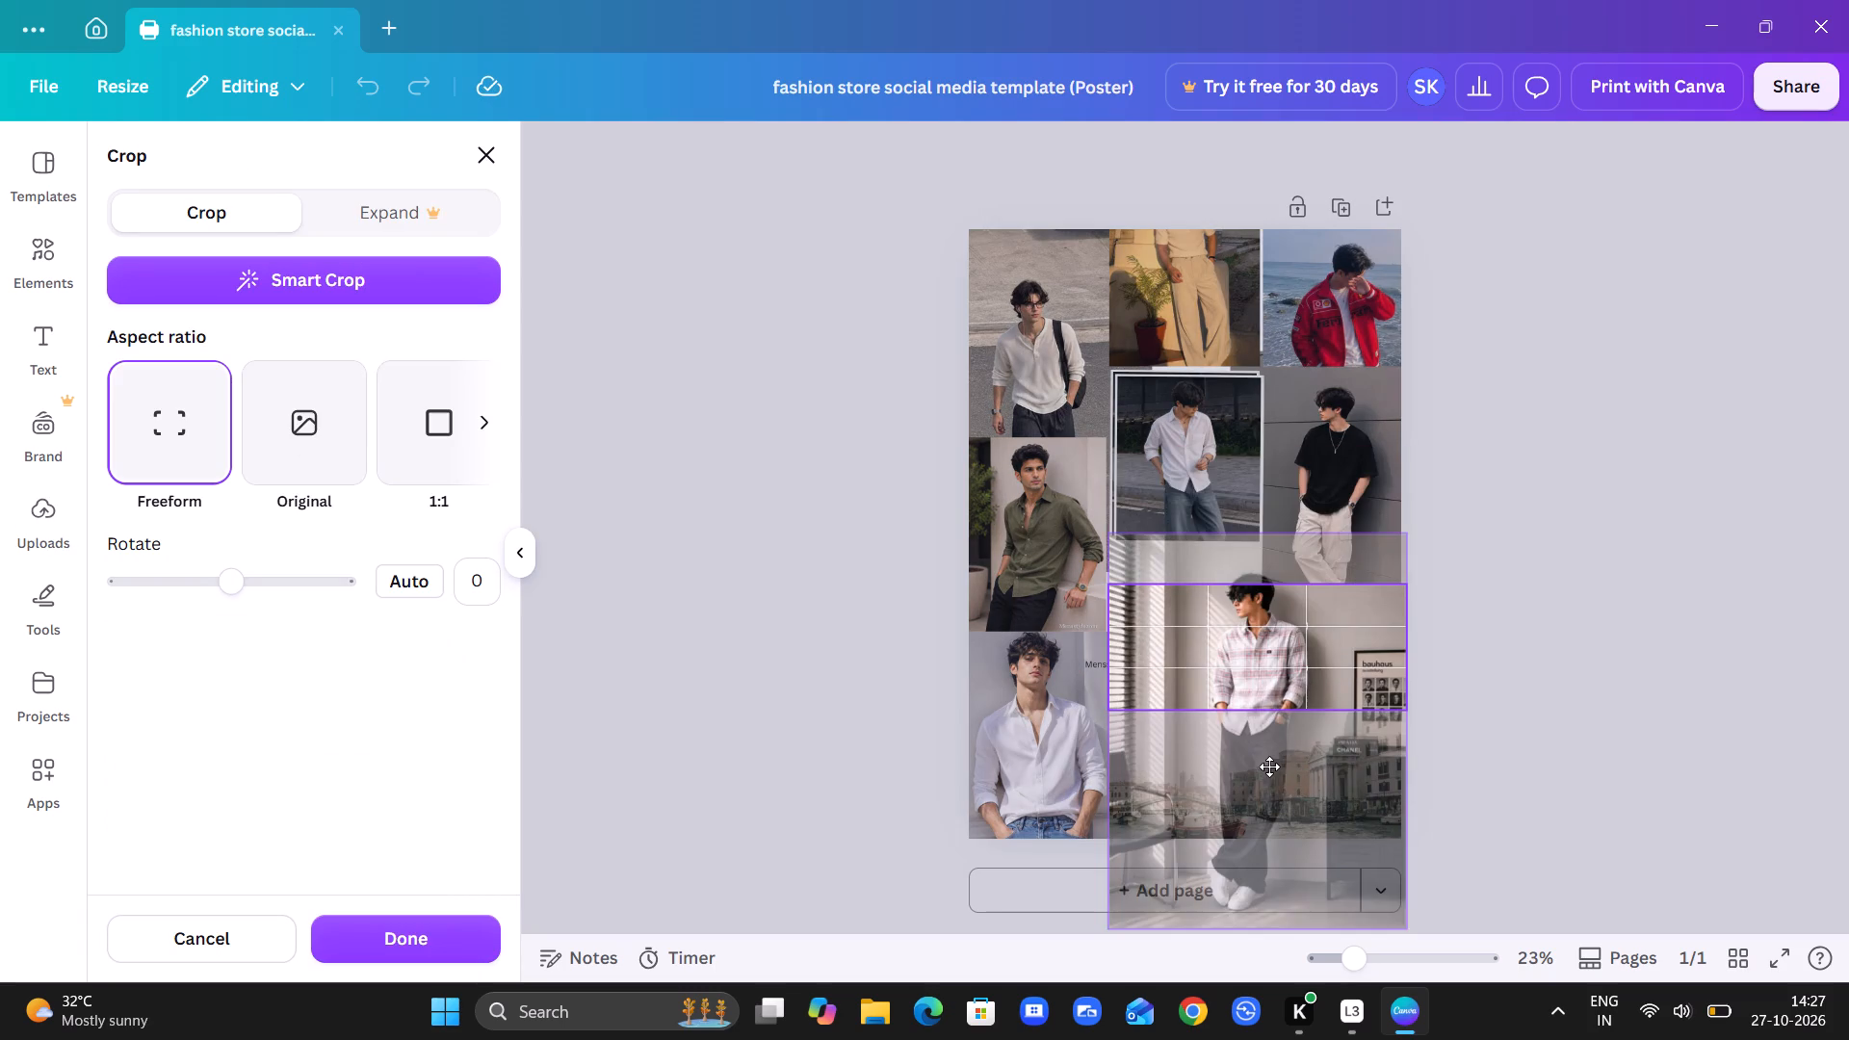
{"action": "left_click_drag", "start_coordinate": [1269, 767], "coordinate": [1277, 793]}
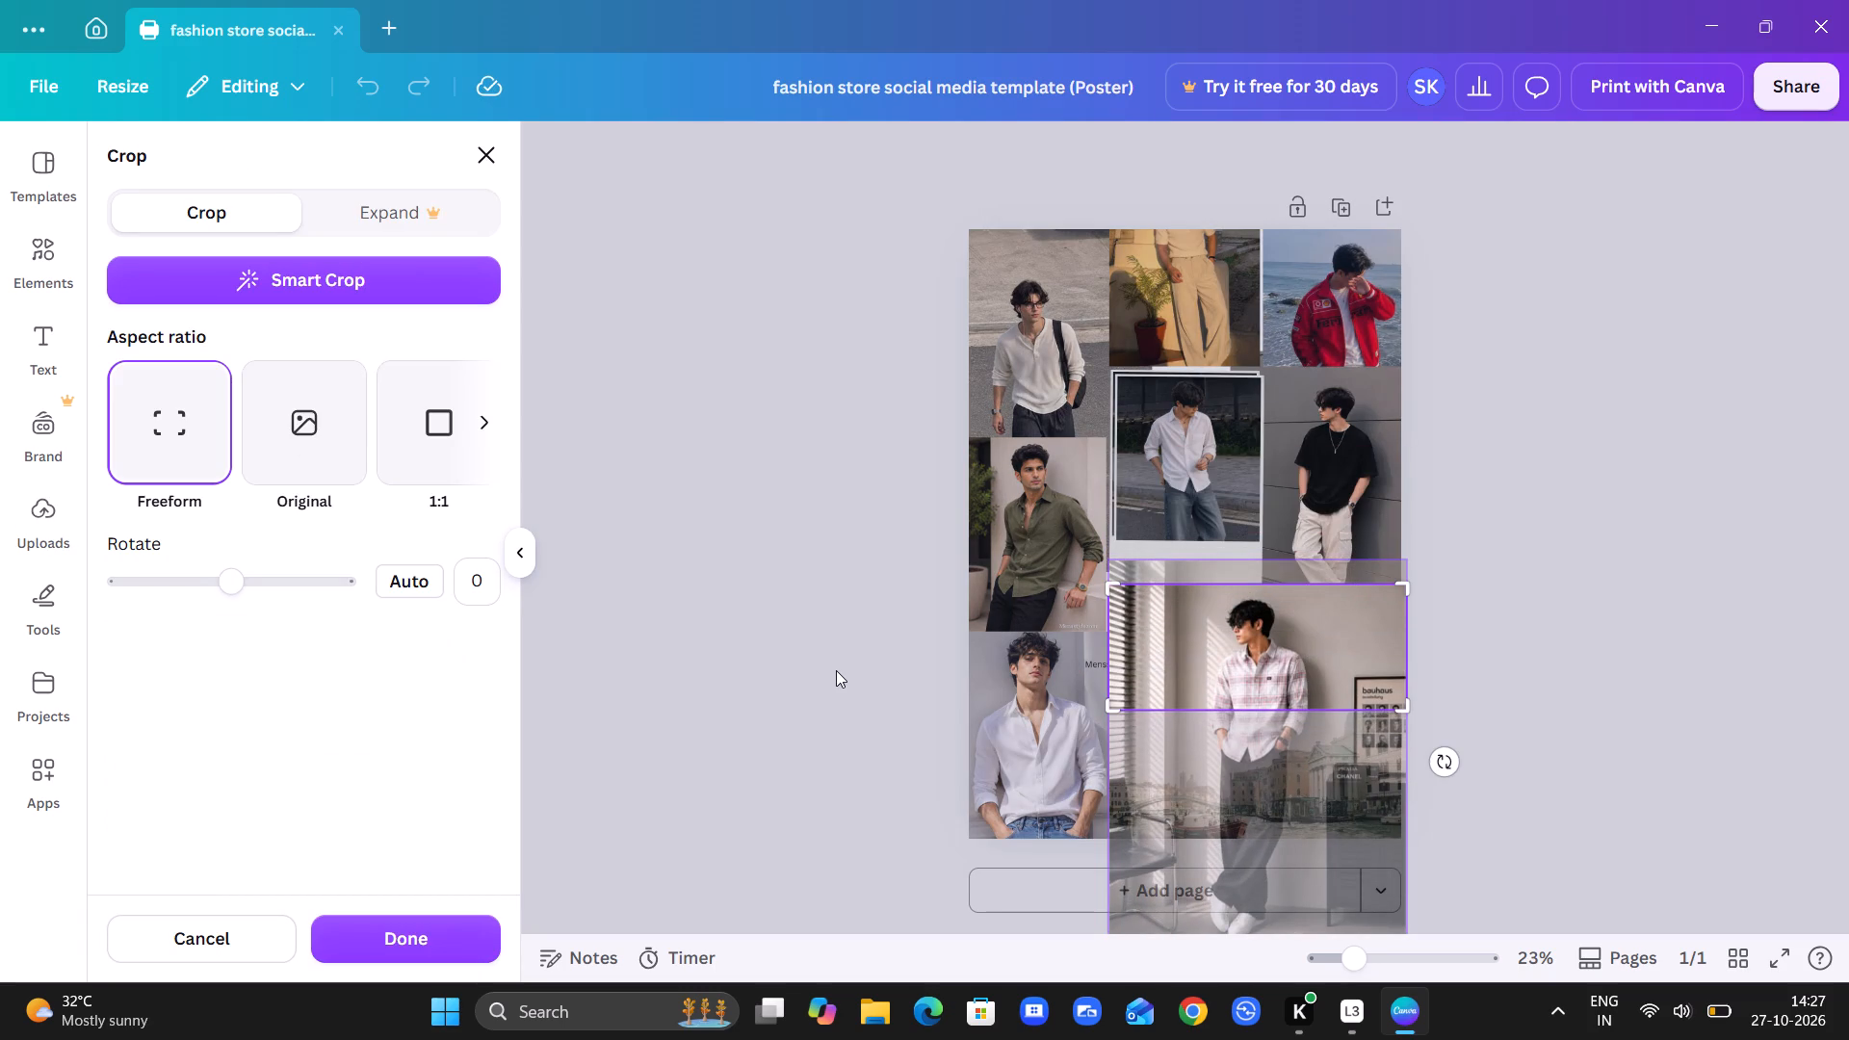
{"action": "left_click", "coordinate": [614, 588]}
Replace the bottom canal photo with the uploaded image of the woman in a white blazer on pink, shifting its crop to show her face.
{"action": "scroll", "coordinate": [435, 878], "scroll_direction": "down", "scroll_amount": 2}
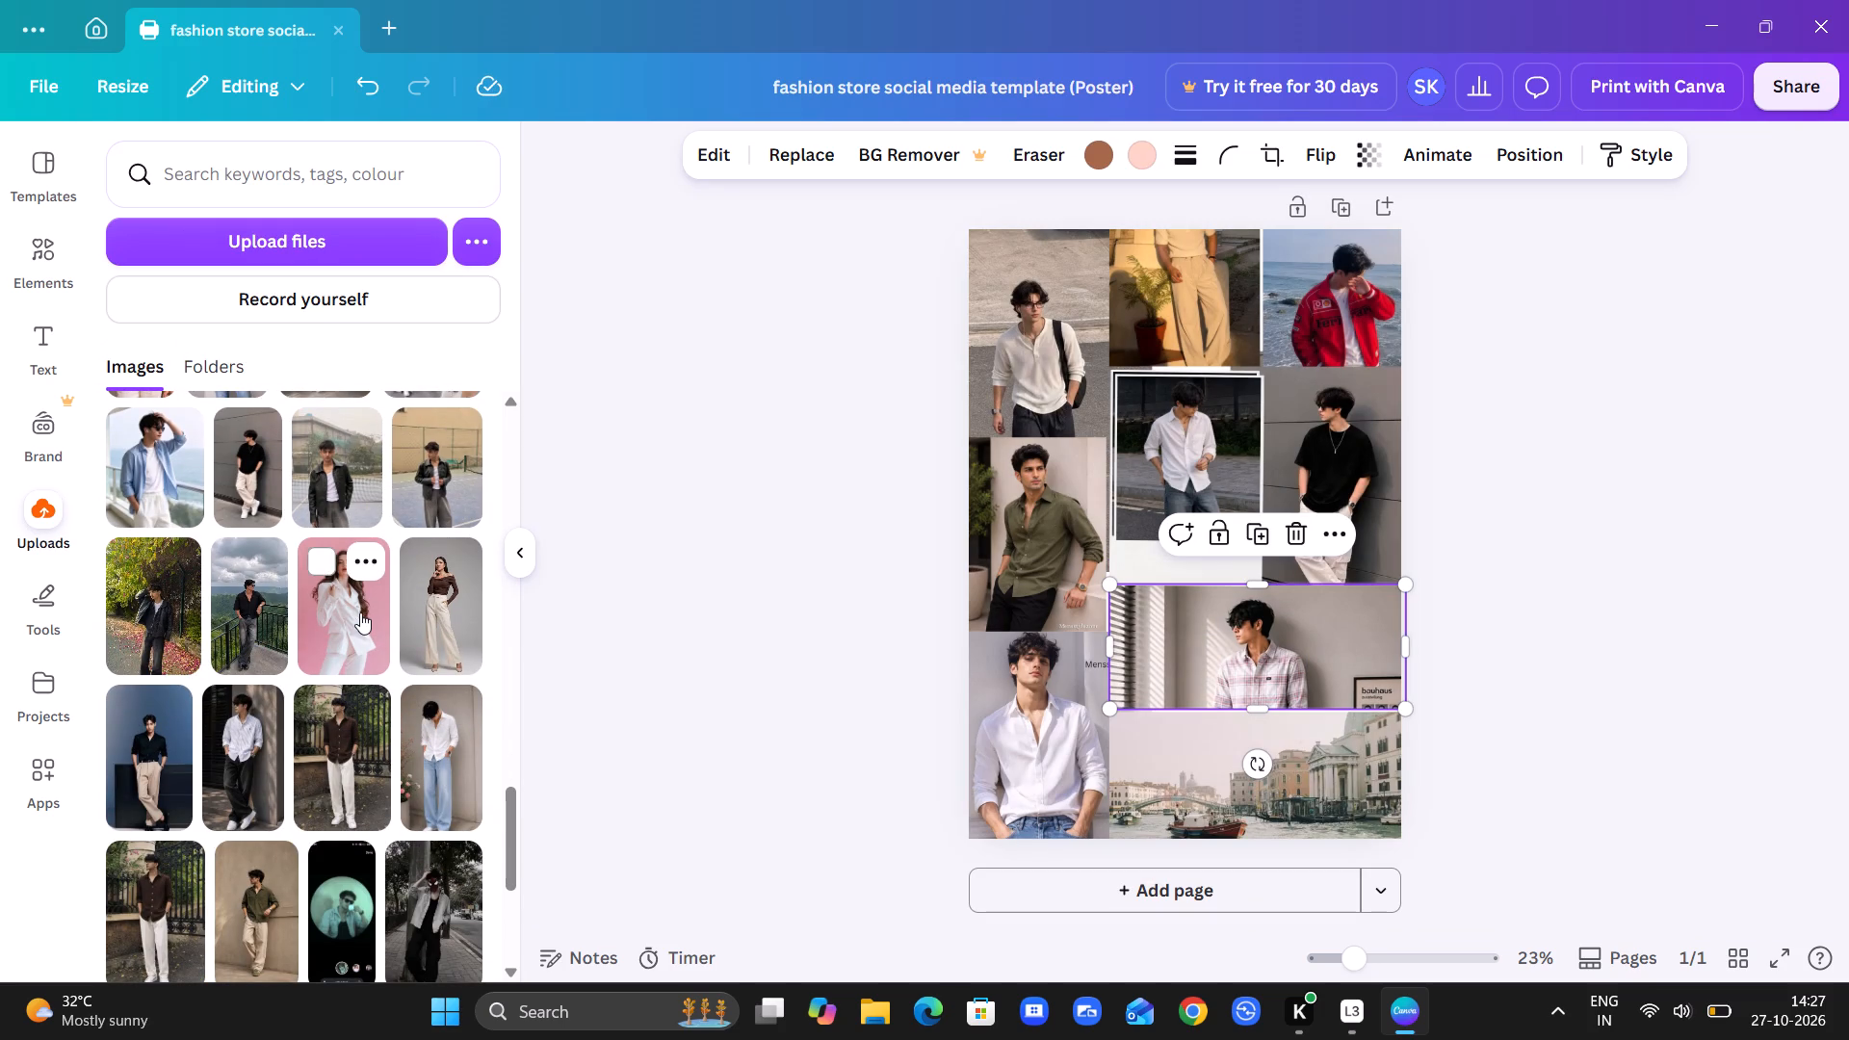
{"action": "left_click_drag", "start_coordinate": [360, 612], "coordinate": [1217, 753]}
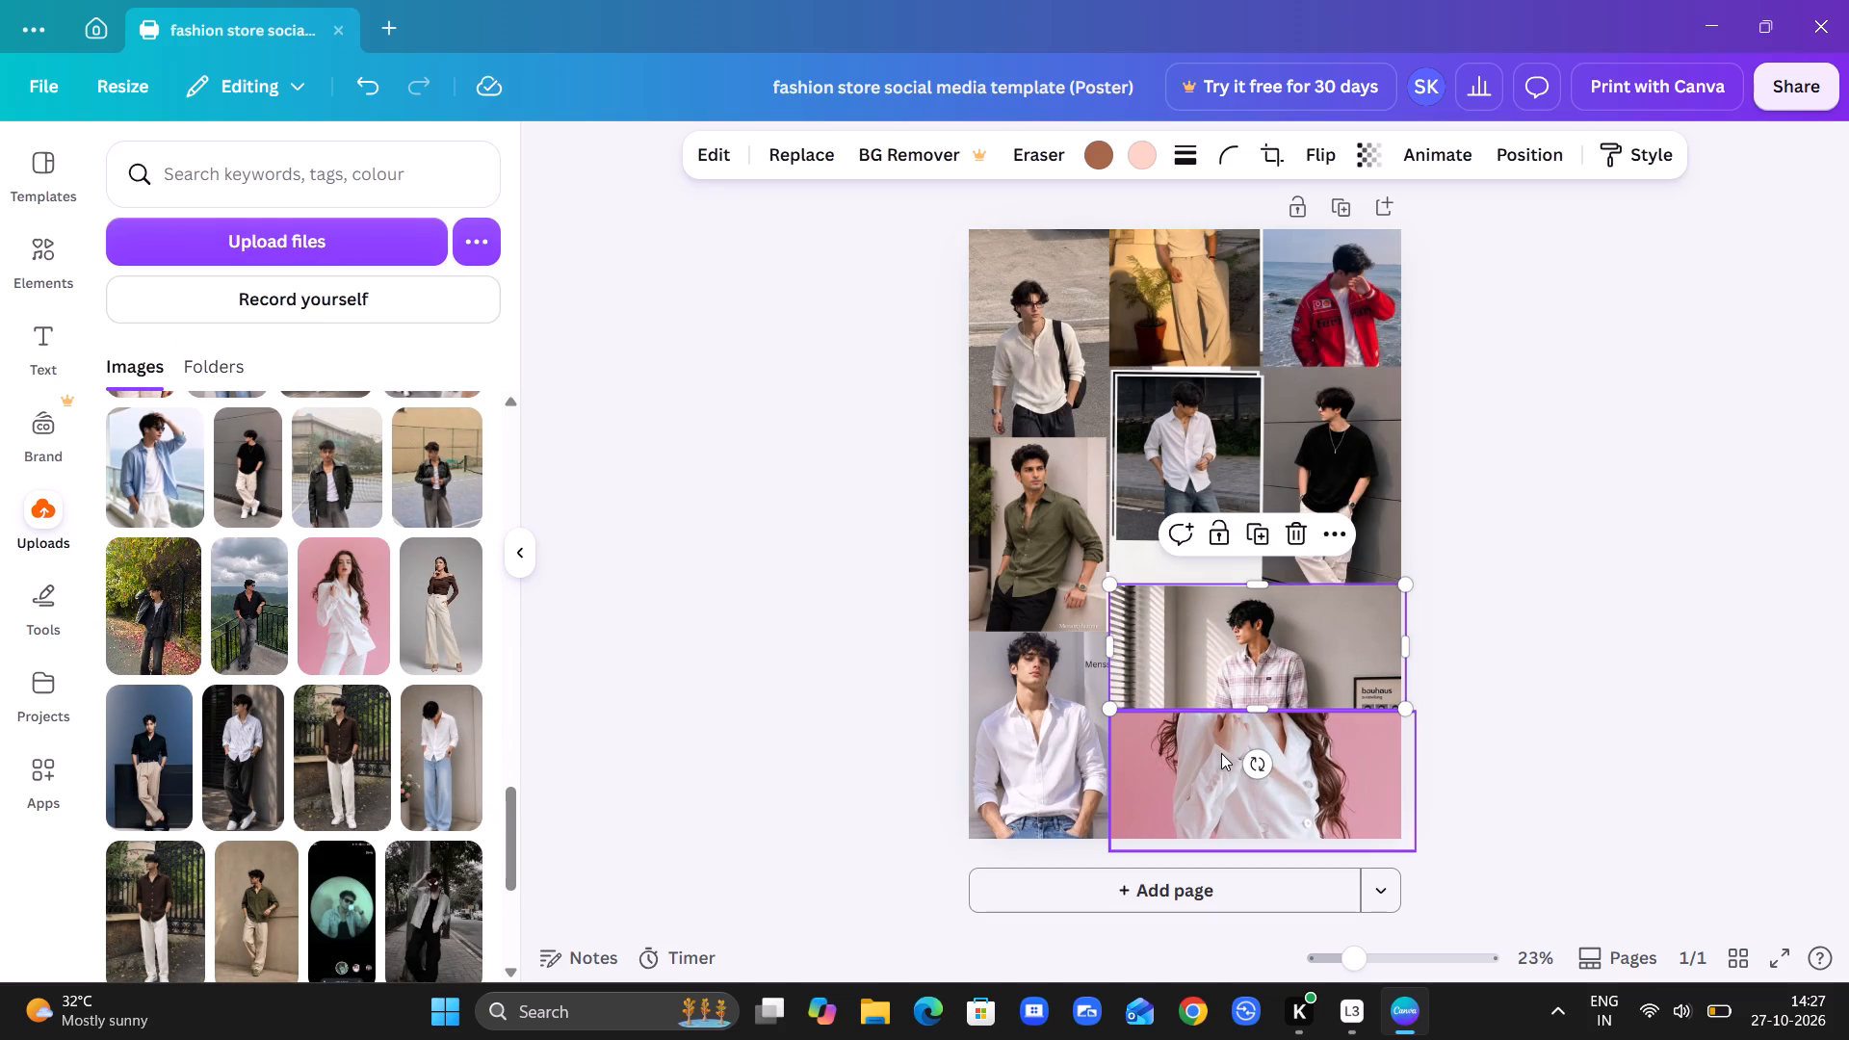
{"action": "left_click", "coordinate": [1298, 835]}
{"action": "left_click", "coordinate": [1283, 811]}
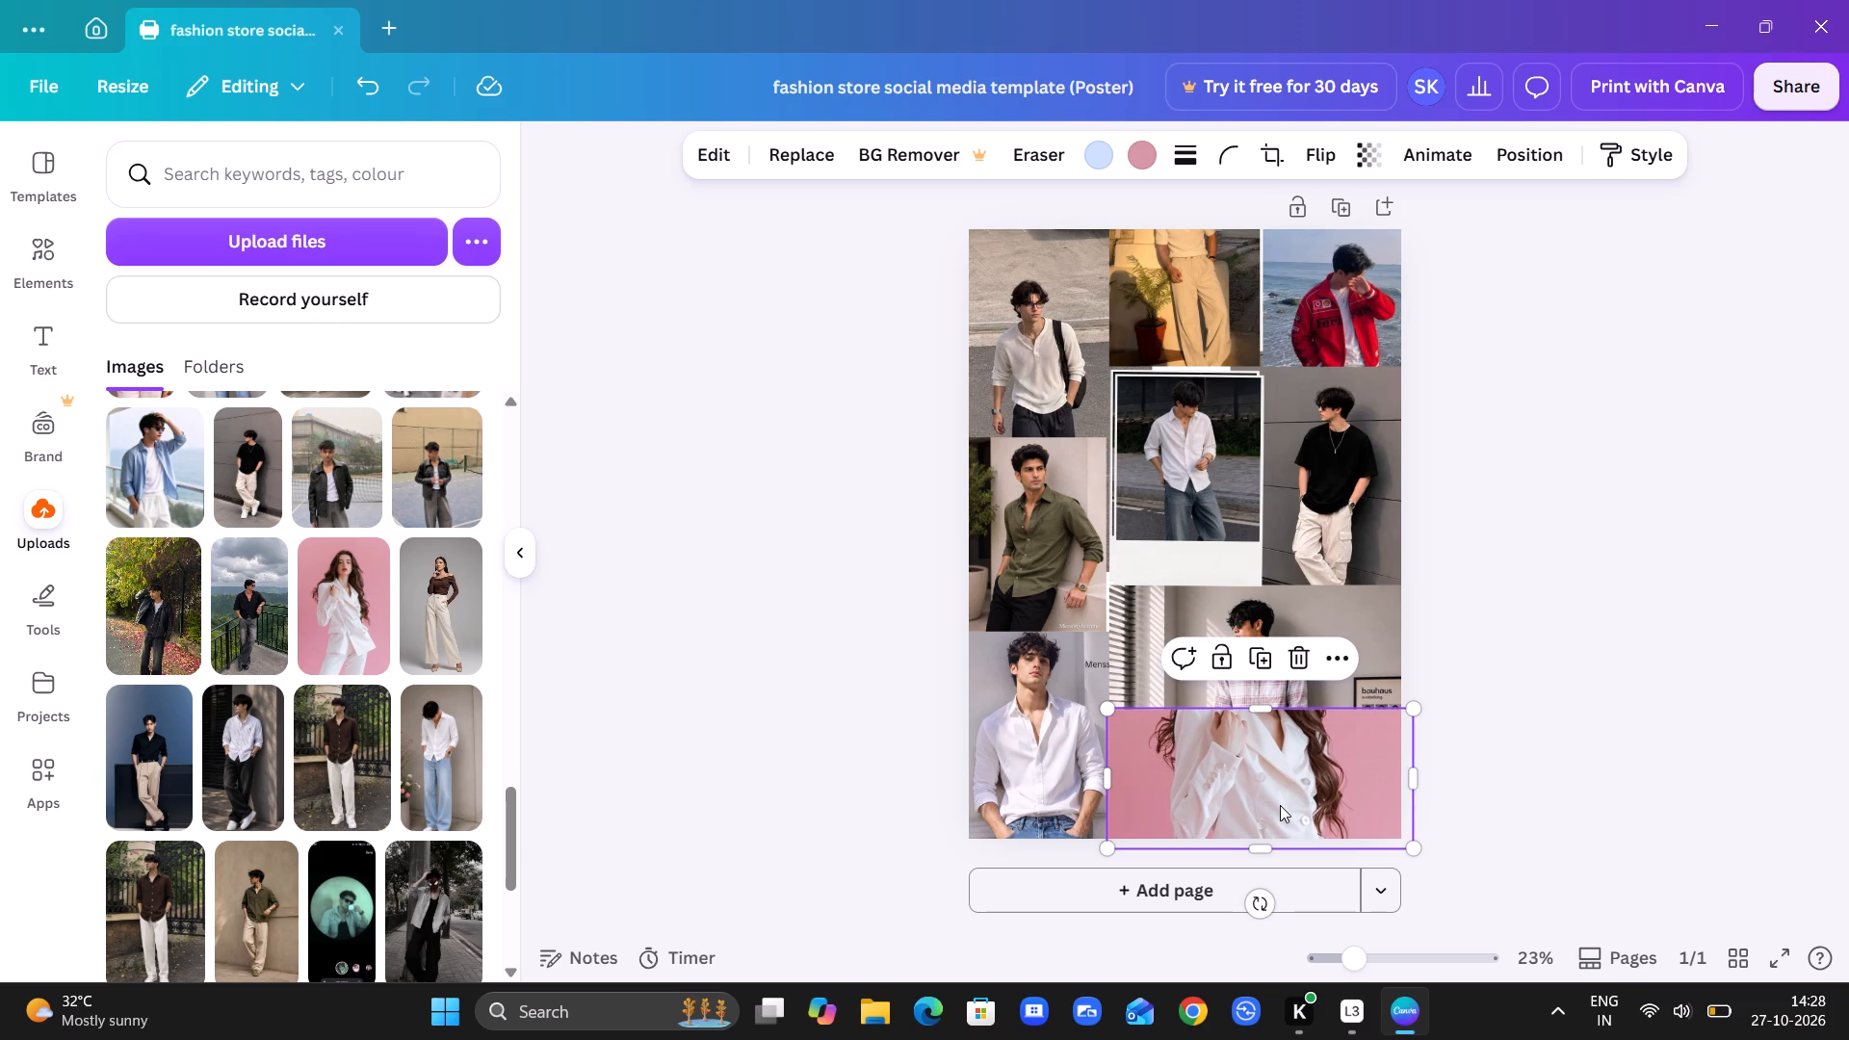
{"action": "left_click", "coordinate": [1280, 805]}
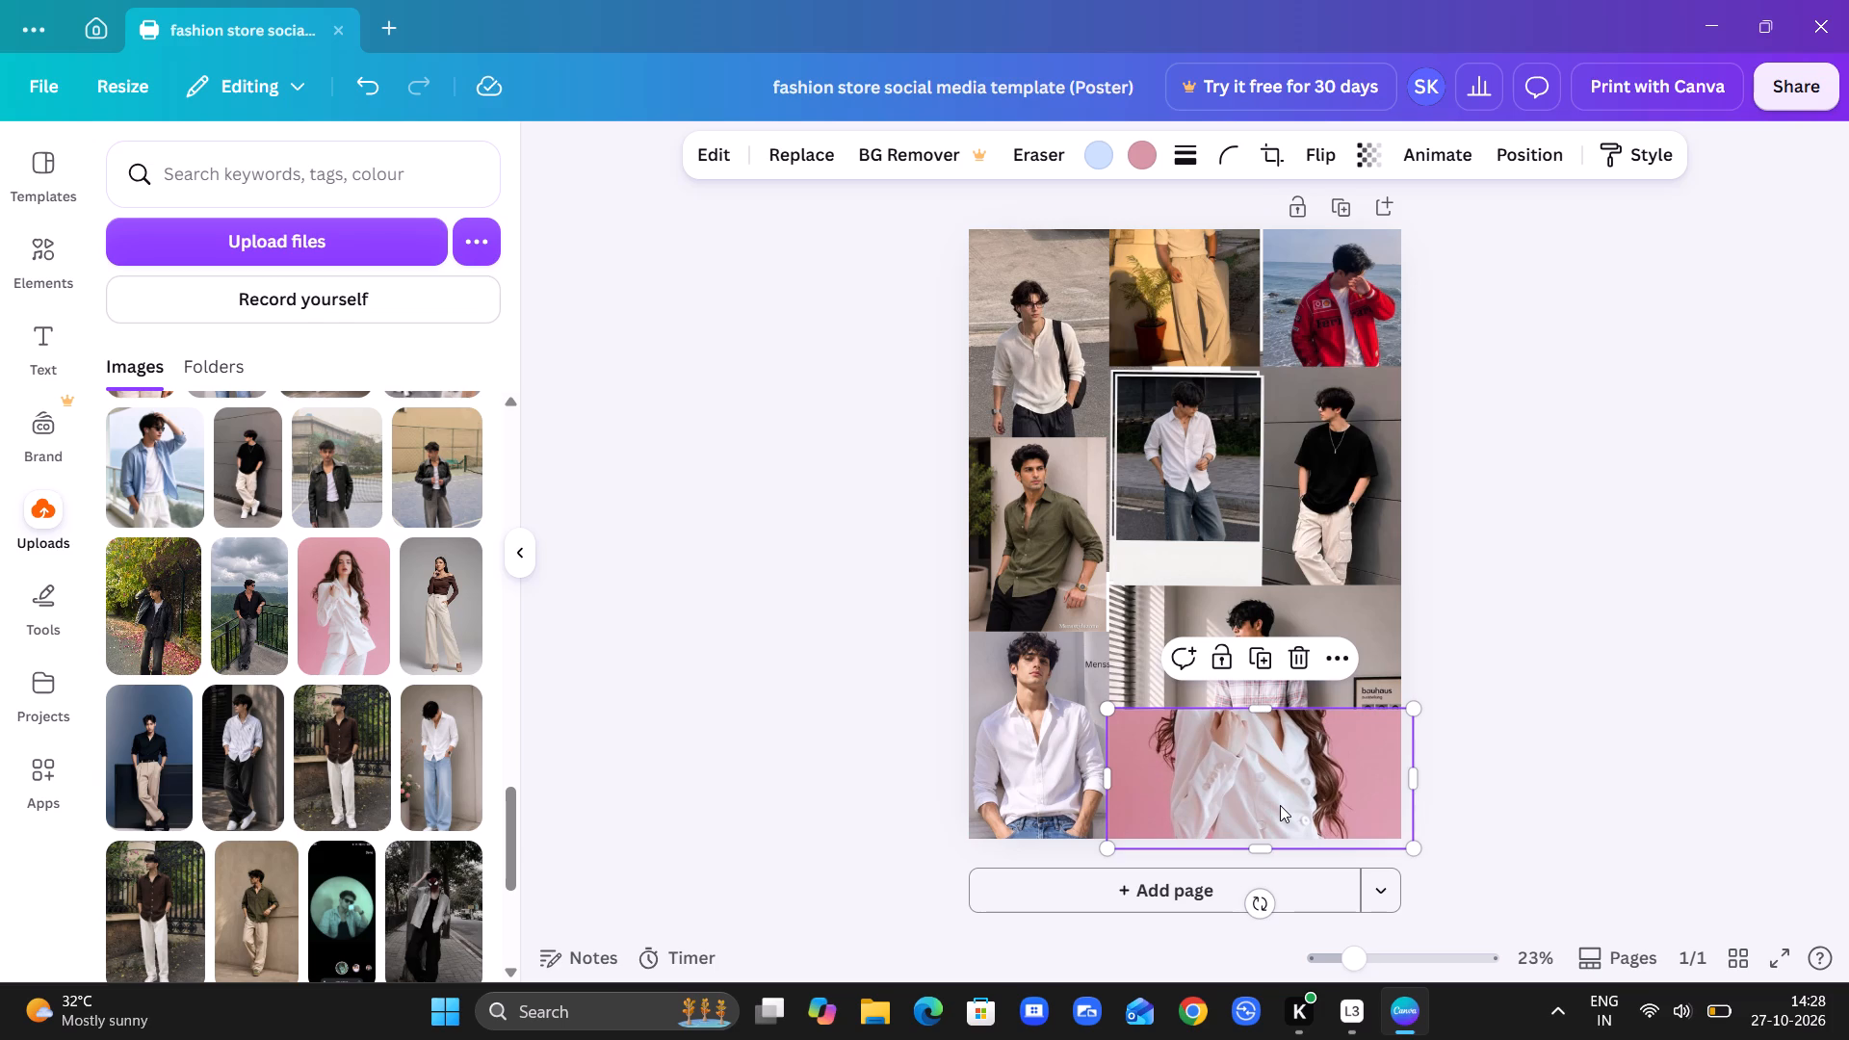
{"action": "double_click", "coordinate": [1273, 795]}
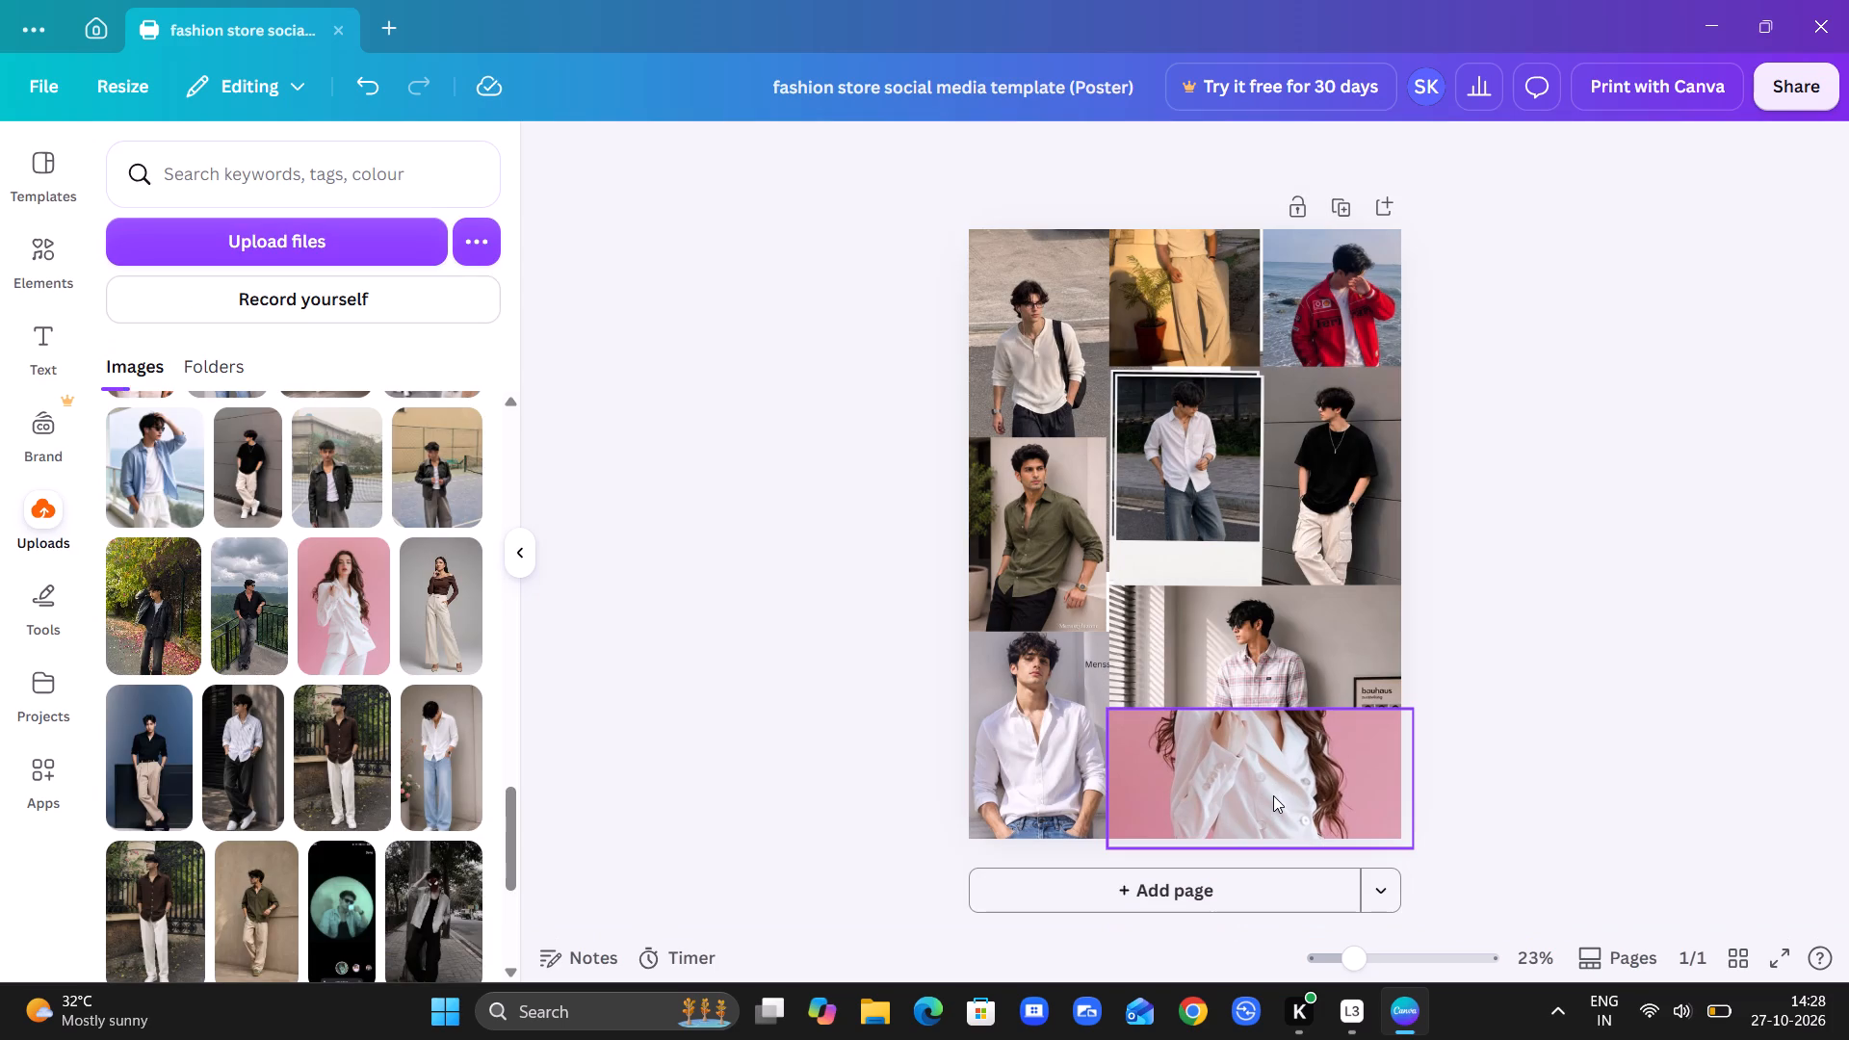
{"action": "left_click", "coordinate": [1273, 783]}
{"action": "double_click", "coordinate": [1273, 783]}
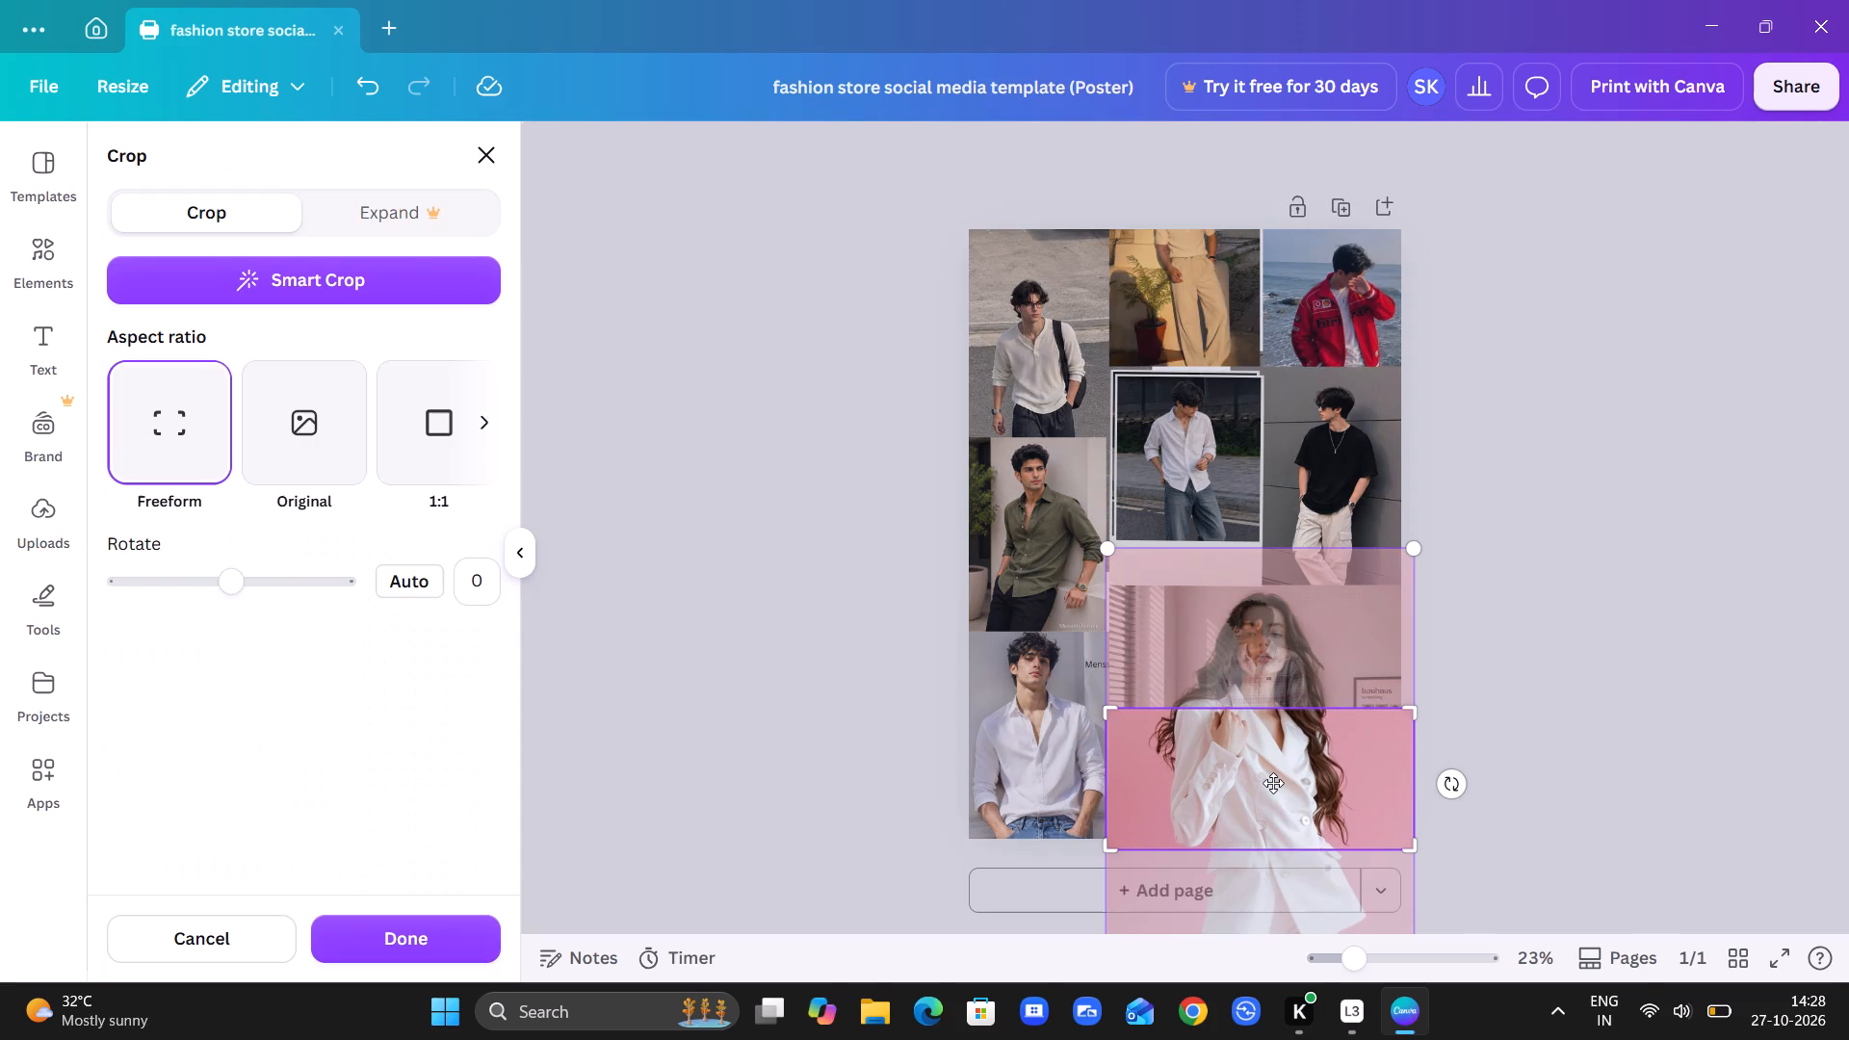
{"action": "left_click_drag", "start_coordinate": [1268, 736], "coordinate": [1303, 901]}
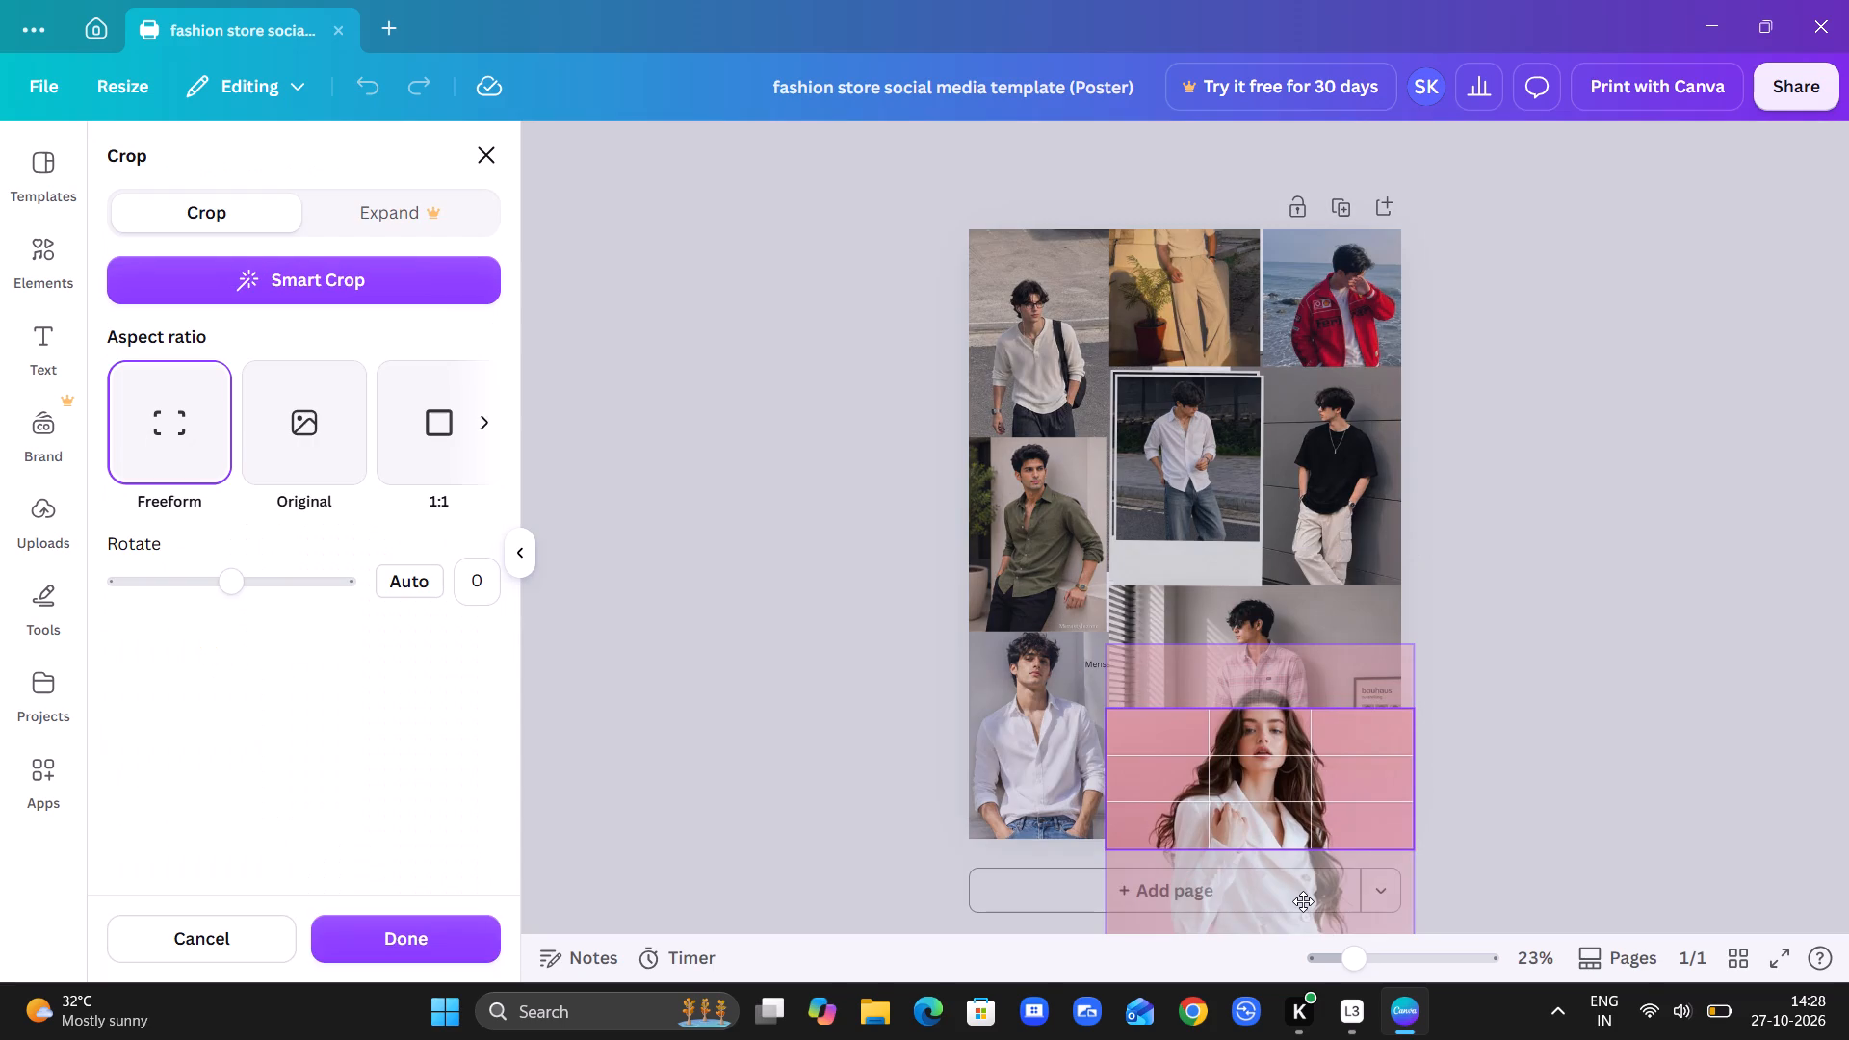
{"action": "left_click_drag", "start_coordinate": [1303, 901], "coordinate": [1302, 901]}
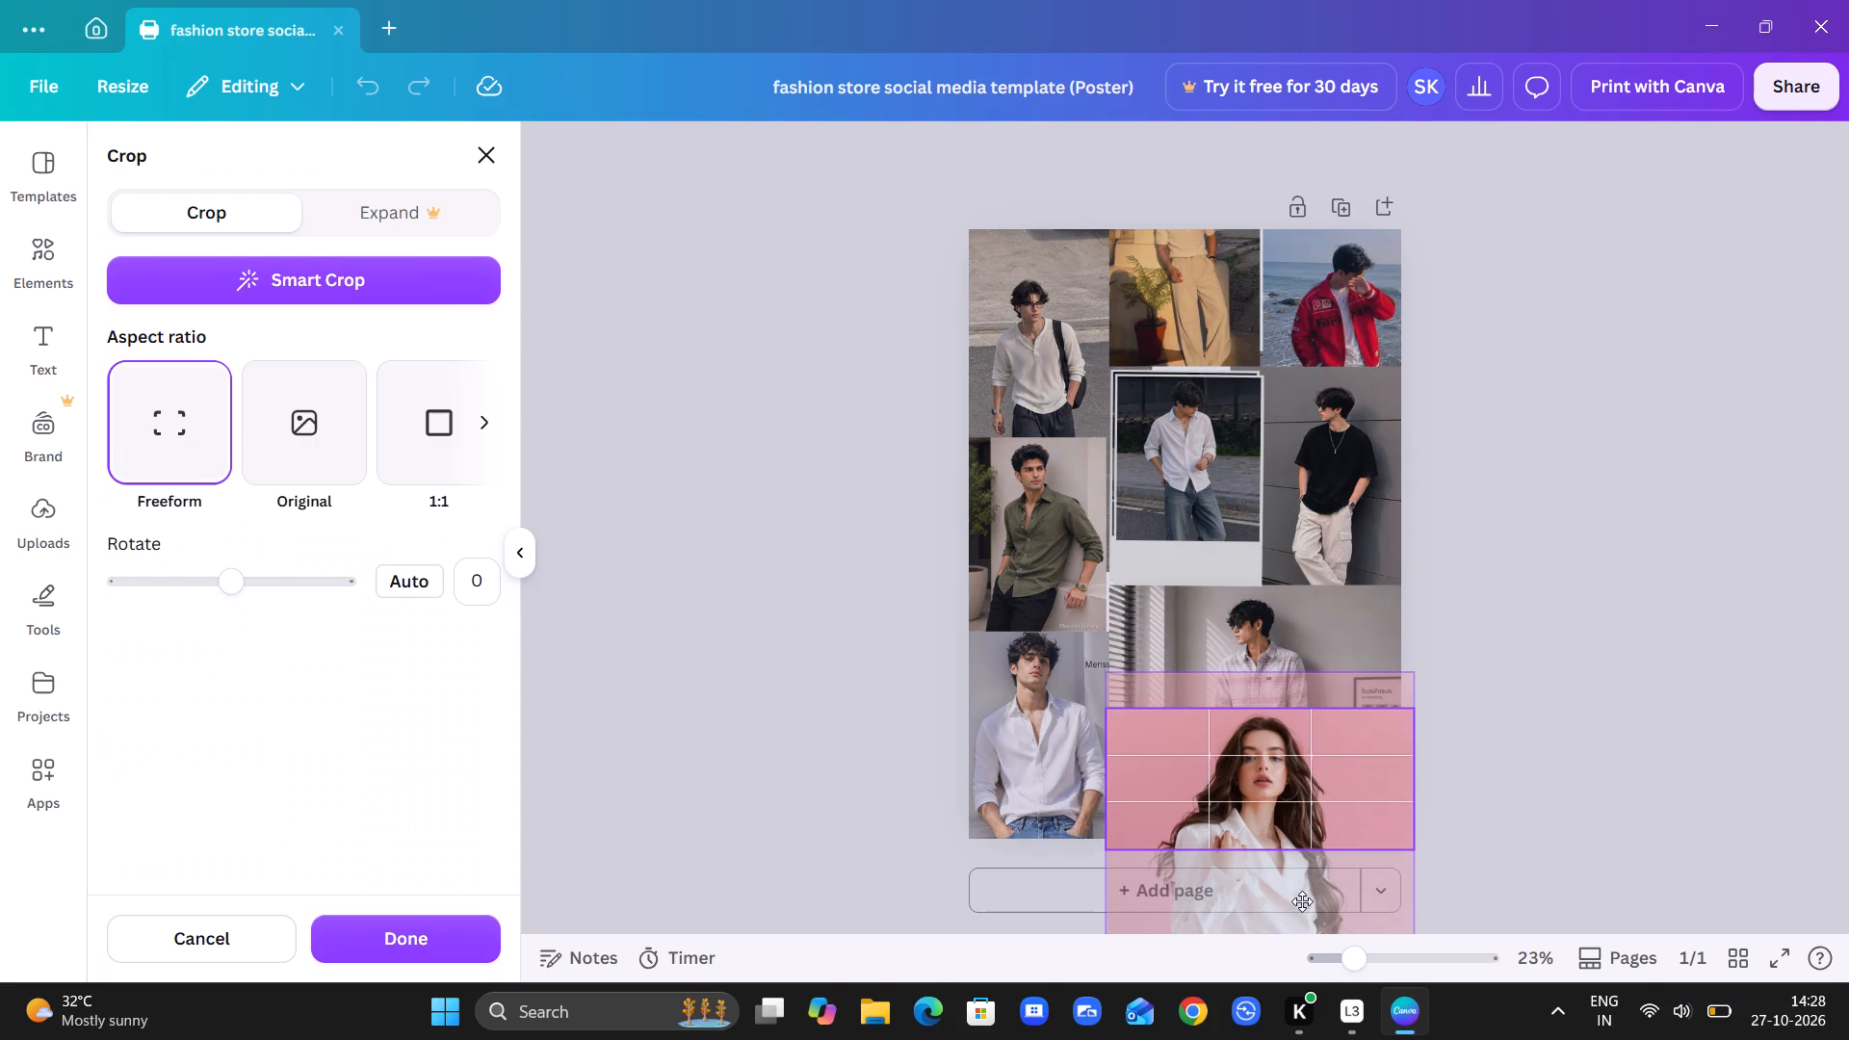
{"action": "left_click", "coordinate": [1534, 660]}
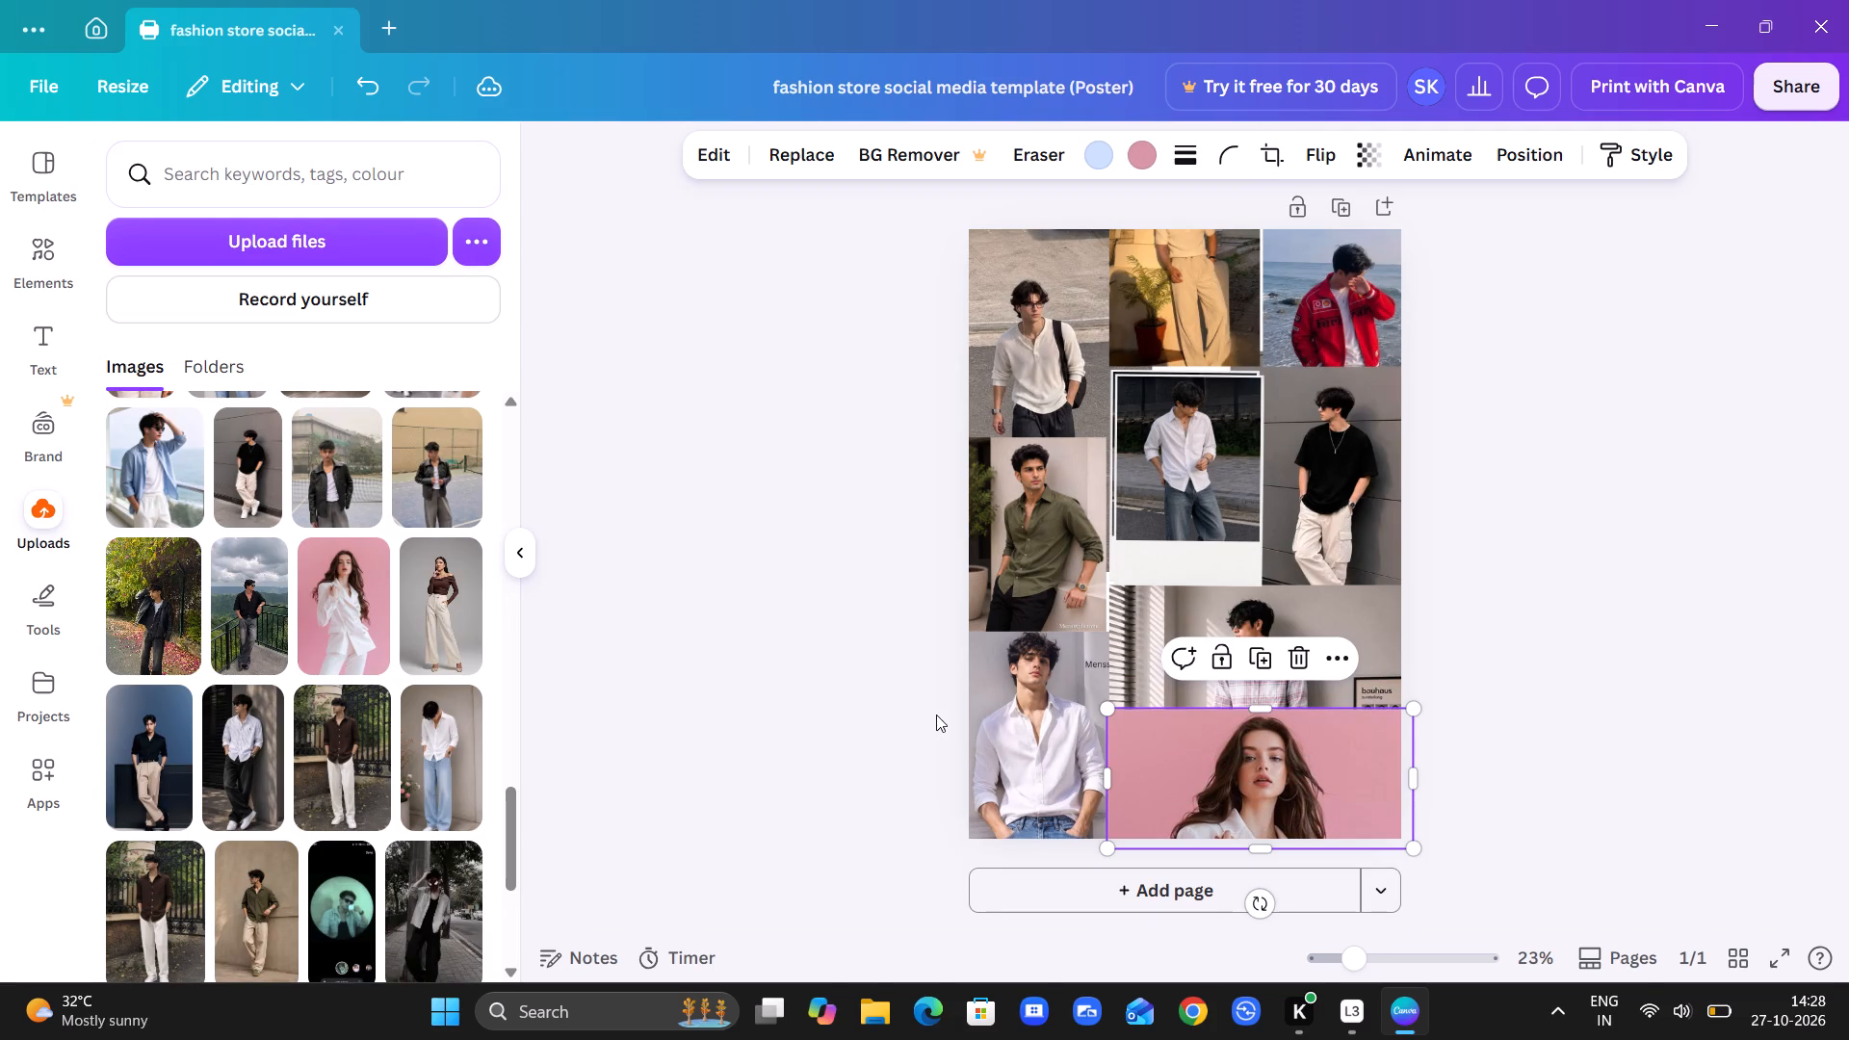
{"action": "left_click", "coordinate": [848, 707]}
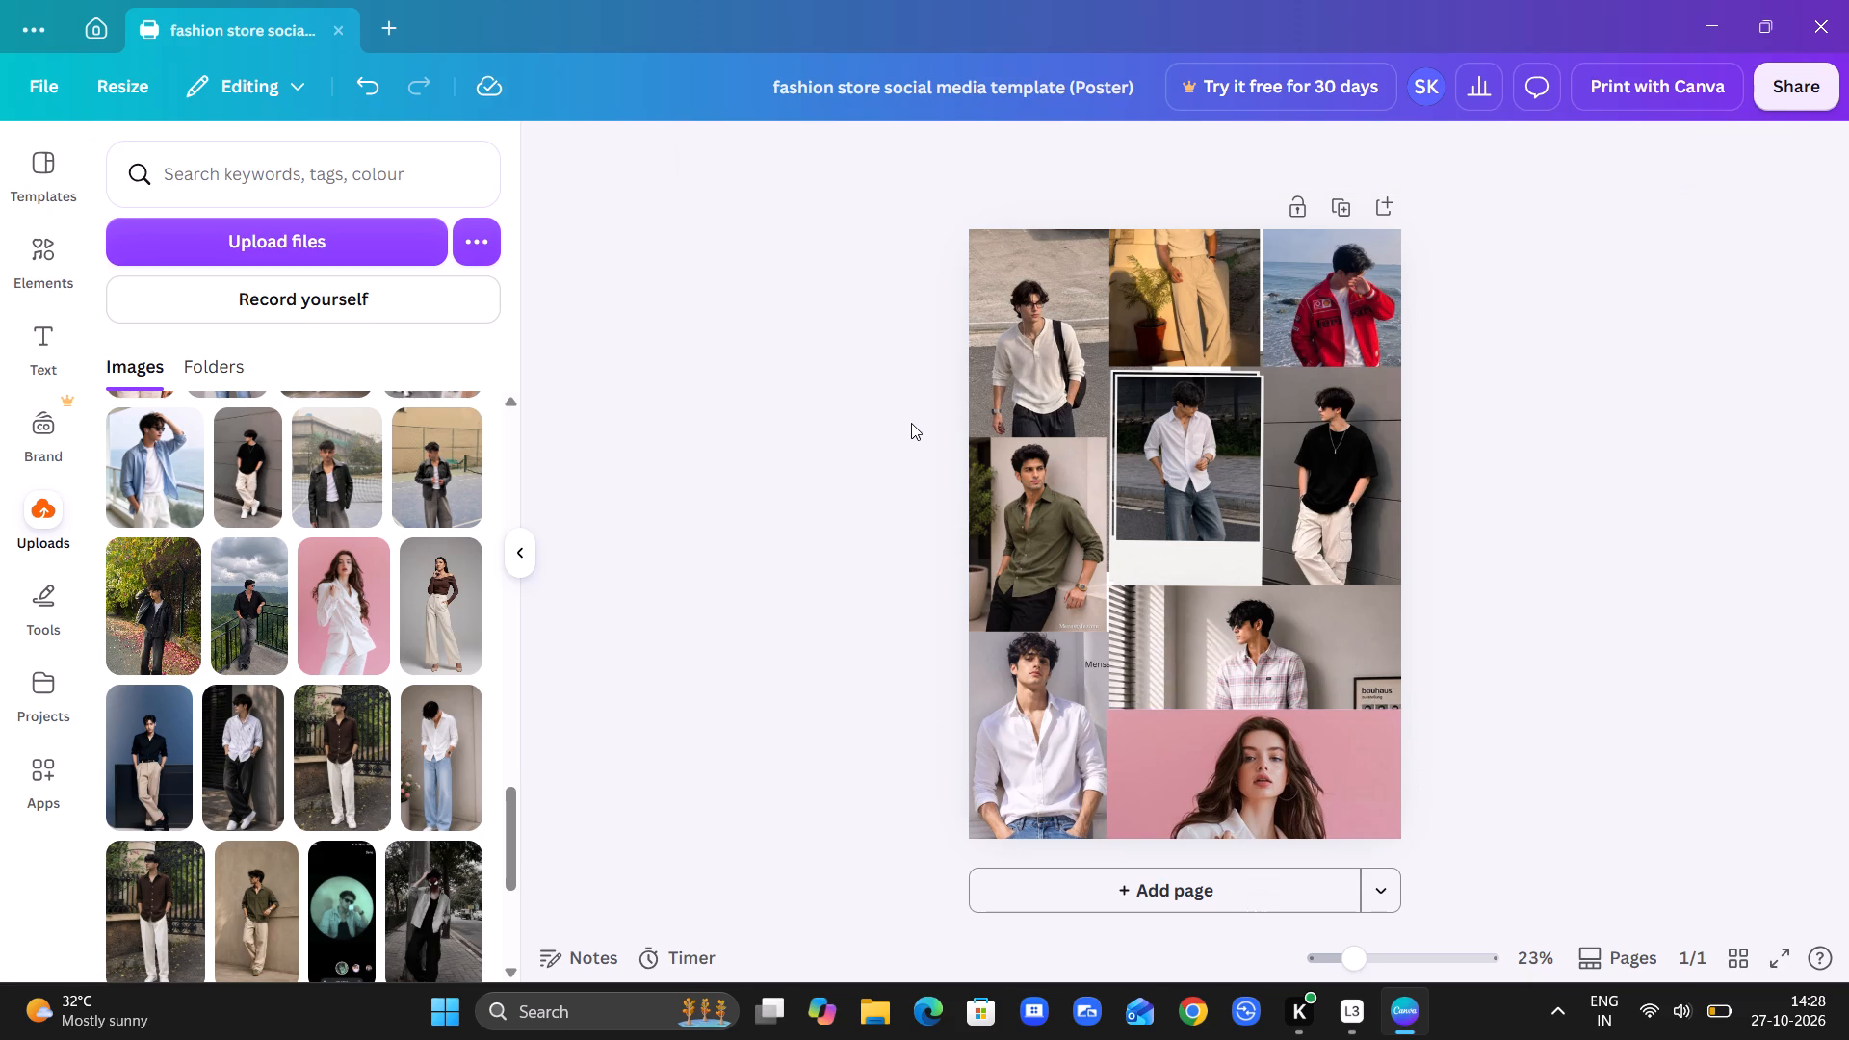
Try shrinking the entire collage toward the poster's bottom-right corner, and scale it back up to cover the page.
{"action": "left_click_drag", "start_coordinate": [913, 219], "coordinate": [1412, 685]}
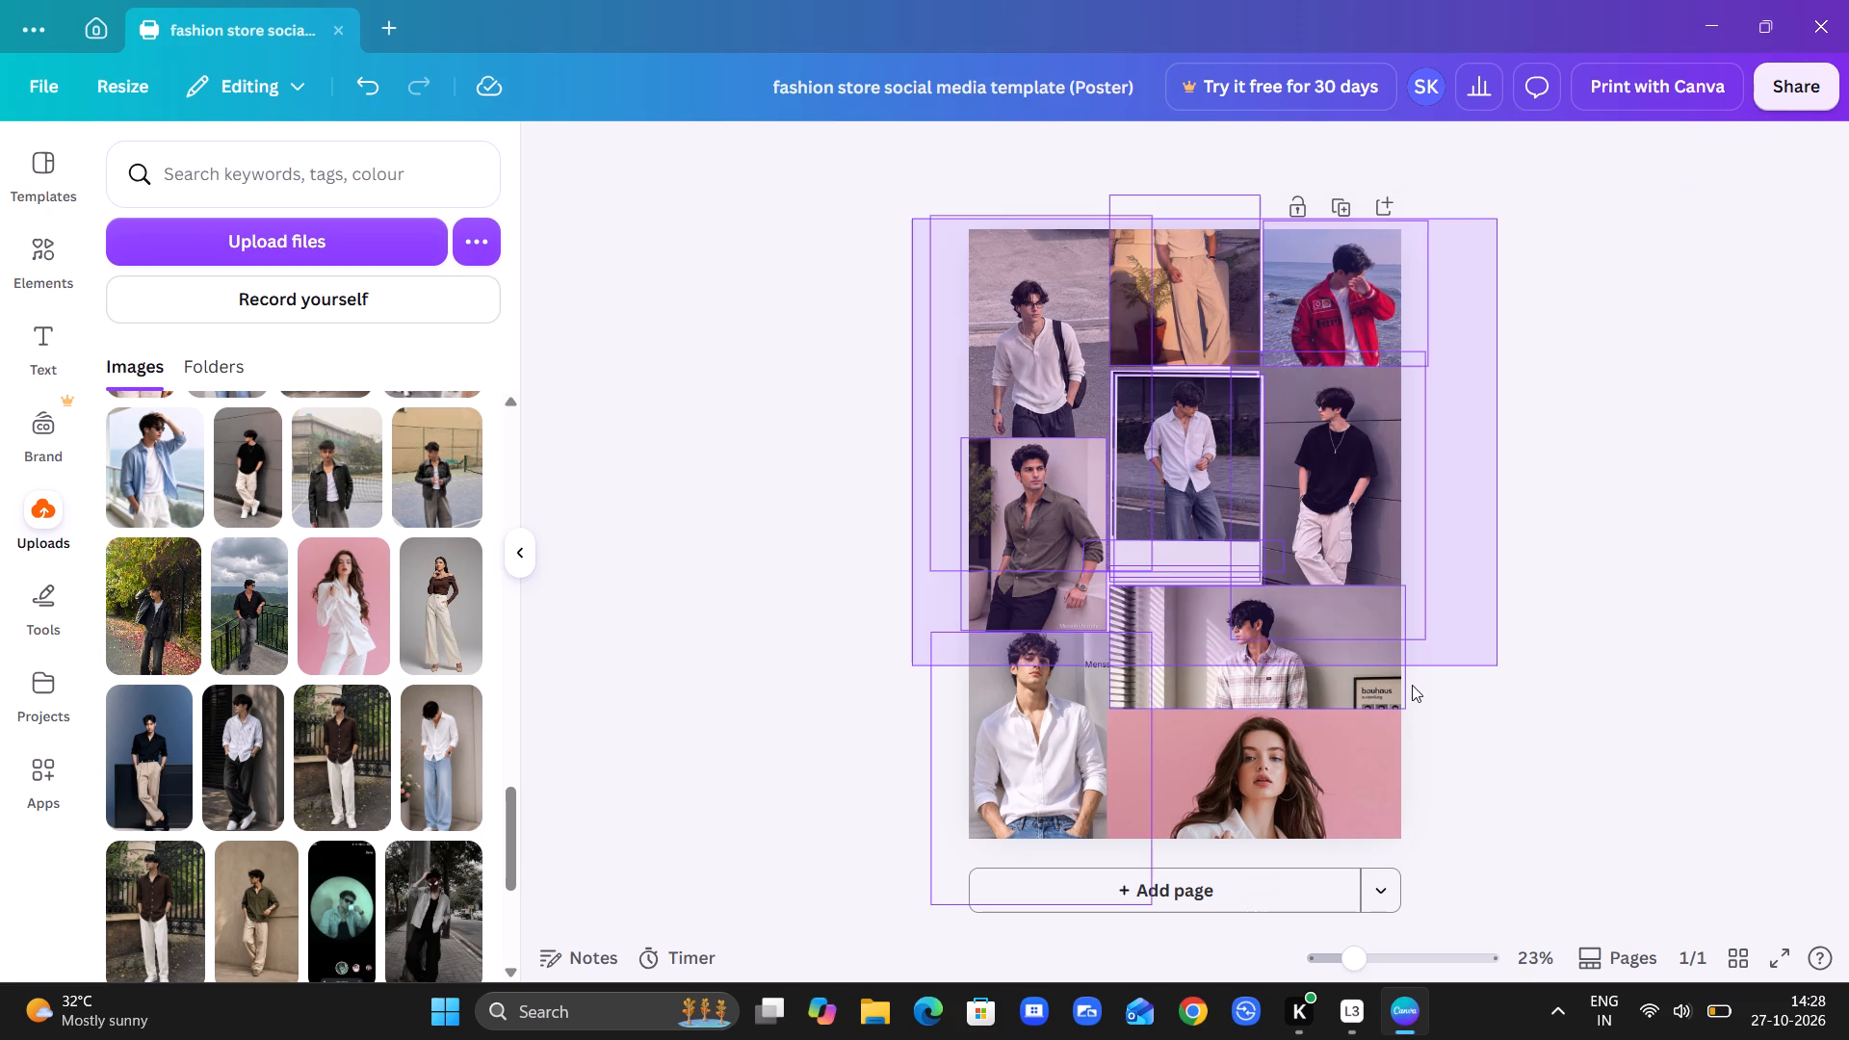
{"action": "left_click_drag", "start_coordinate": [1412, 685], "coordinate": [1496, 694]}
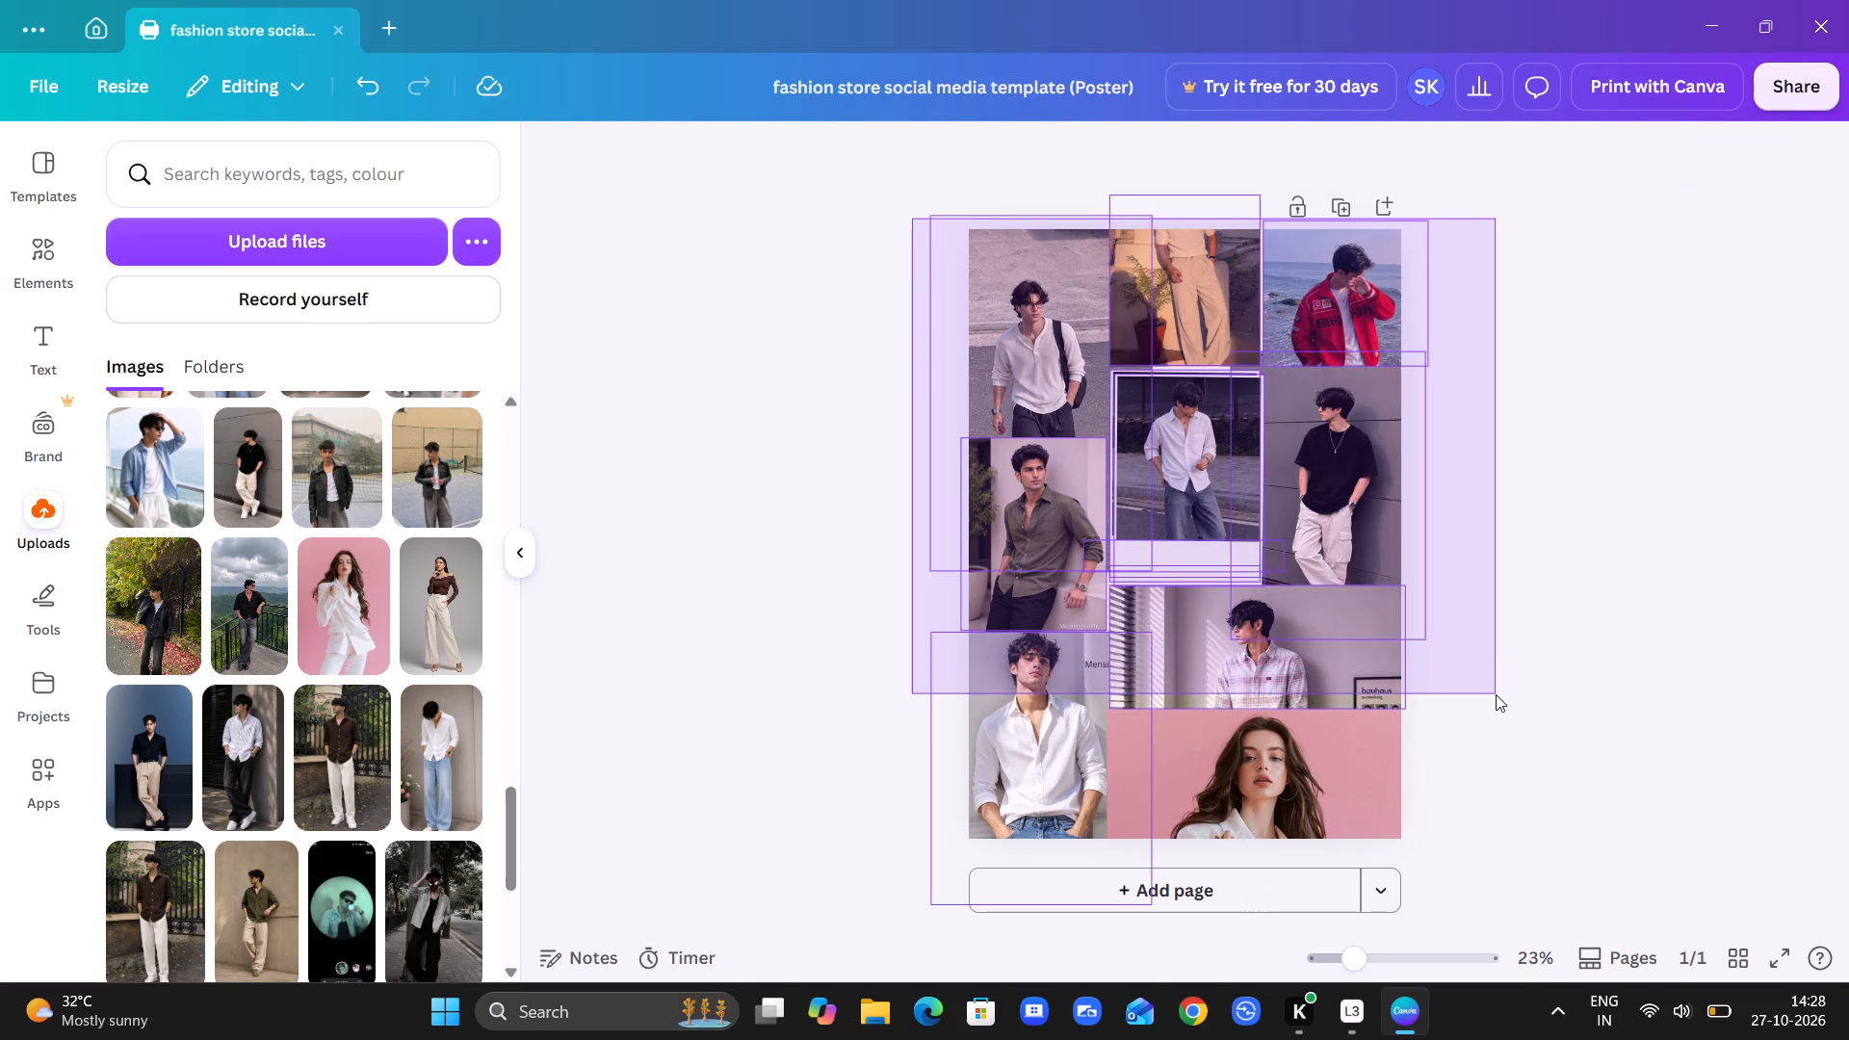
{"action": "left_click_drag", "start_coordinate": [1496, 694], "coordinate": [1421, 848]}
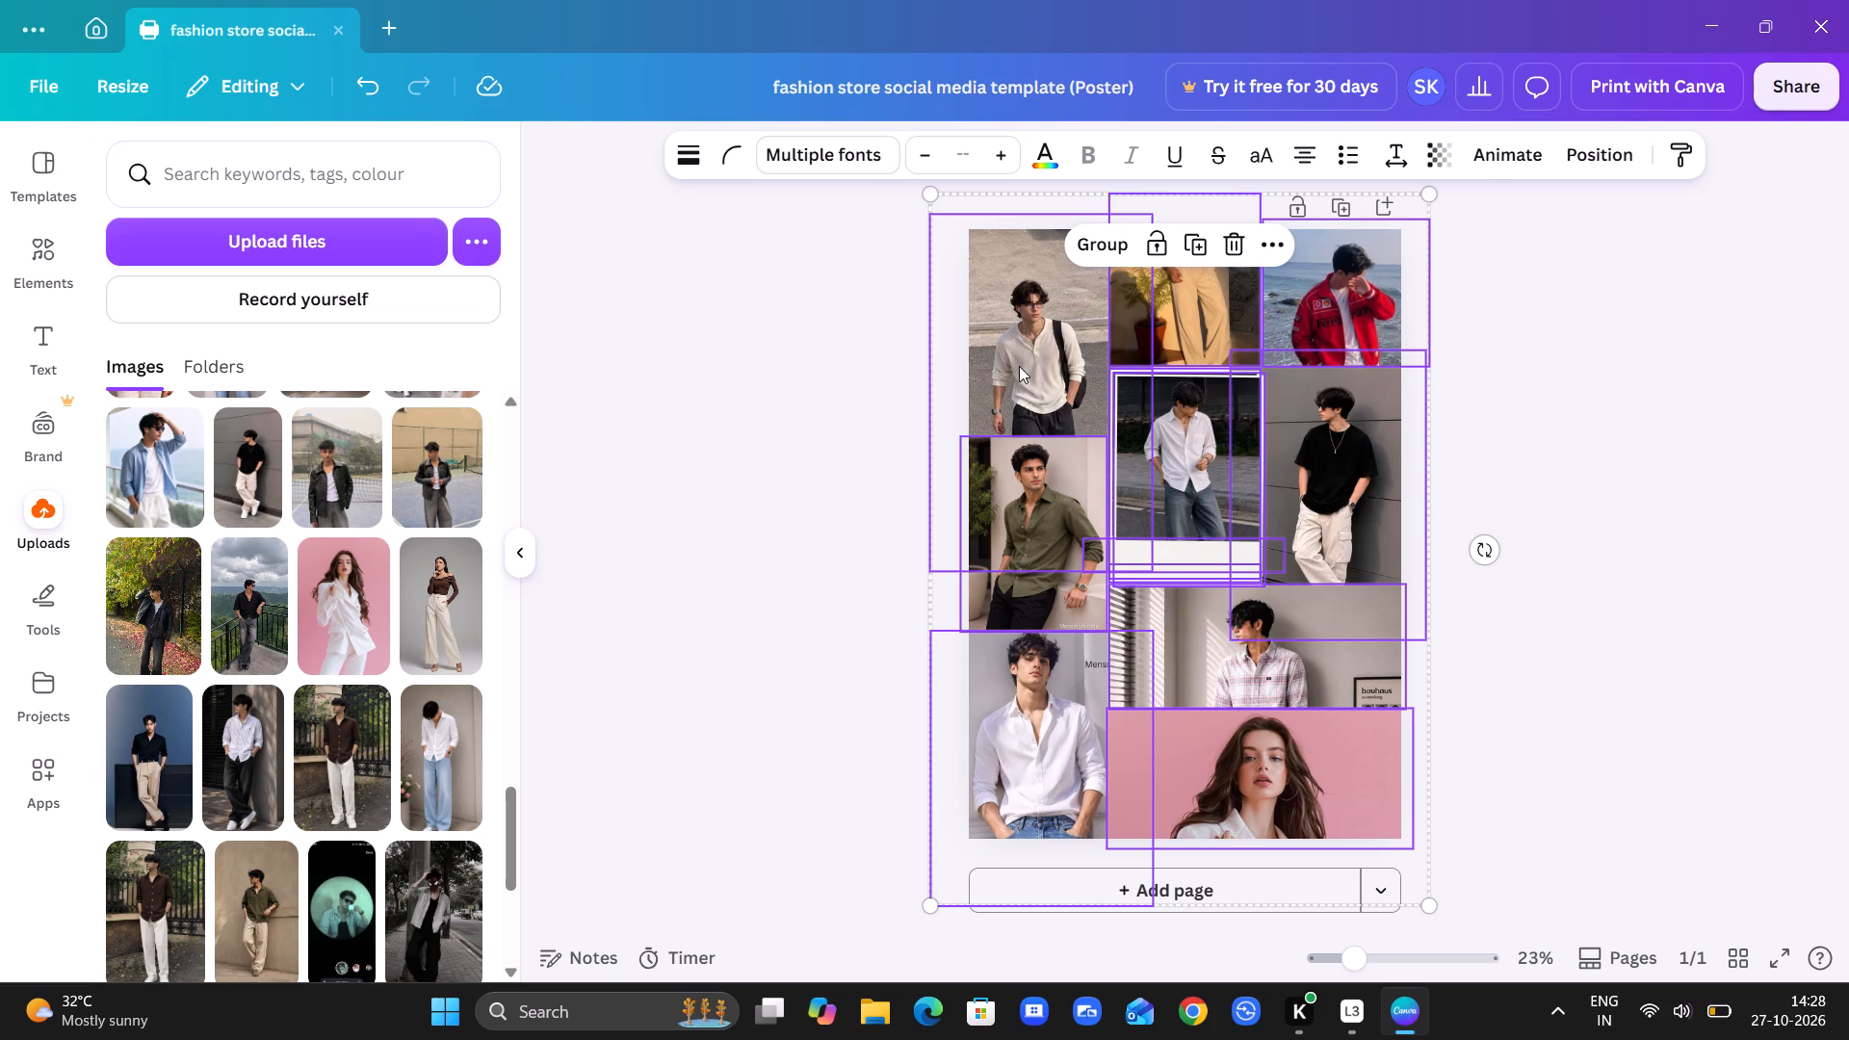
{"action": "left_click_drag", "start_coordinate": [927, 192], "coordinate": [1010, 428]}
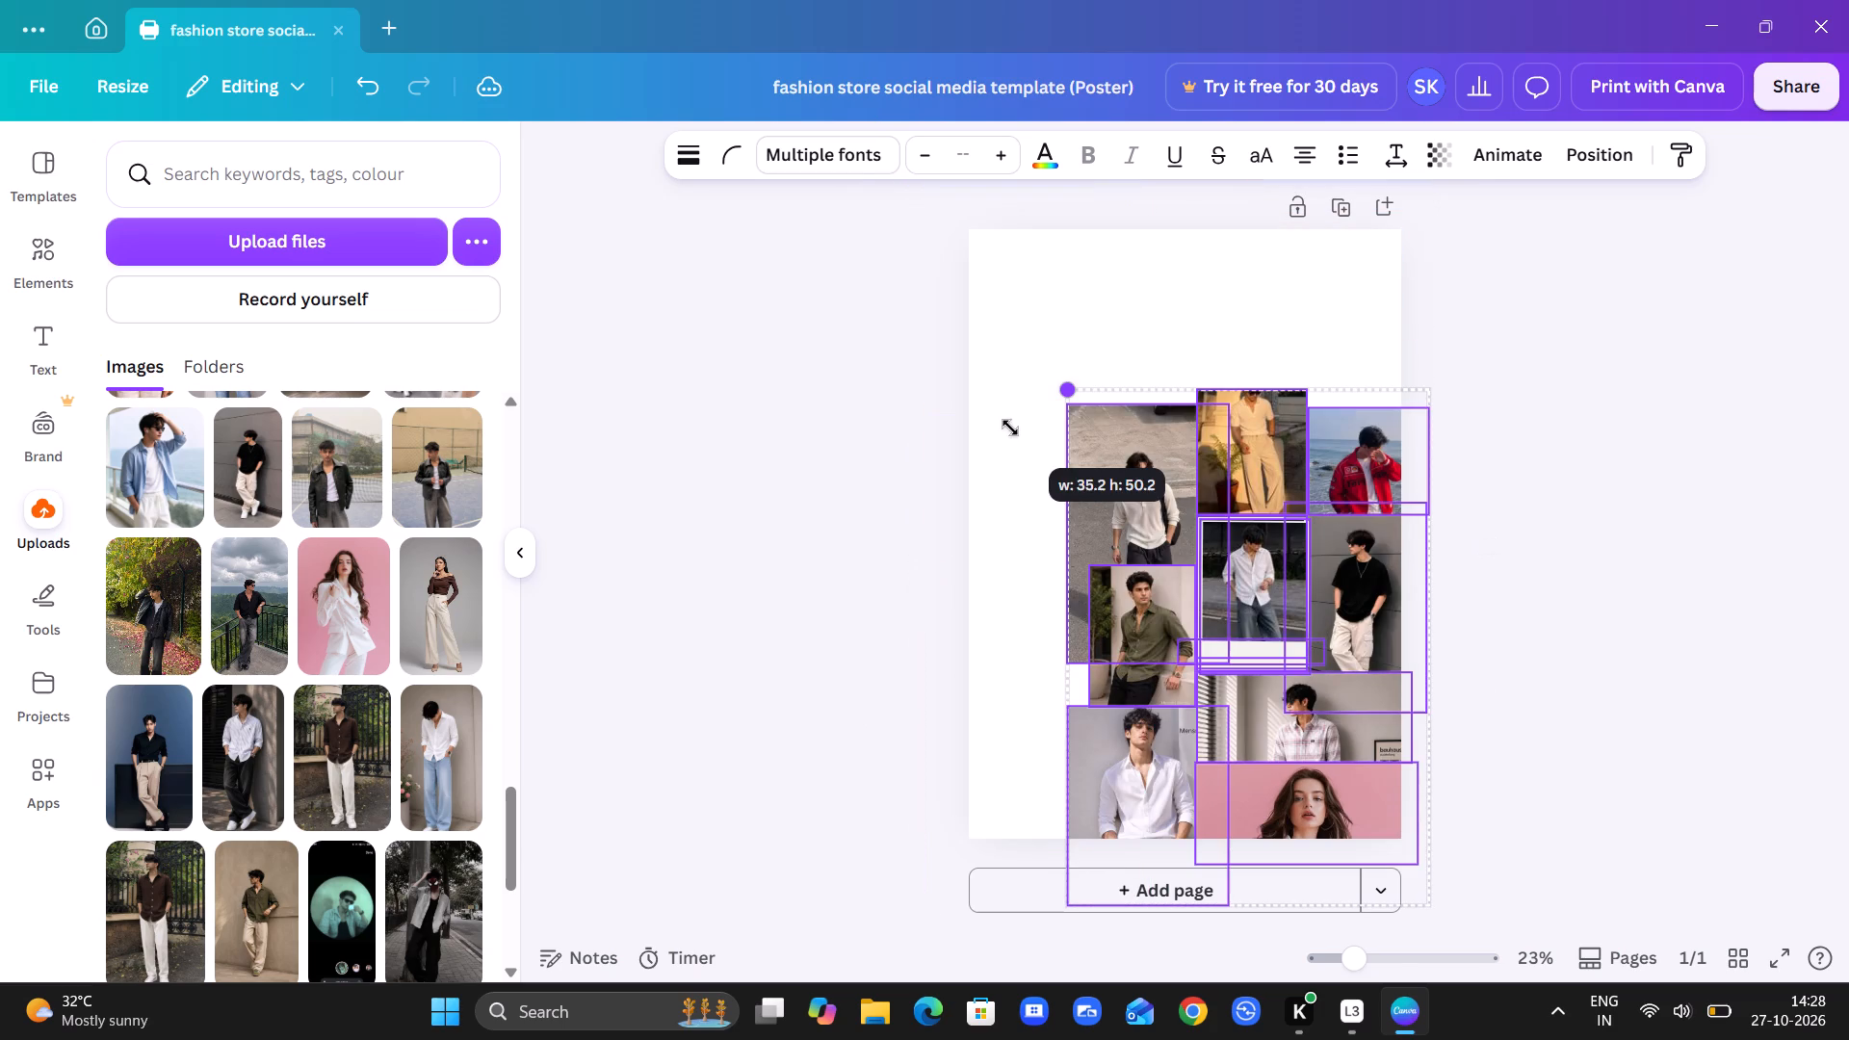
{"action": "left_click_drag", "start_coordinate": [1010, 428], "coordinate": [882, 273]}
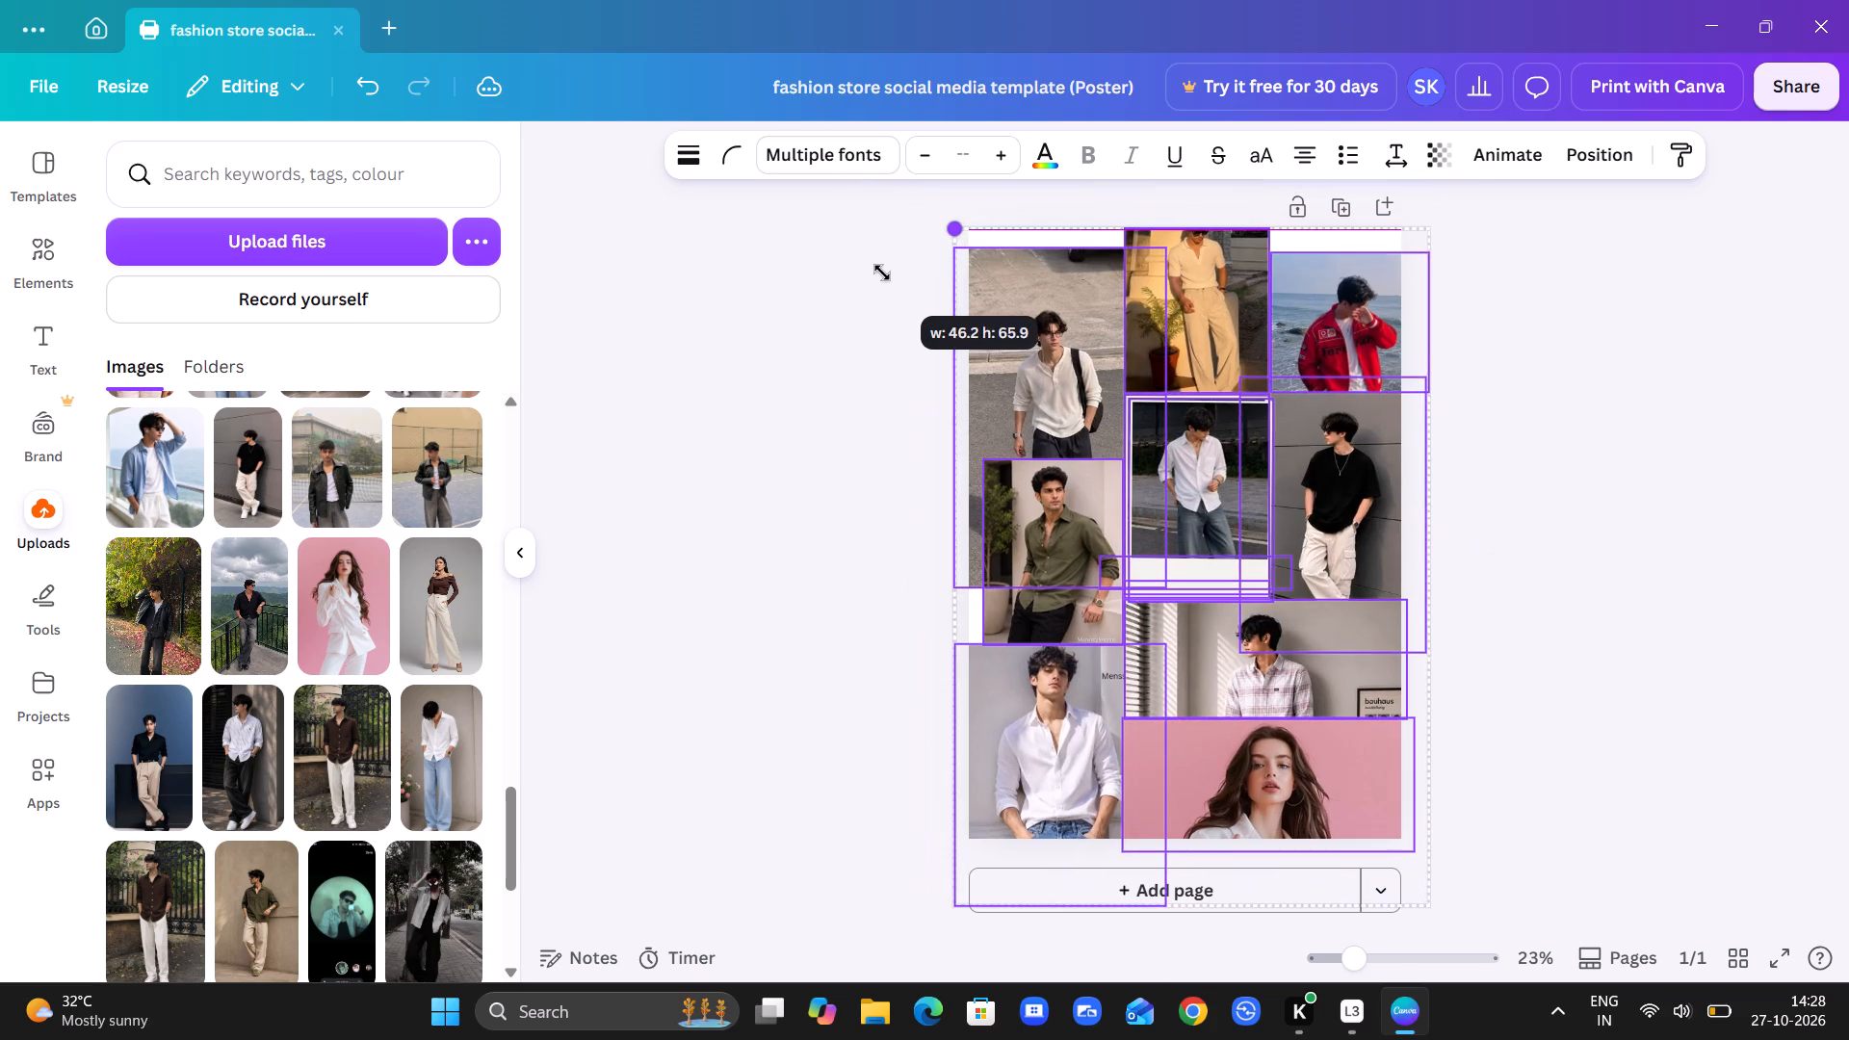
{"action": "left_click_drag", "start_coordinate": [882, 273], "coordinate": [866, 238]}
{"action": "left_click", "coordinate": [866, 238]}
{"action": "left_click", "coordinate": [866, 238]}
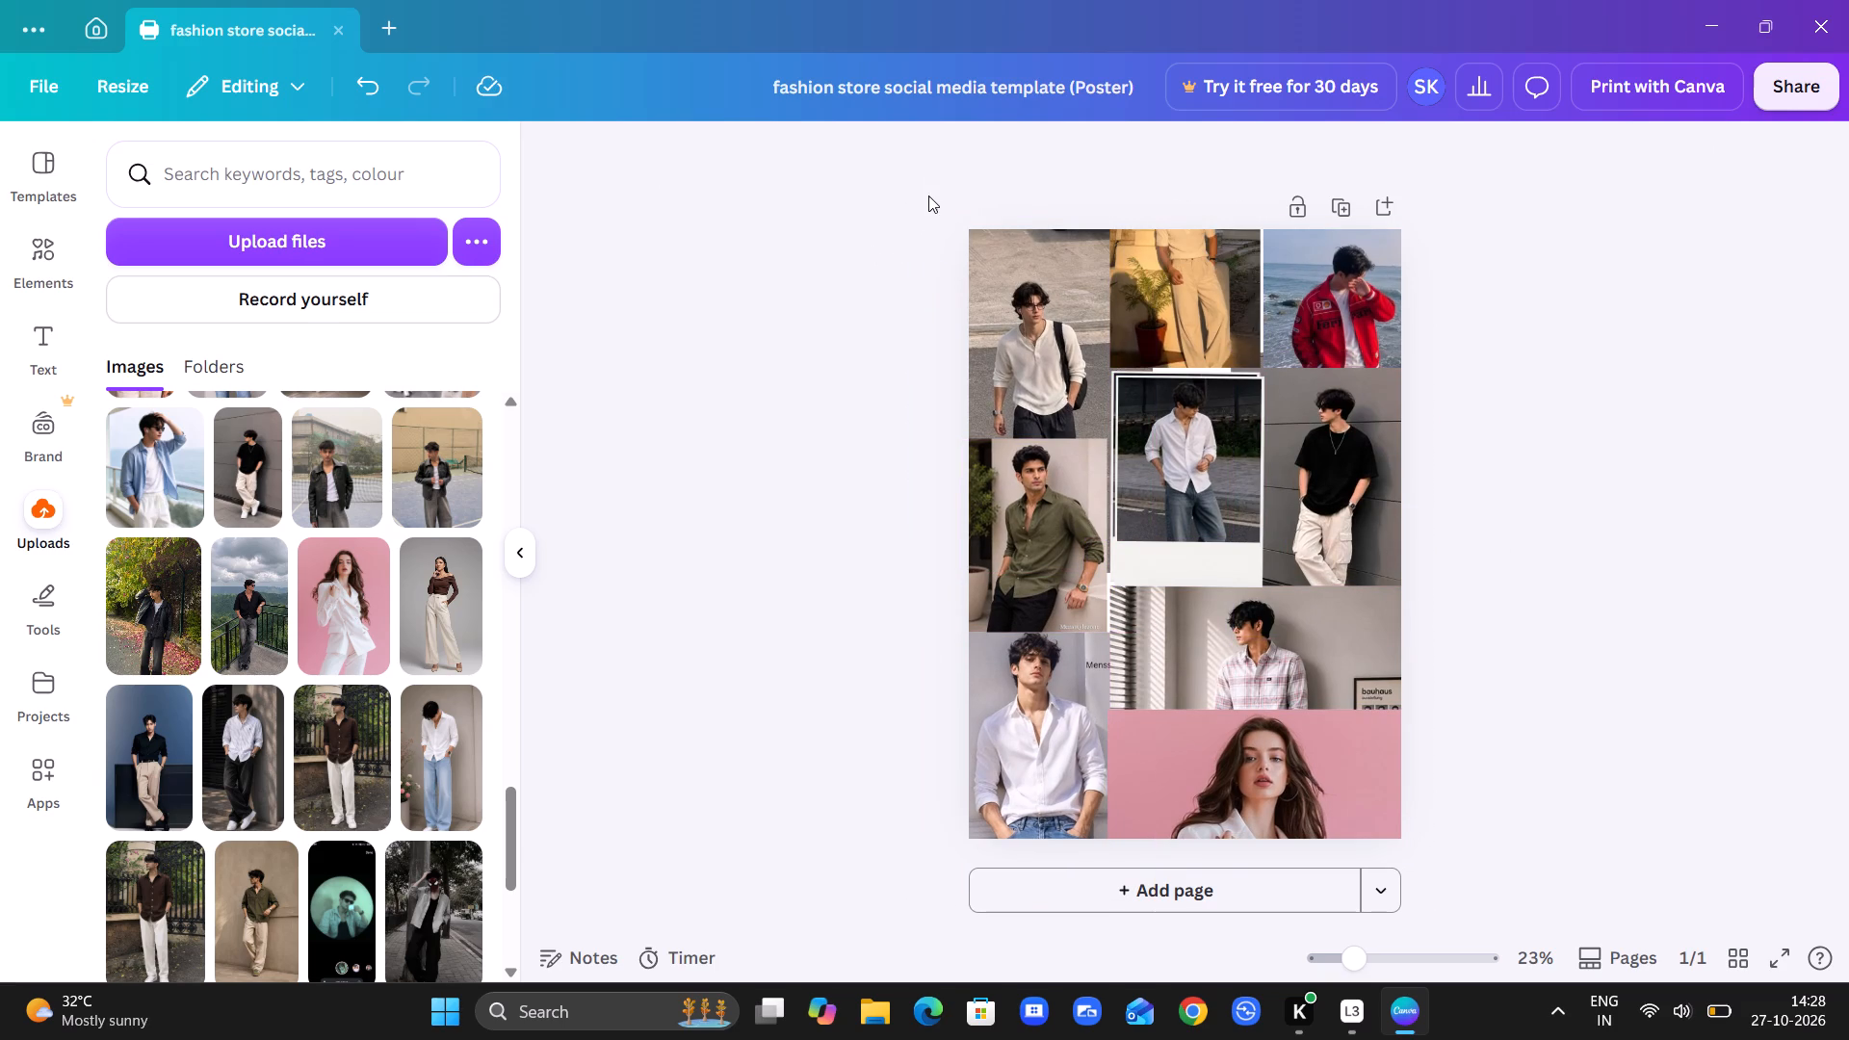
Select all the collage elements and rescale them together, trying smaller sizes before settling on one that still covers the whole page.
{"action": "left_click_drag", "start_coordinate": [951, 222], "coordinate": [1475, 638]}
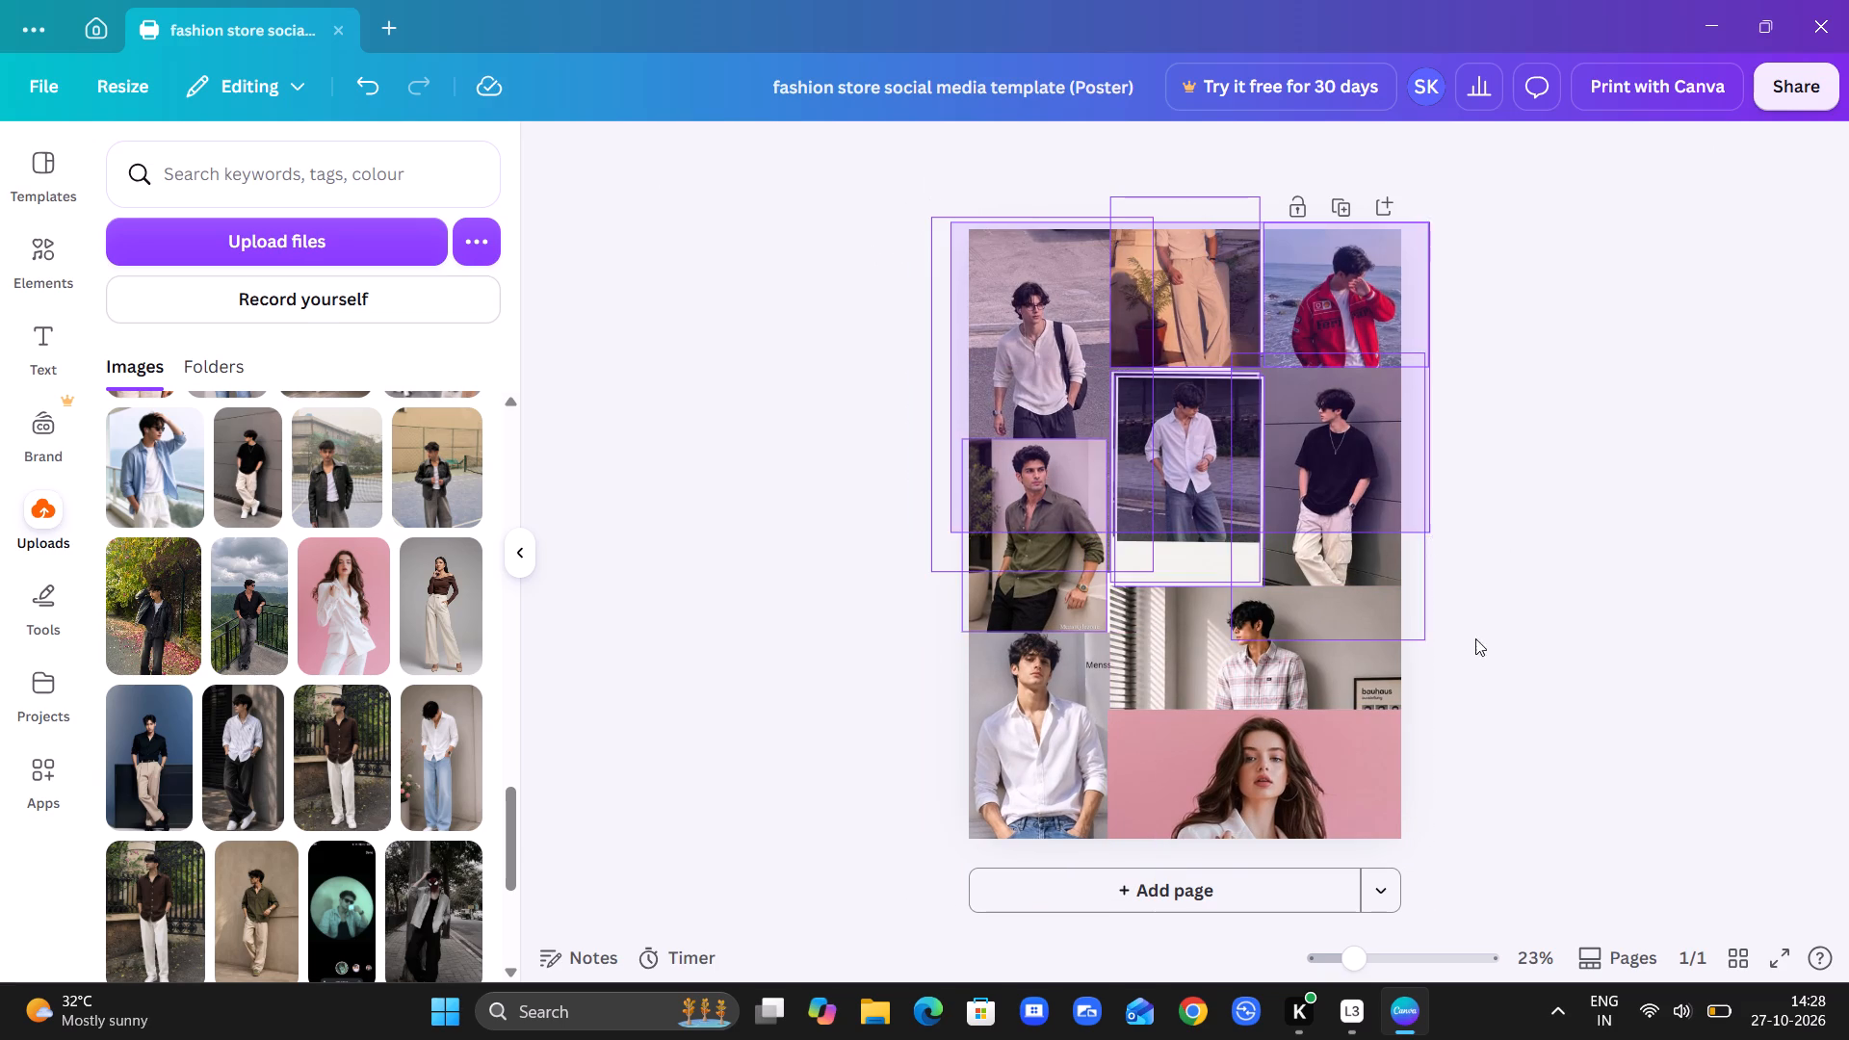
{"action": "left_click_drag", "start_coordinate": [1475, 638], "coordinate": [1417, 858]}
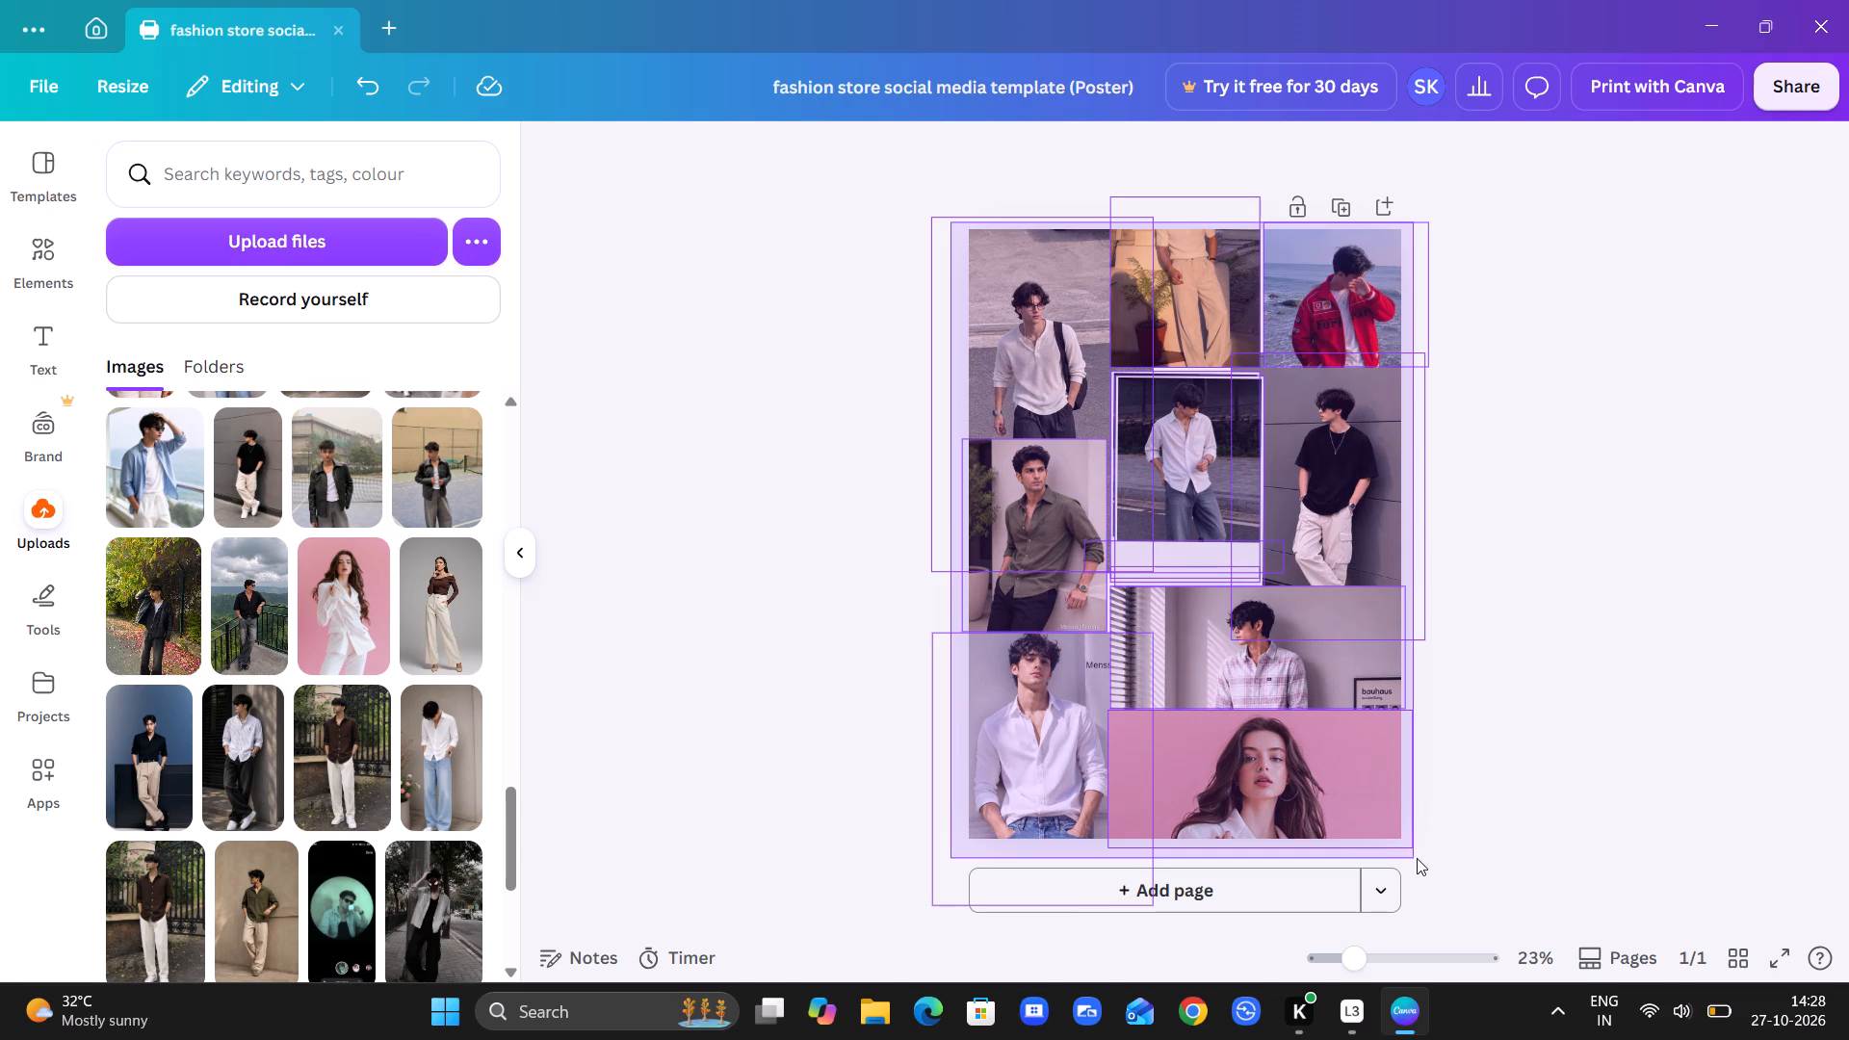
{"action": "left_click_drag", "start_coordinate": [1417, 858], "coordinate": [1410, 851]}
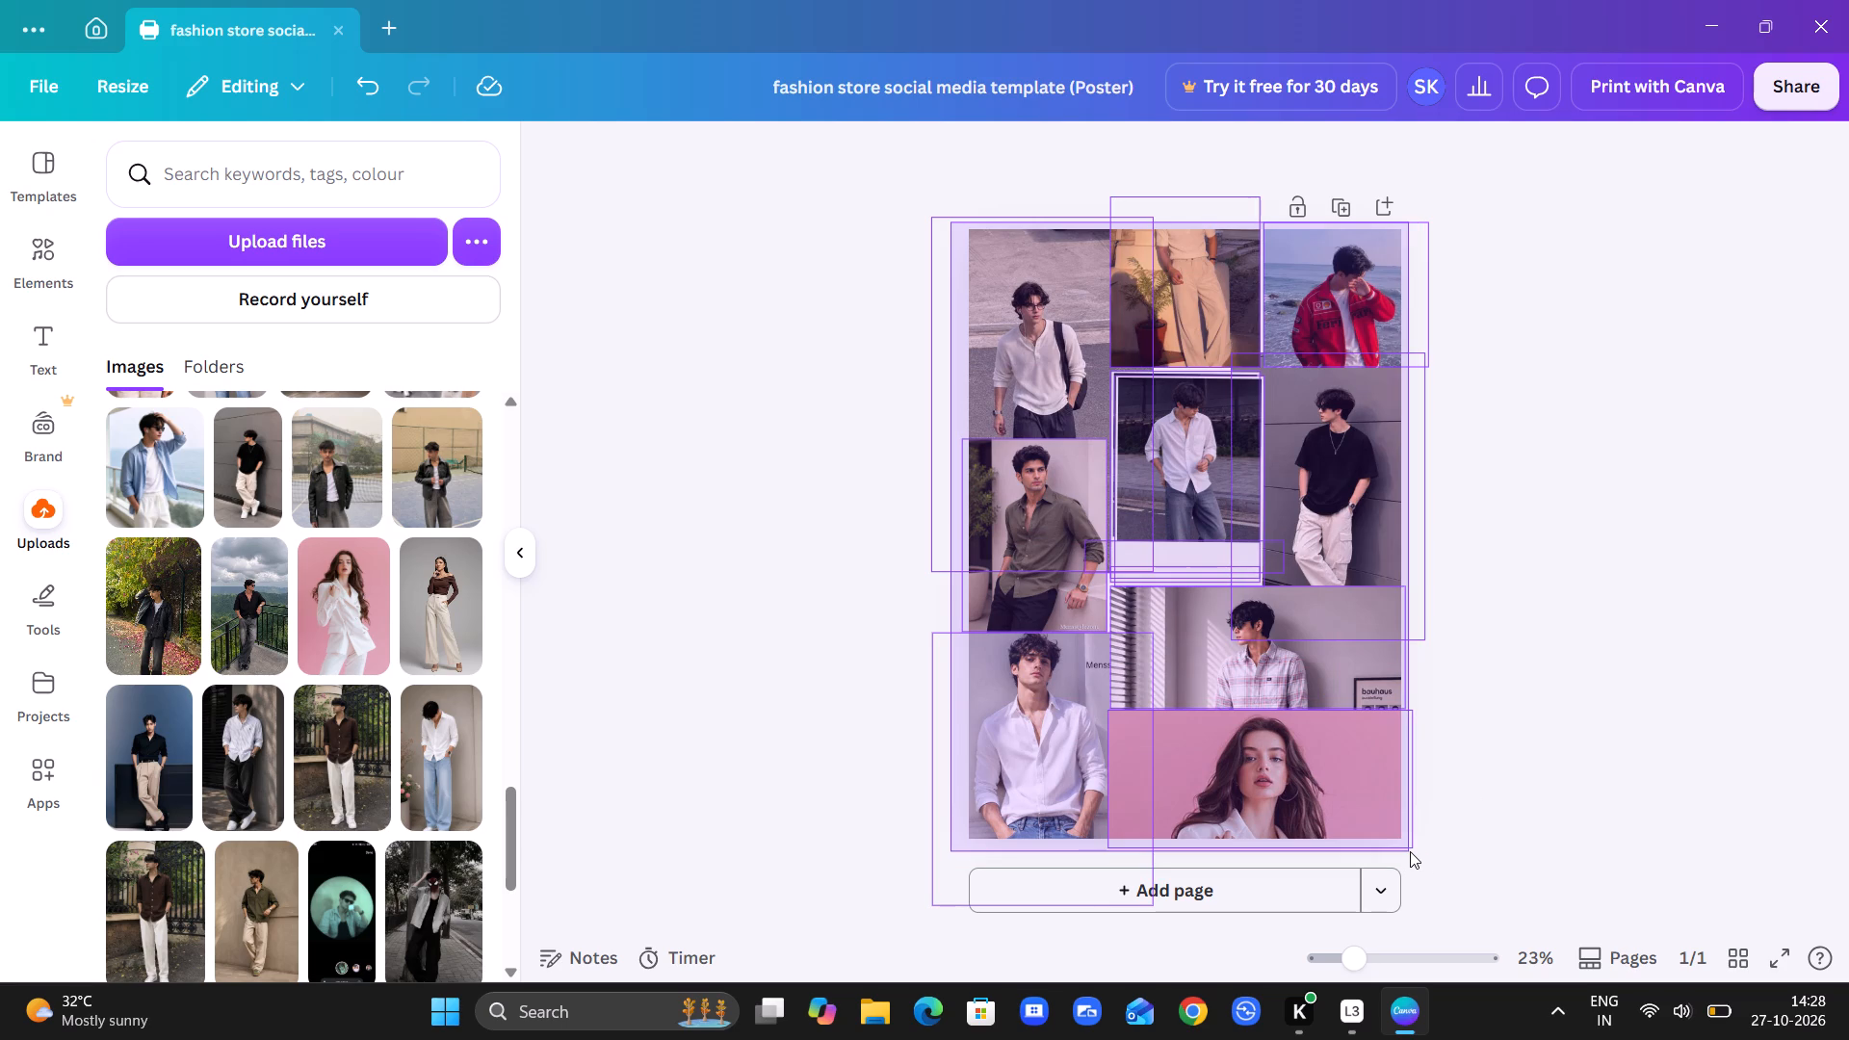
{"action": "left_click_drag", "start_coordinate": [1410, 851], "coordinate": [1413, 850]}
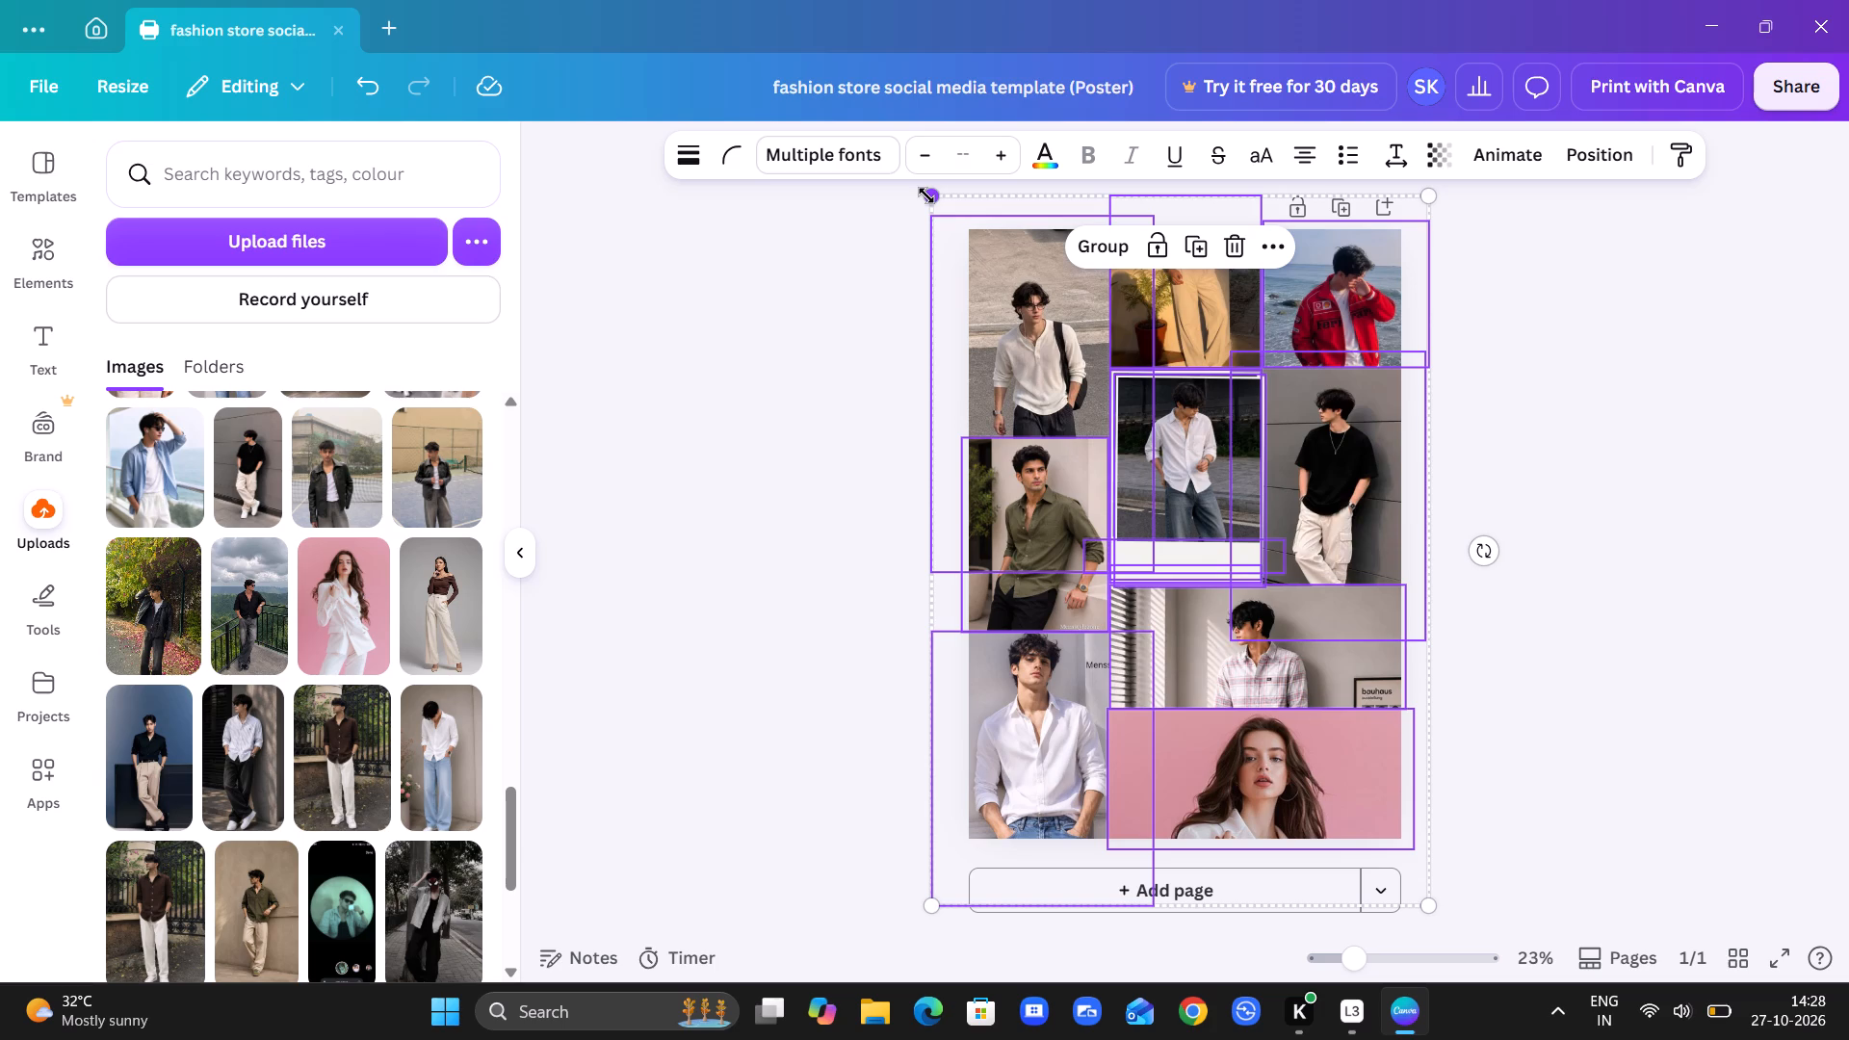
{"action": "left_click_drag", "start_coordinate": [926, 195], "coordinate": [1105, 400]}
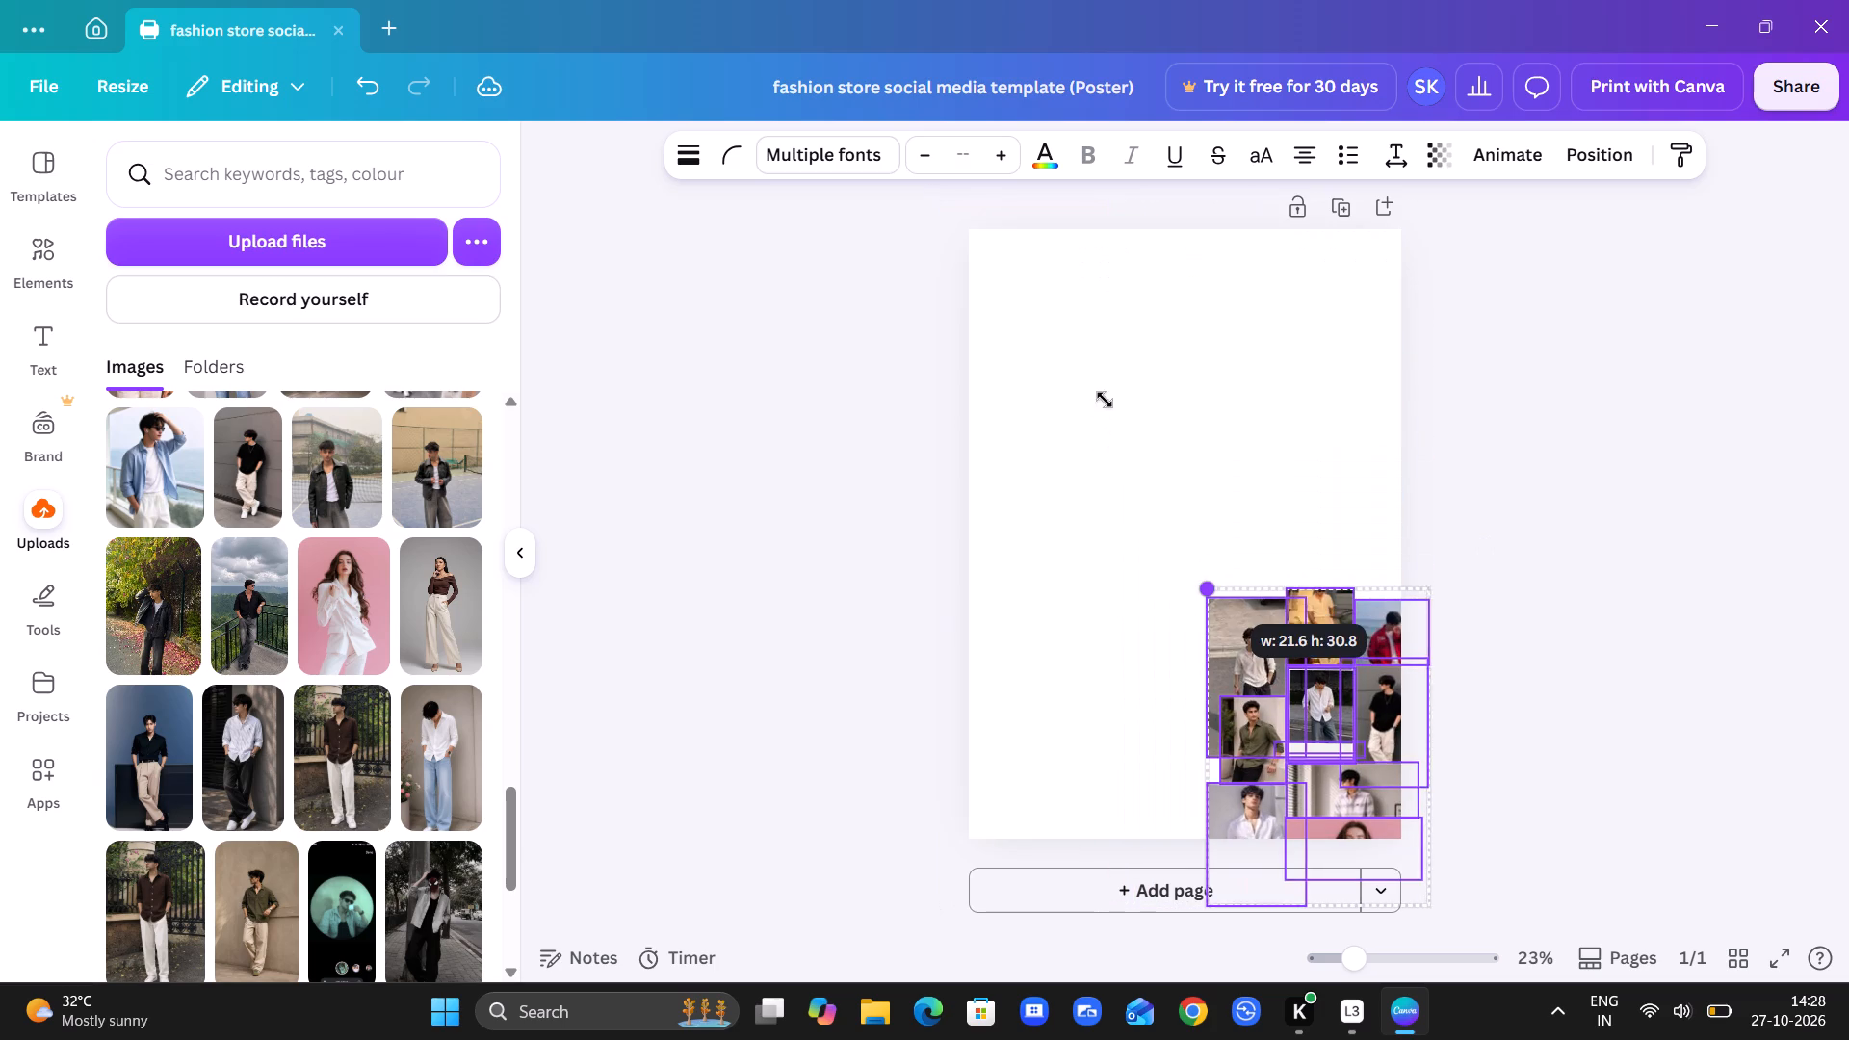
{"action": "left_click_drag", "start_coordinate": [1105, 400], "coordinate": [1166, 593]}
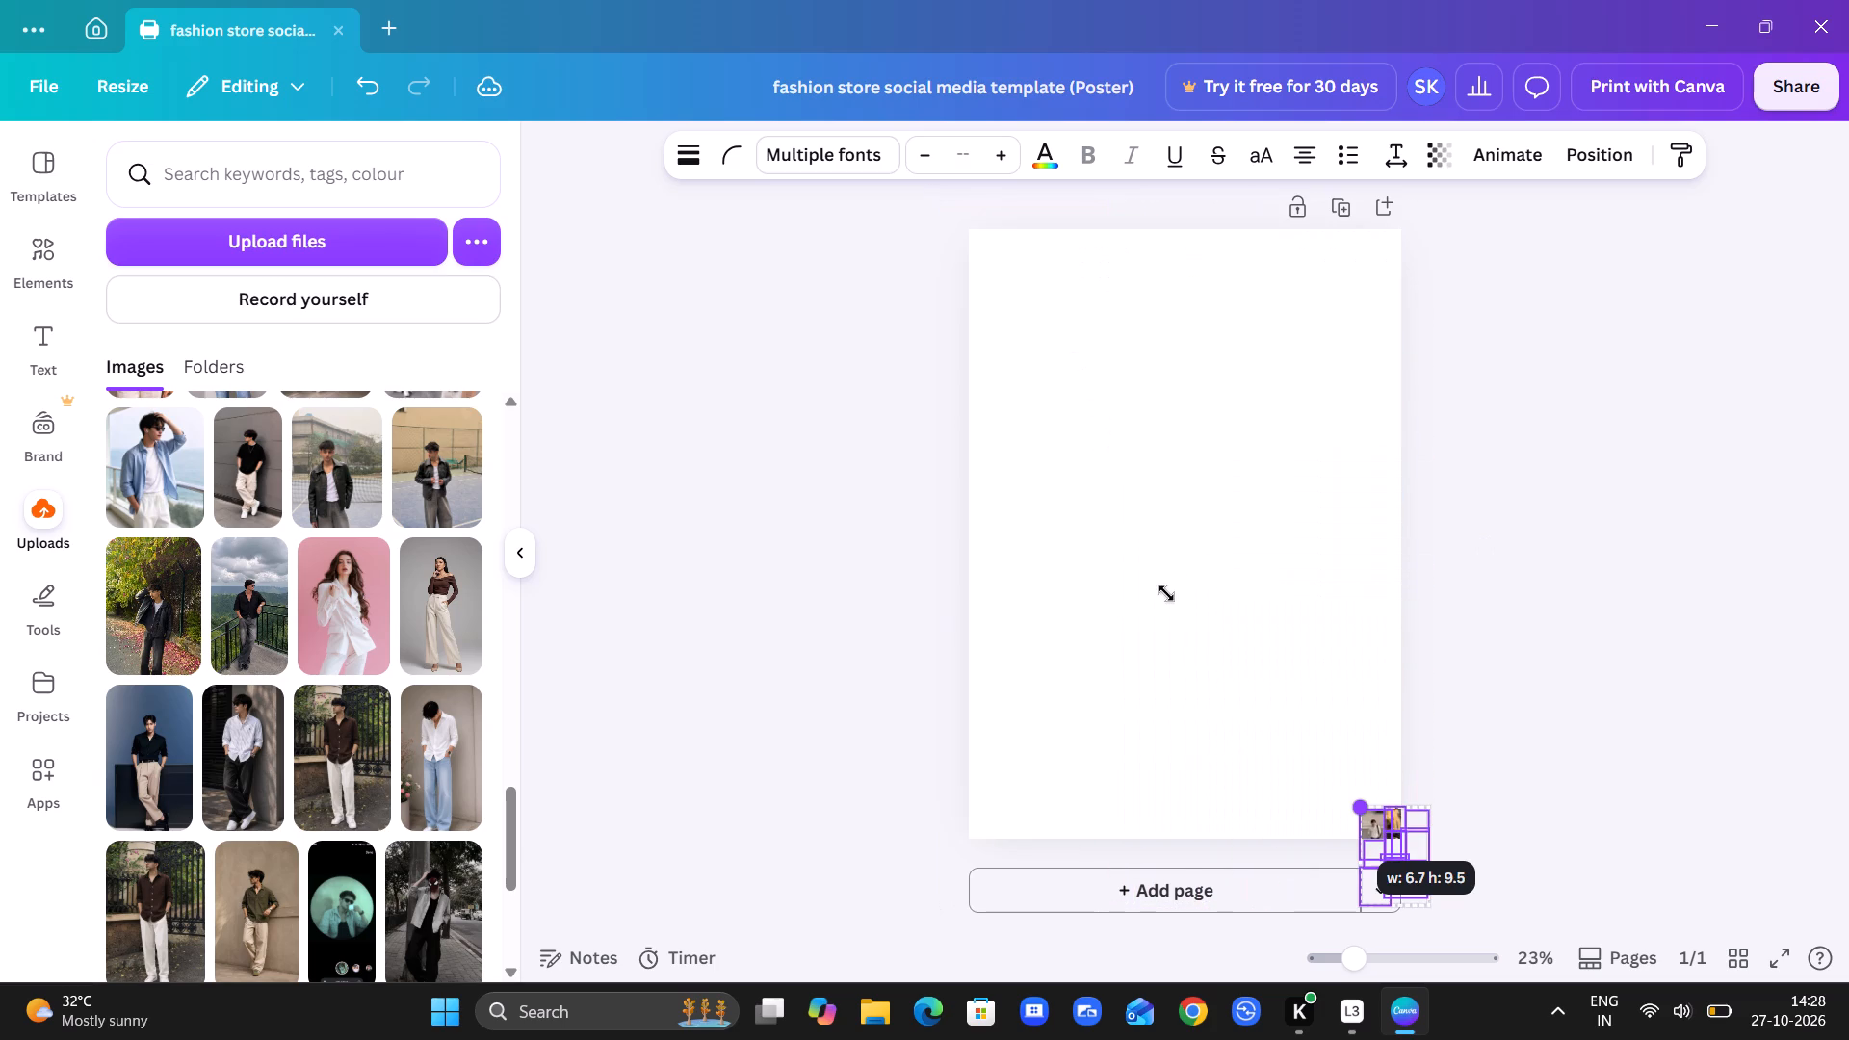
{"action": "left_click_drag", "start_coordinate": [1166, 593], "coordinate": [1293, 437]}
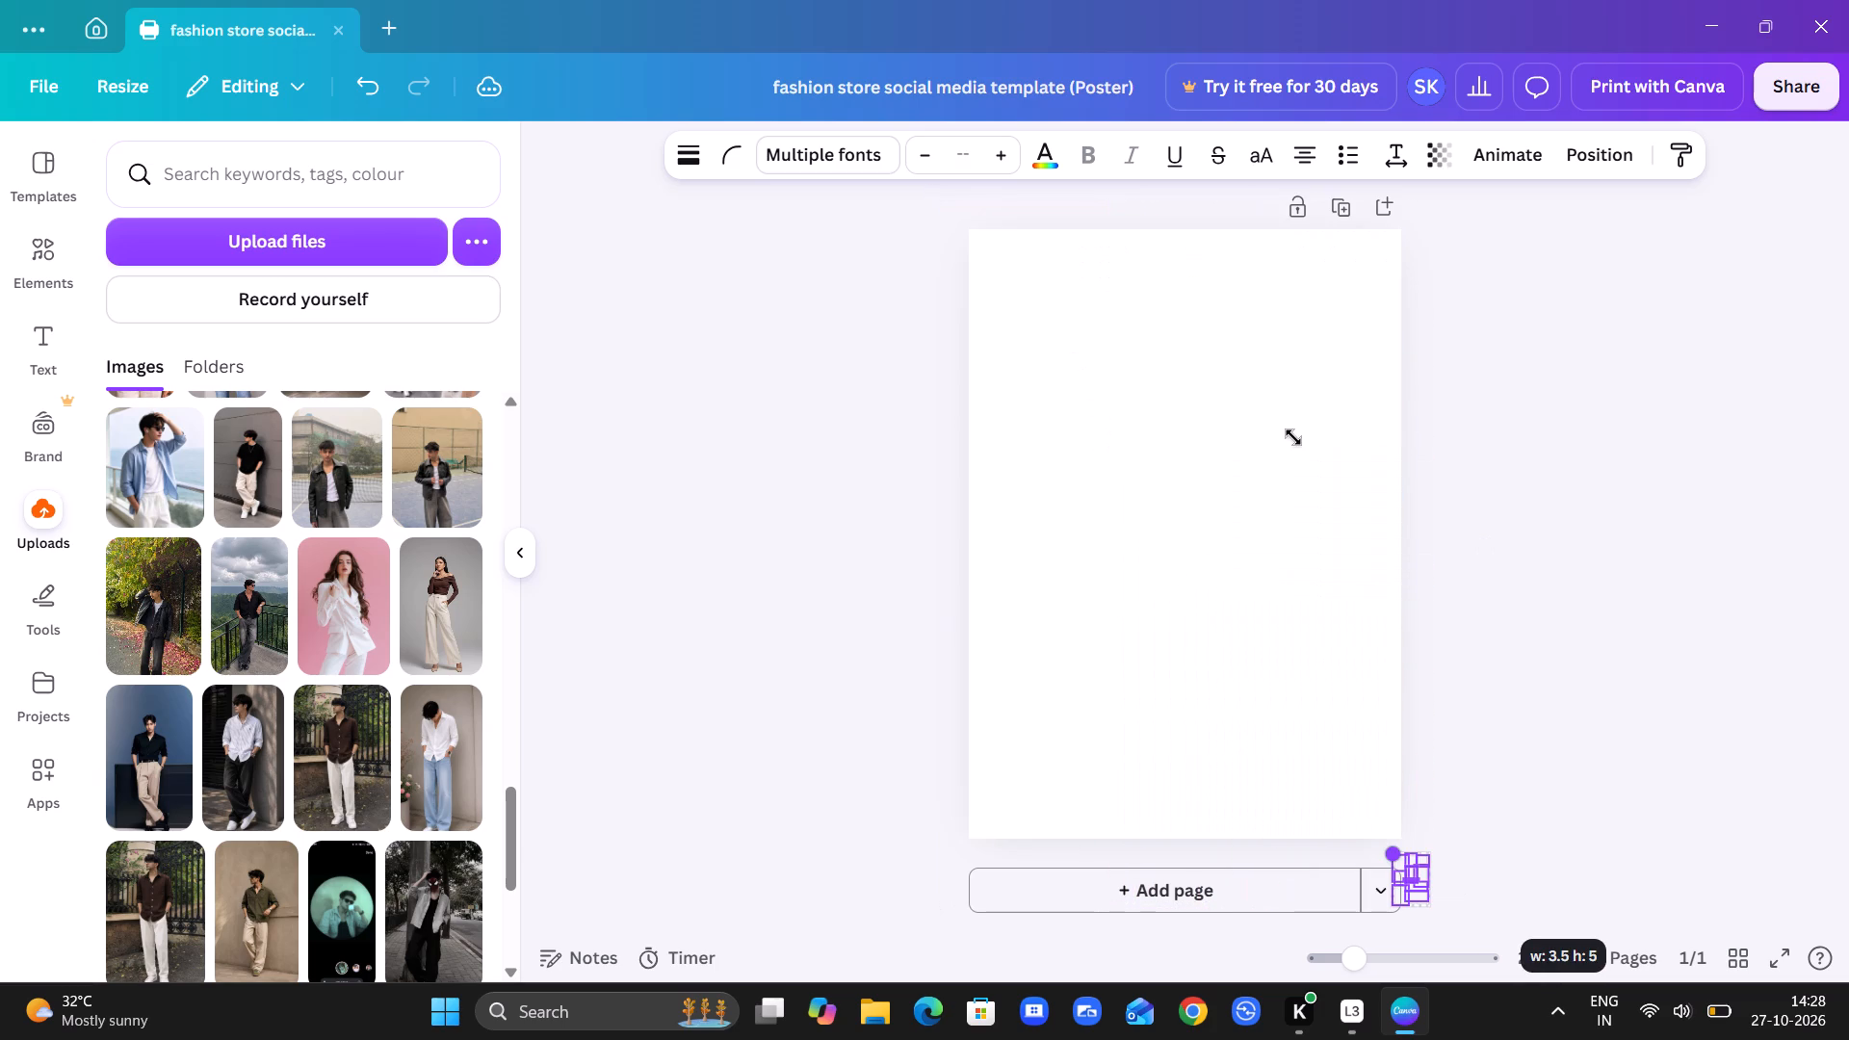
{"action": "left_click_drag", "start_coordinate": [1293, 437], "coordinate": [980, 266]}
{"action": "scroll", "coordinate": [1150, 477], "scroll_direction": "down", "scroll_amount": 2}
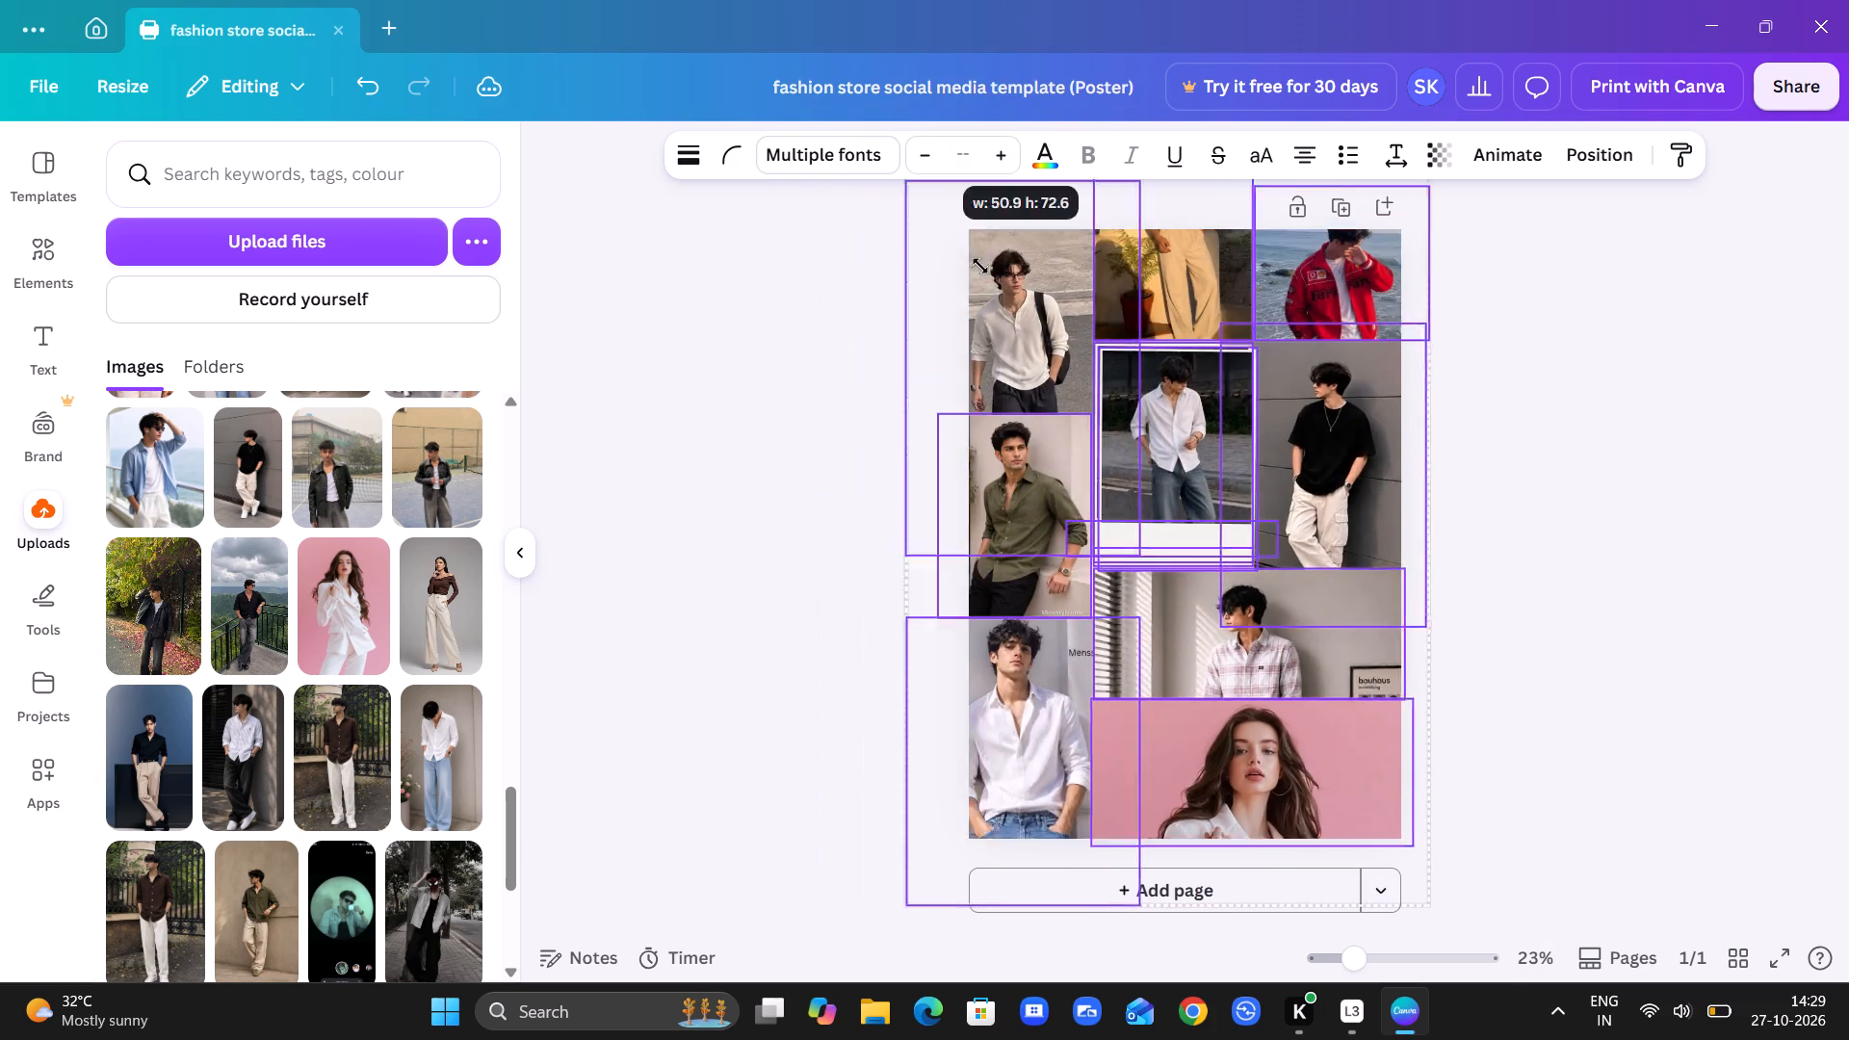
{"action": "left_click_drag", "start_coordinate": [980, 266], "coordinate": [1120, 319]}
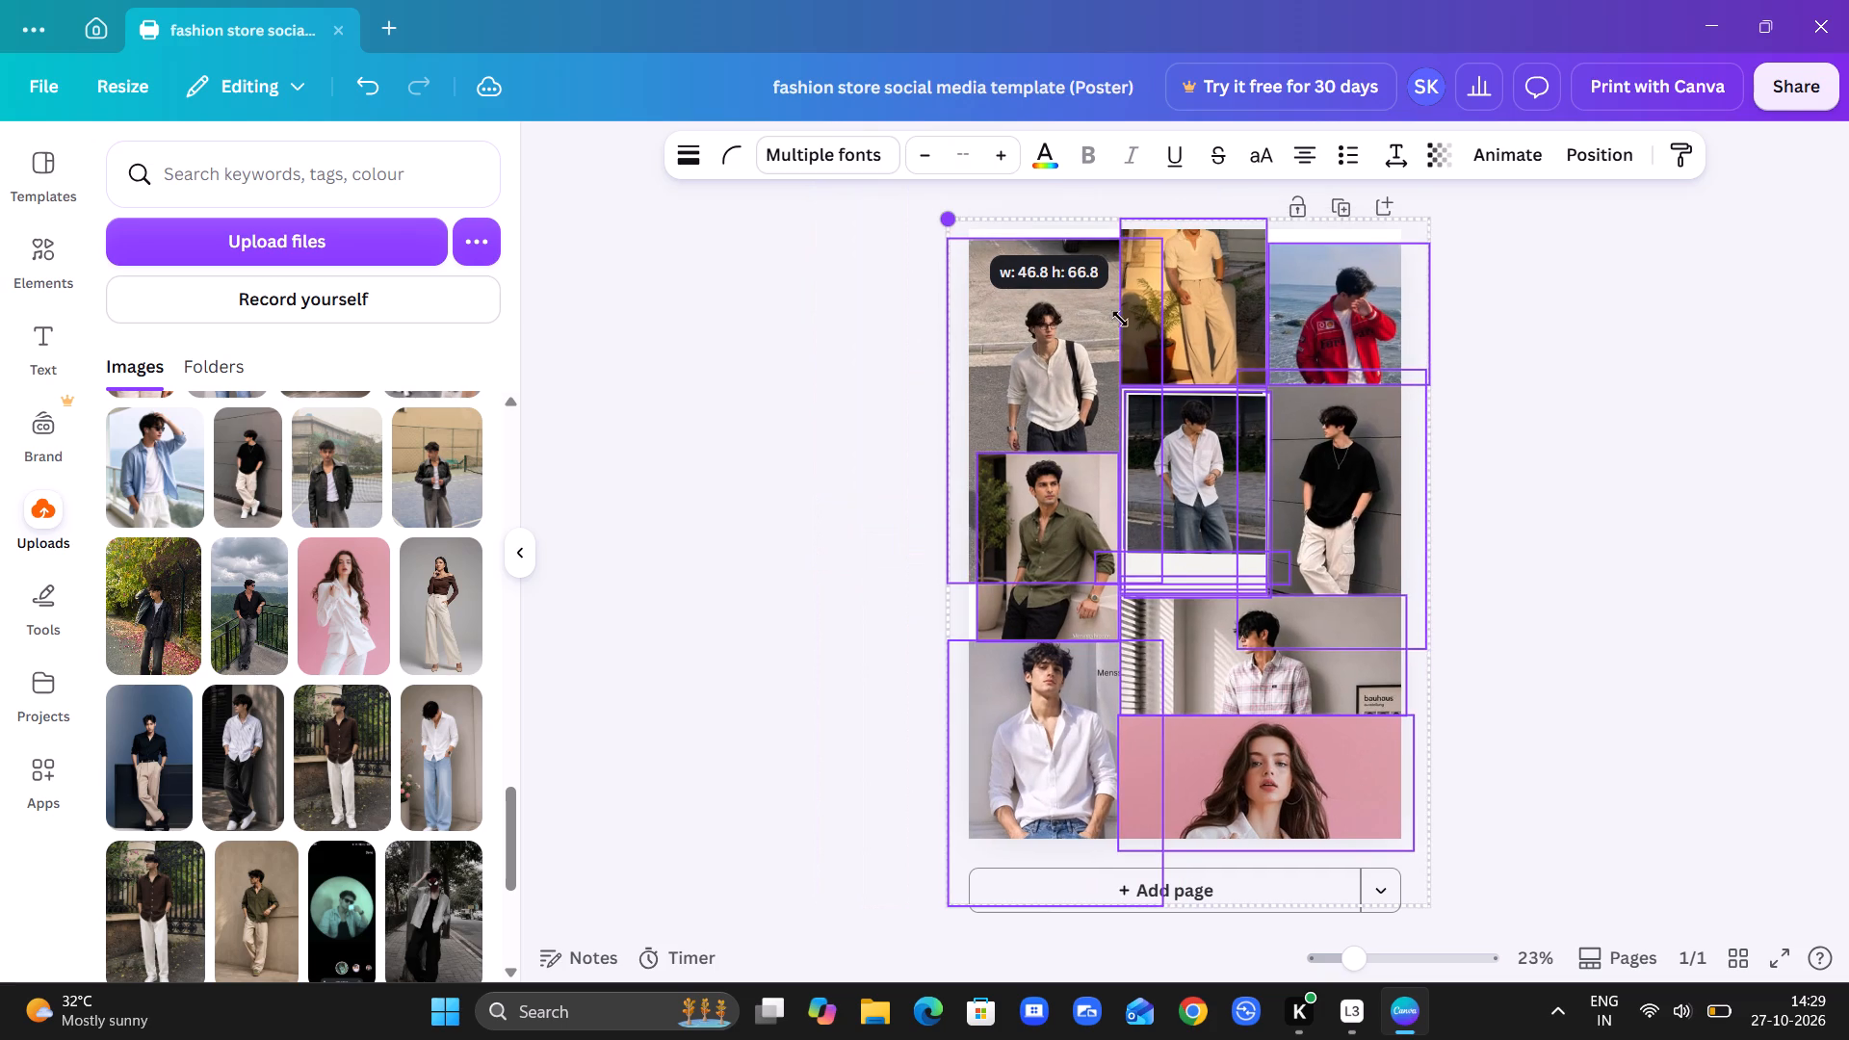
{"action": "left_click_drag", "start_coordinate": [1120, 319], "coordinate": [1269, 423]}
{"action": "scroll", "coordinate": [1108, 286], "scroll_direction": "right", "scroll_amount": 1}
{"action": "scroll", "coordinate": [1323, 461], "scroll_direction": "right", "scroll_amount": 2}
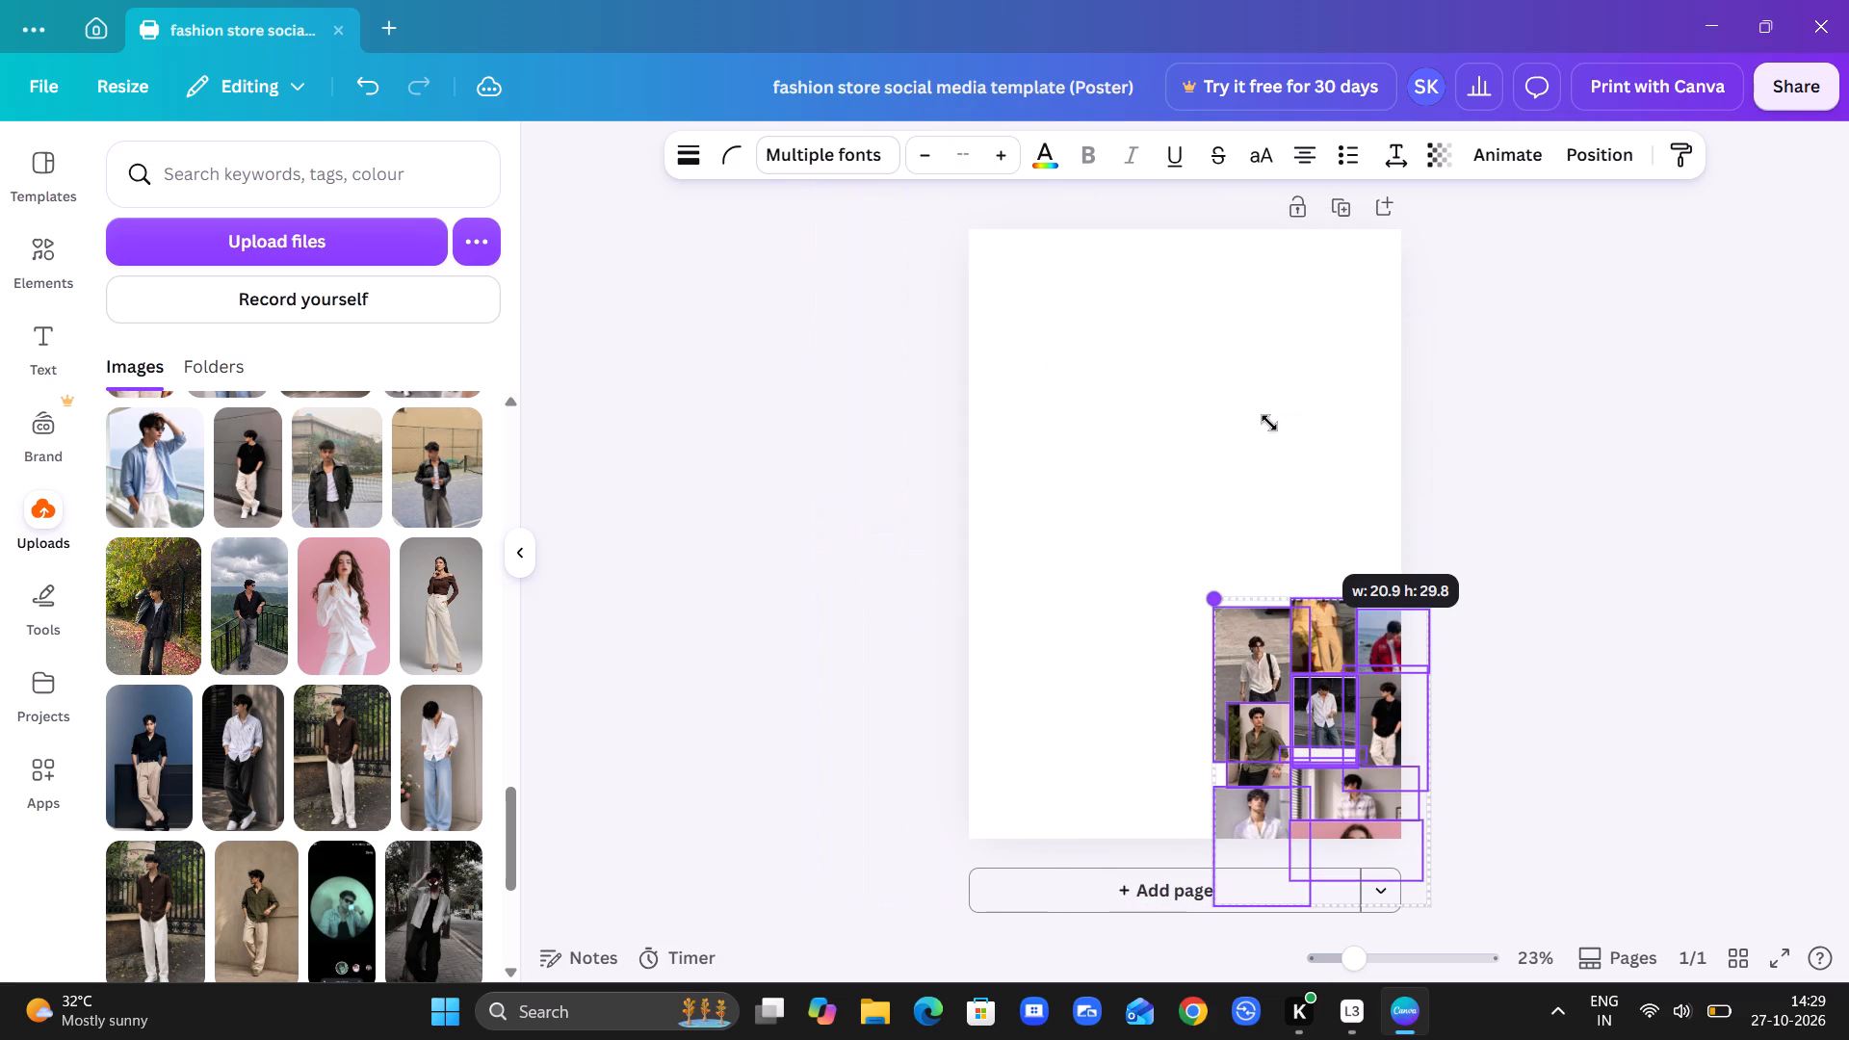
{"action": "left_click_drag", "start_coordinate": [1269, 423], "coordinate": [1342, 958]}
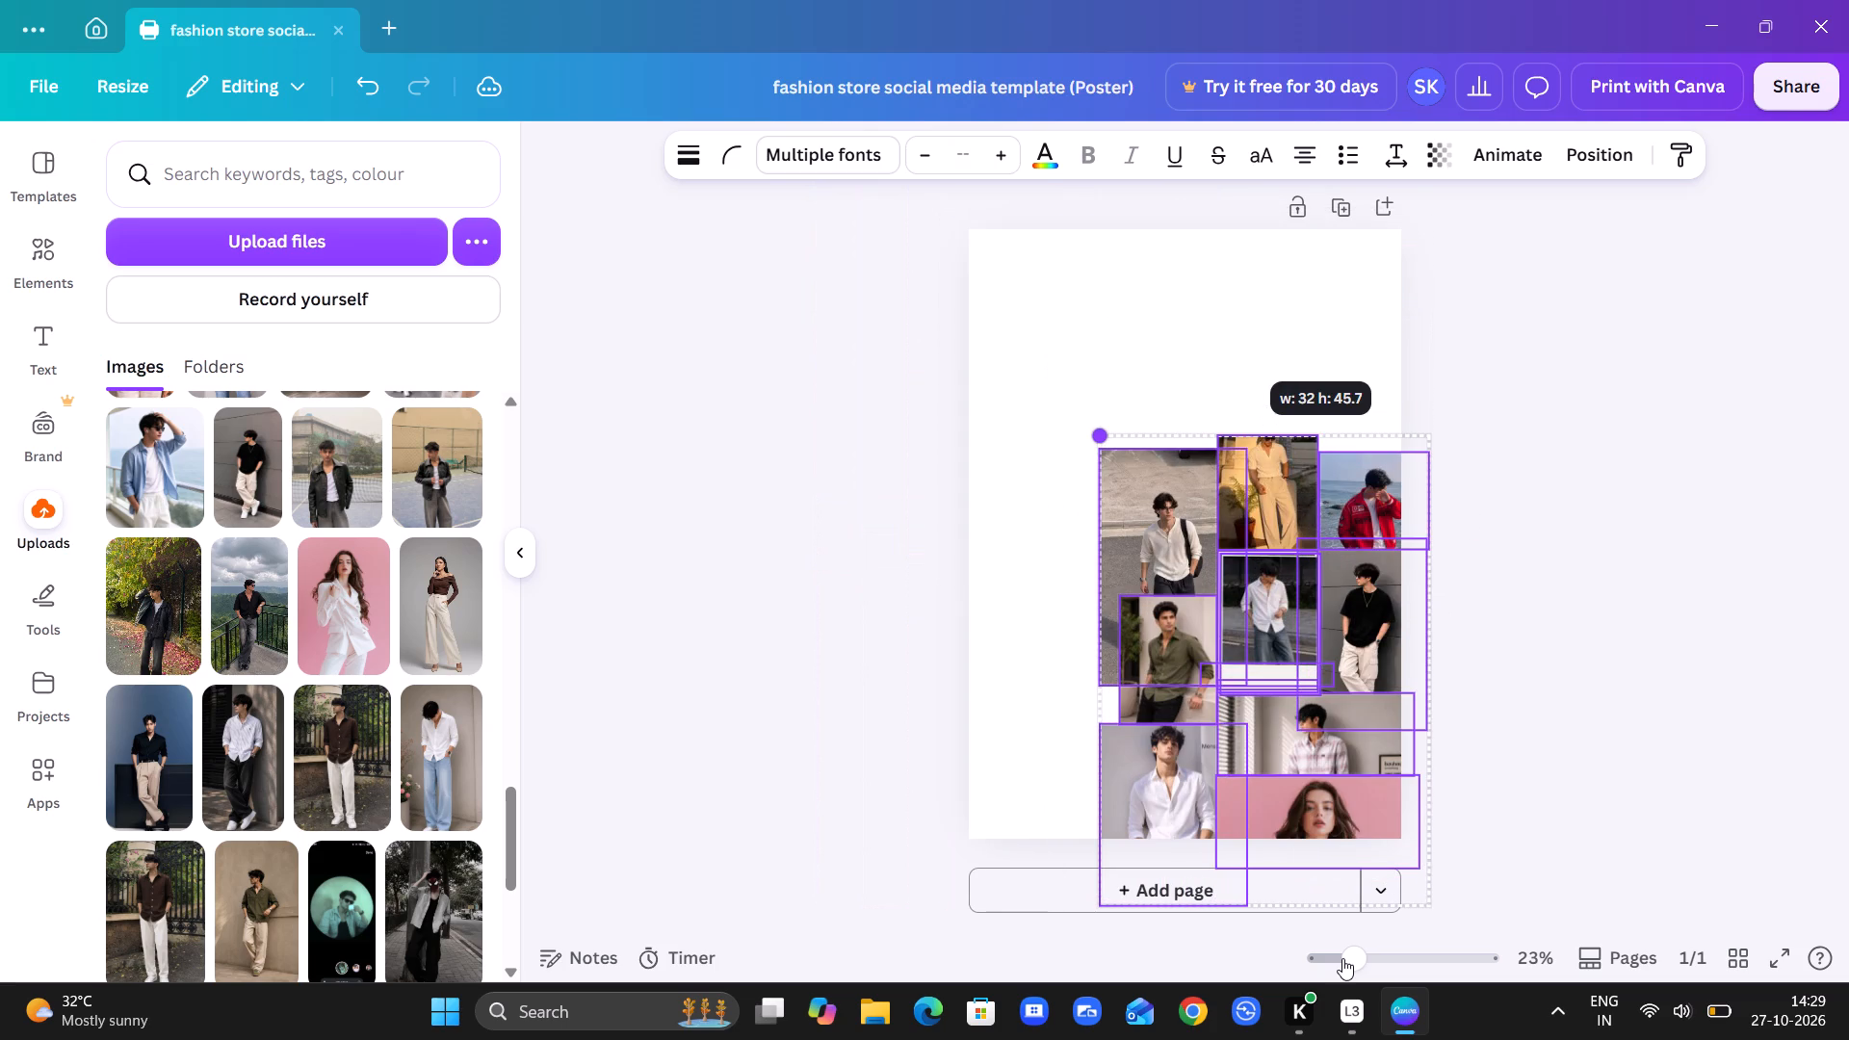
{"action": "left_click_drag", "start_coordinate": [1342, 958], "coordinate": [824, 341]}
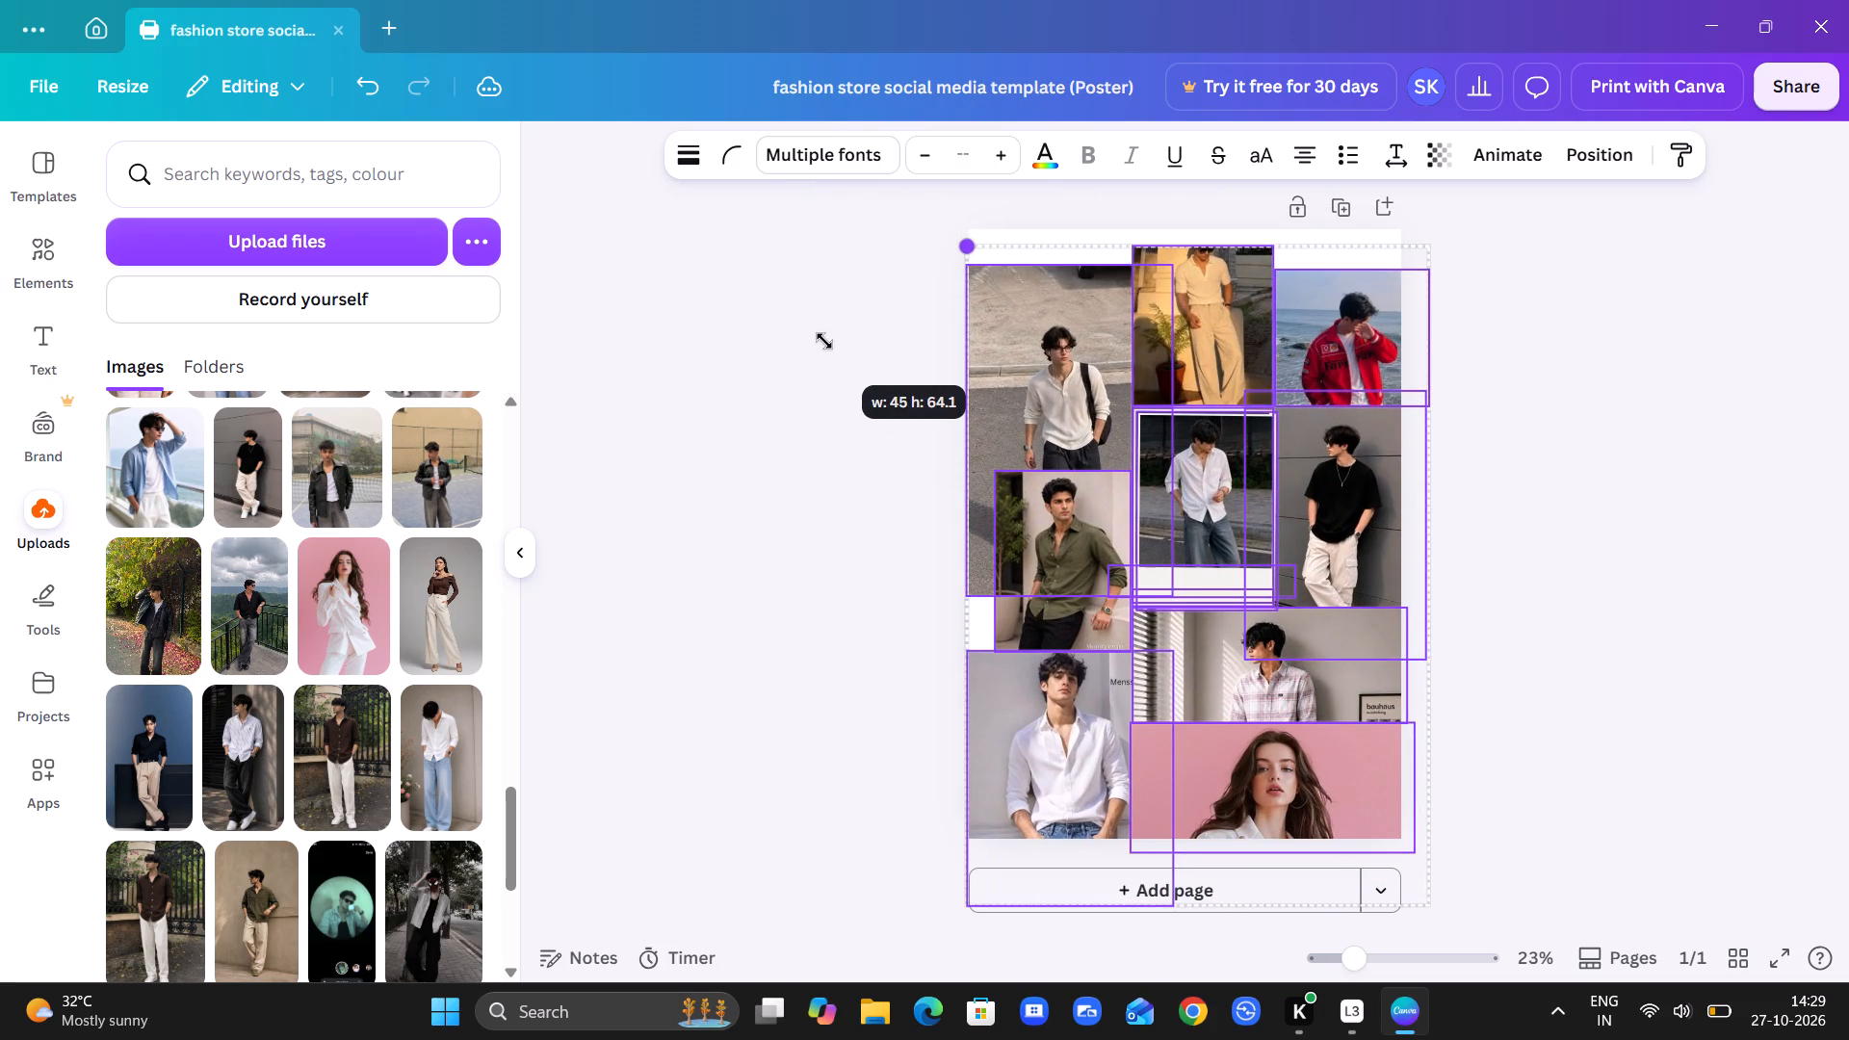
{"action": "left_click_drag", "start_coordinate": [824, 341], "coordinate": [810, 298]}
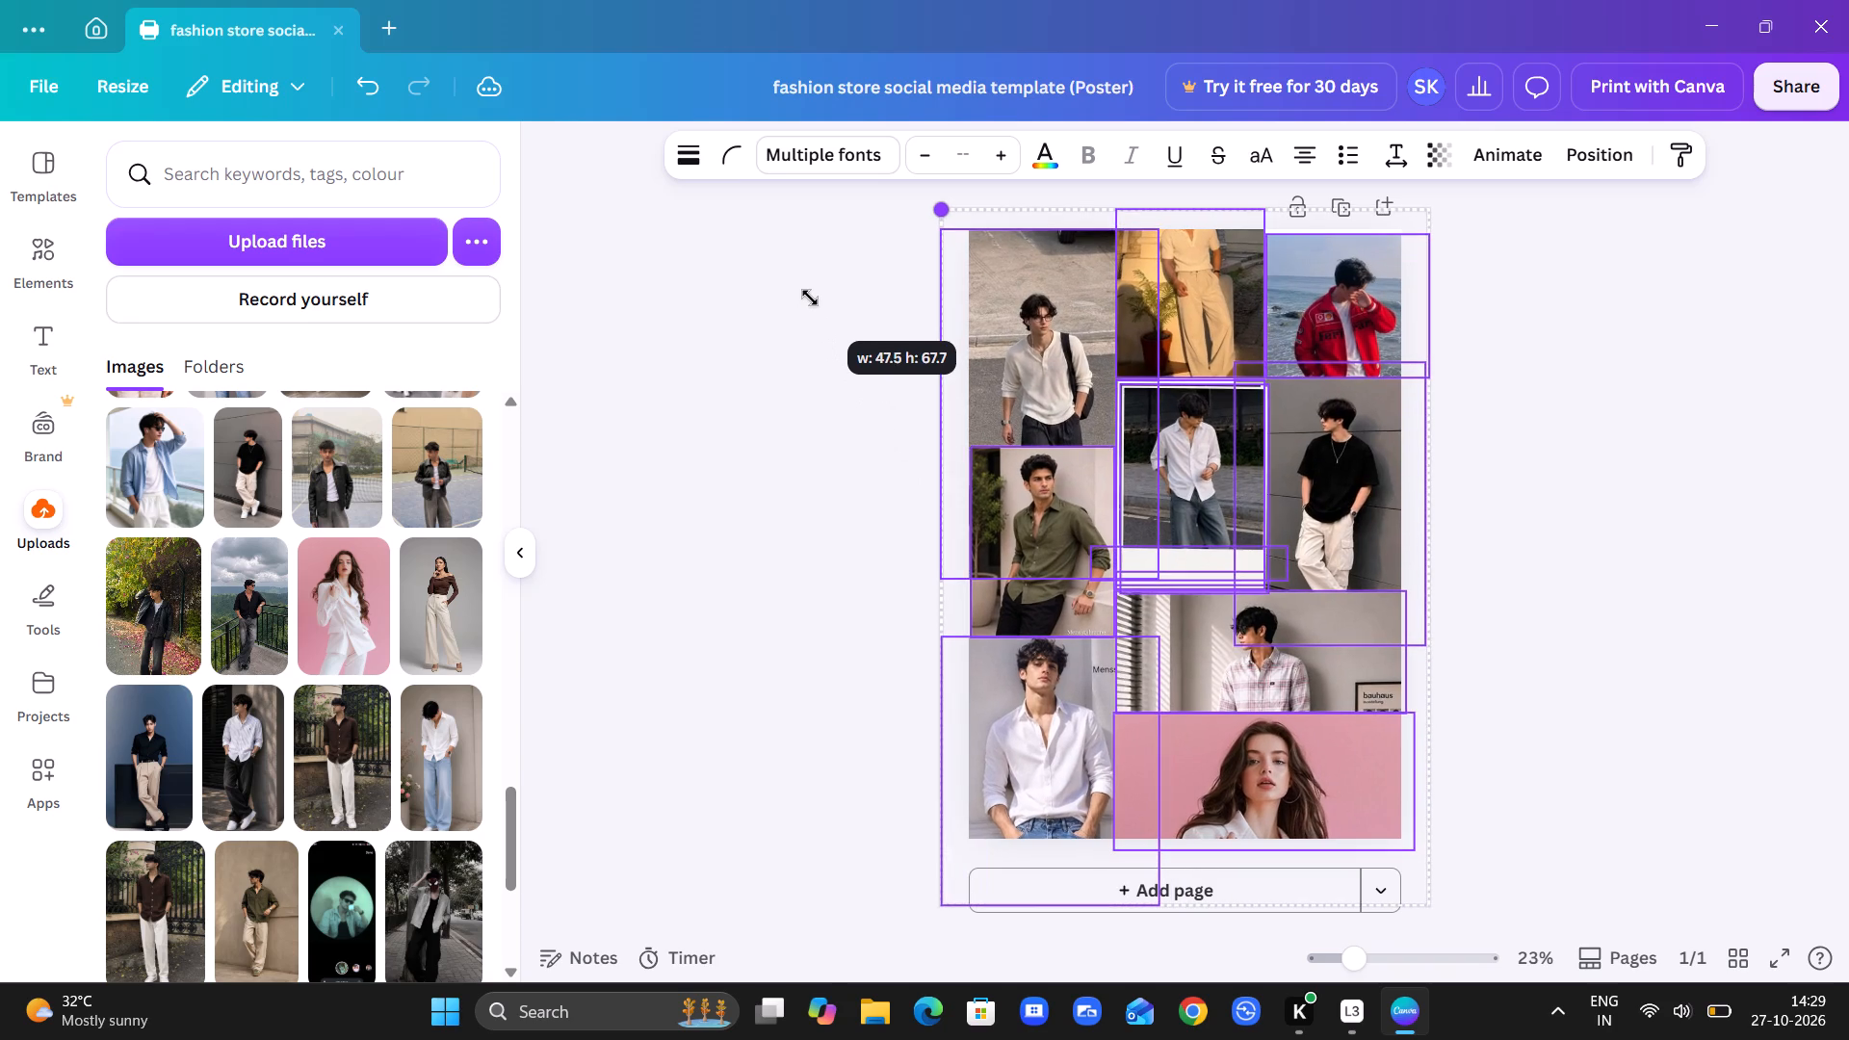
{"action": "left_click_drag", "start_coordinate": [810, 298], "coordinate": [809, 286]}
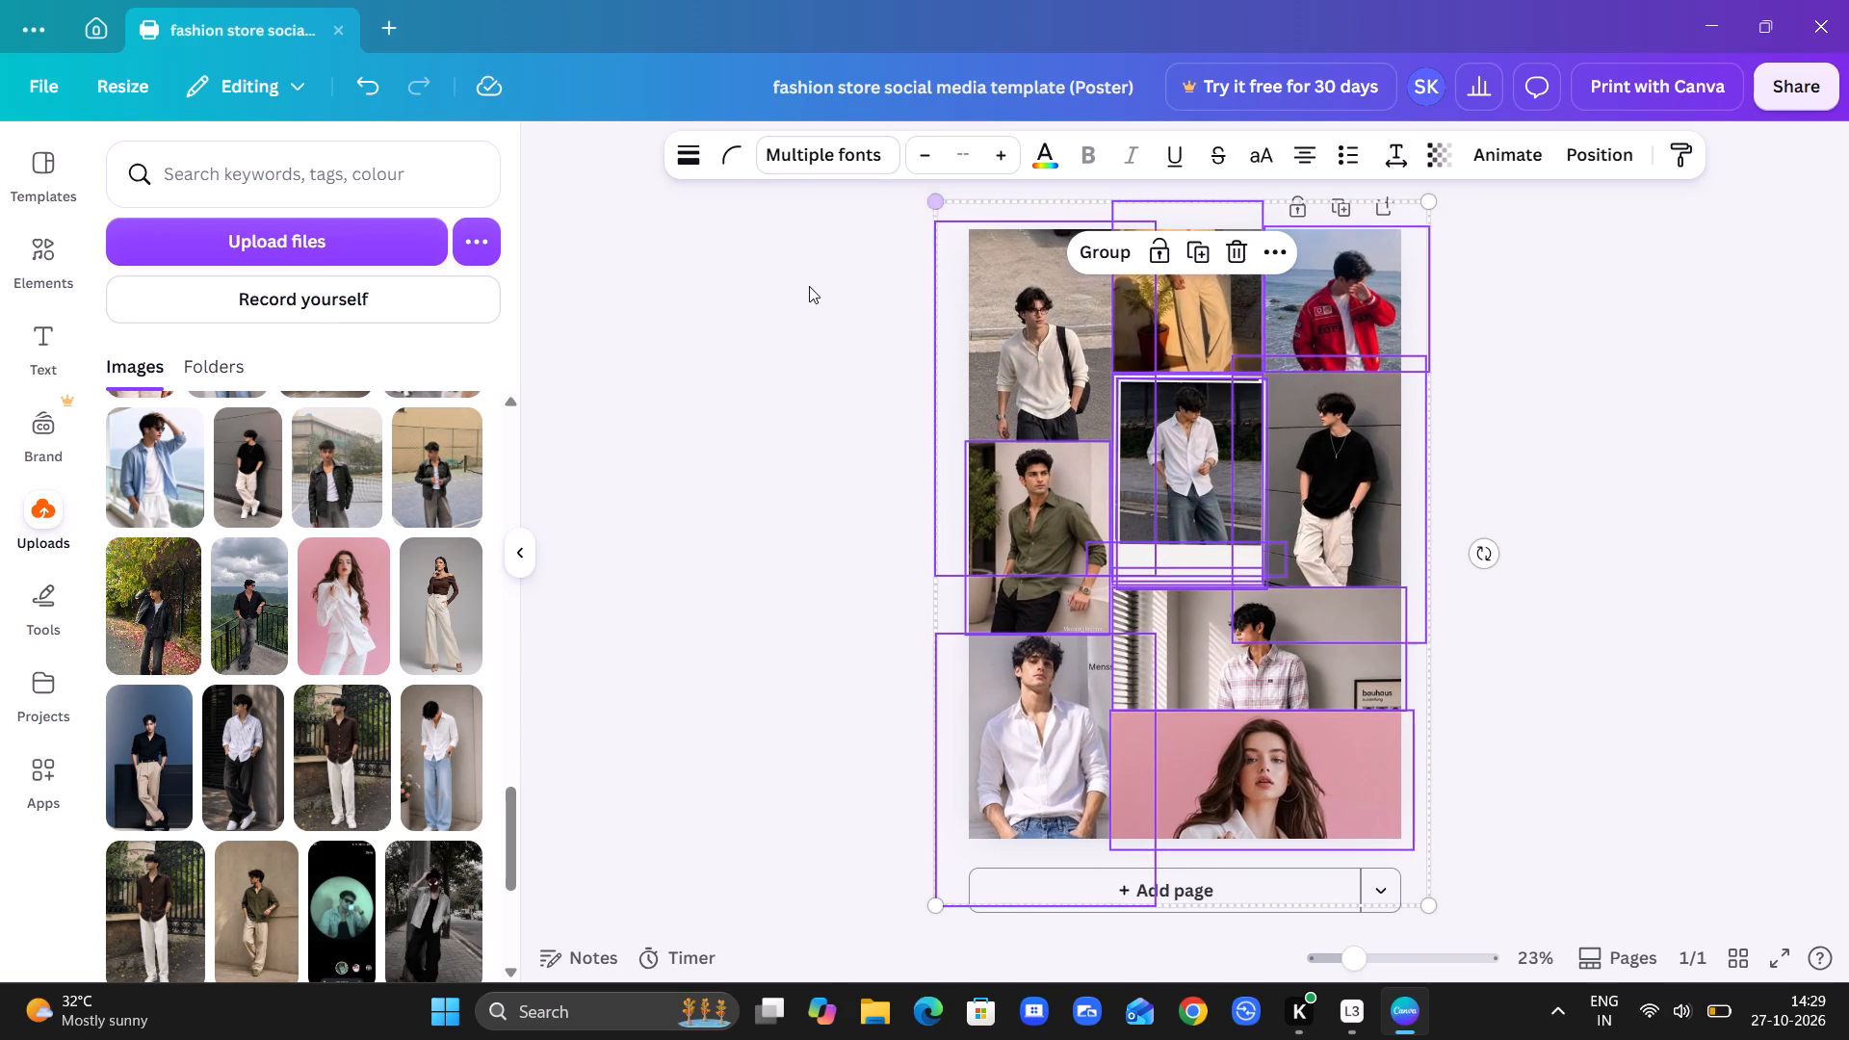
{"action": "left_click", "coordinate": [866, 383]}
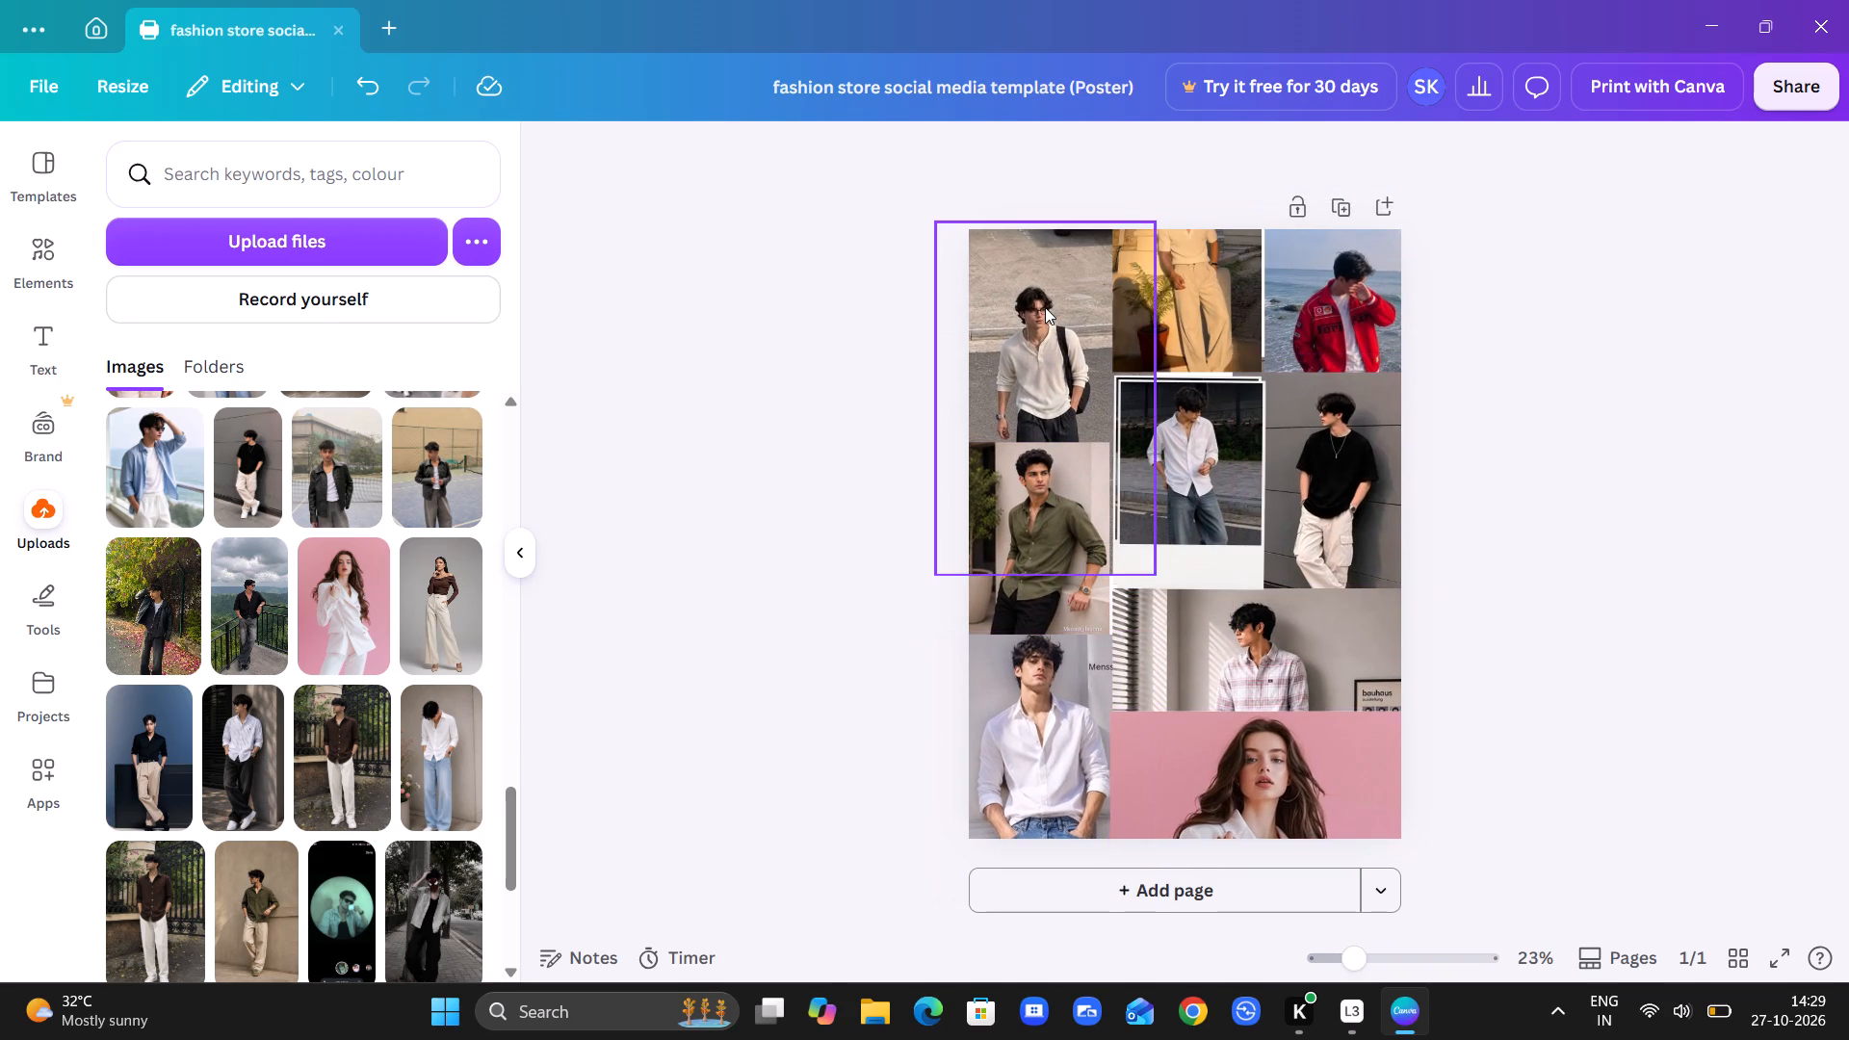
Enlarge the black T-shirt photo and shift it within the collage to frame the man's head and upper body.
{"action": "left_click", "coordinate": [1045, 307]}
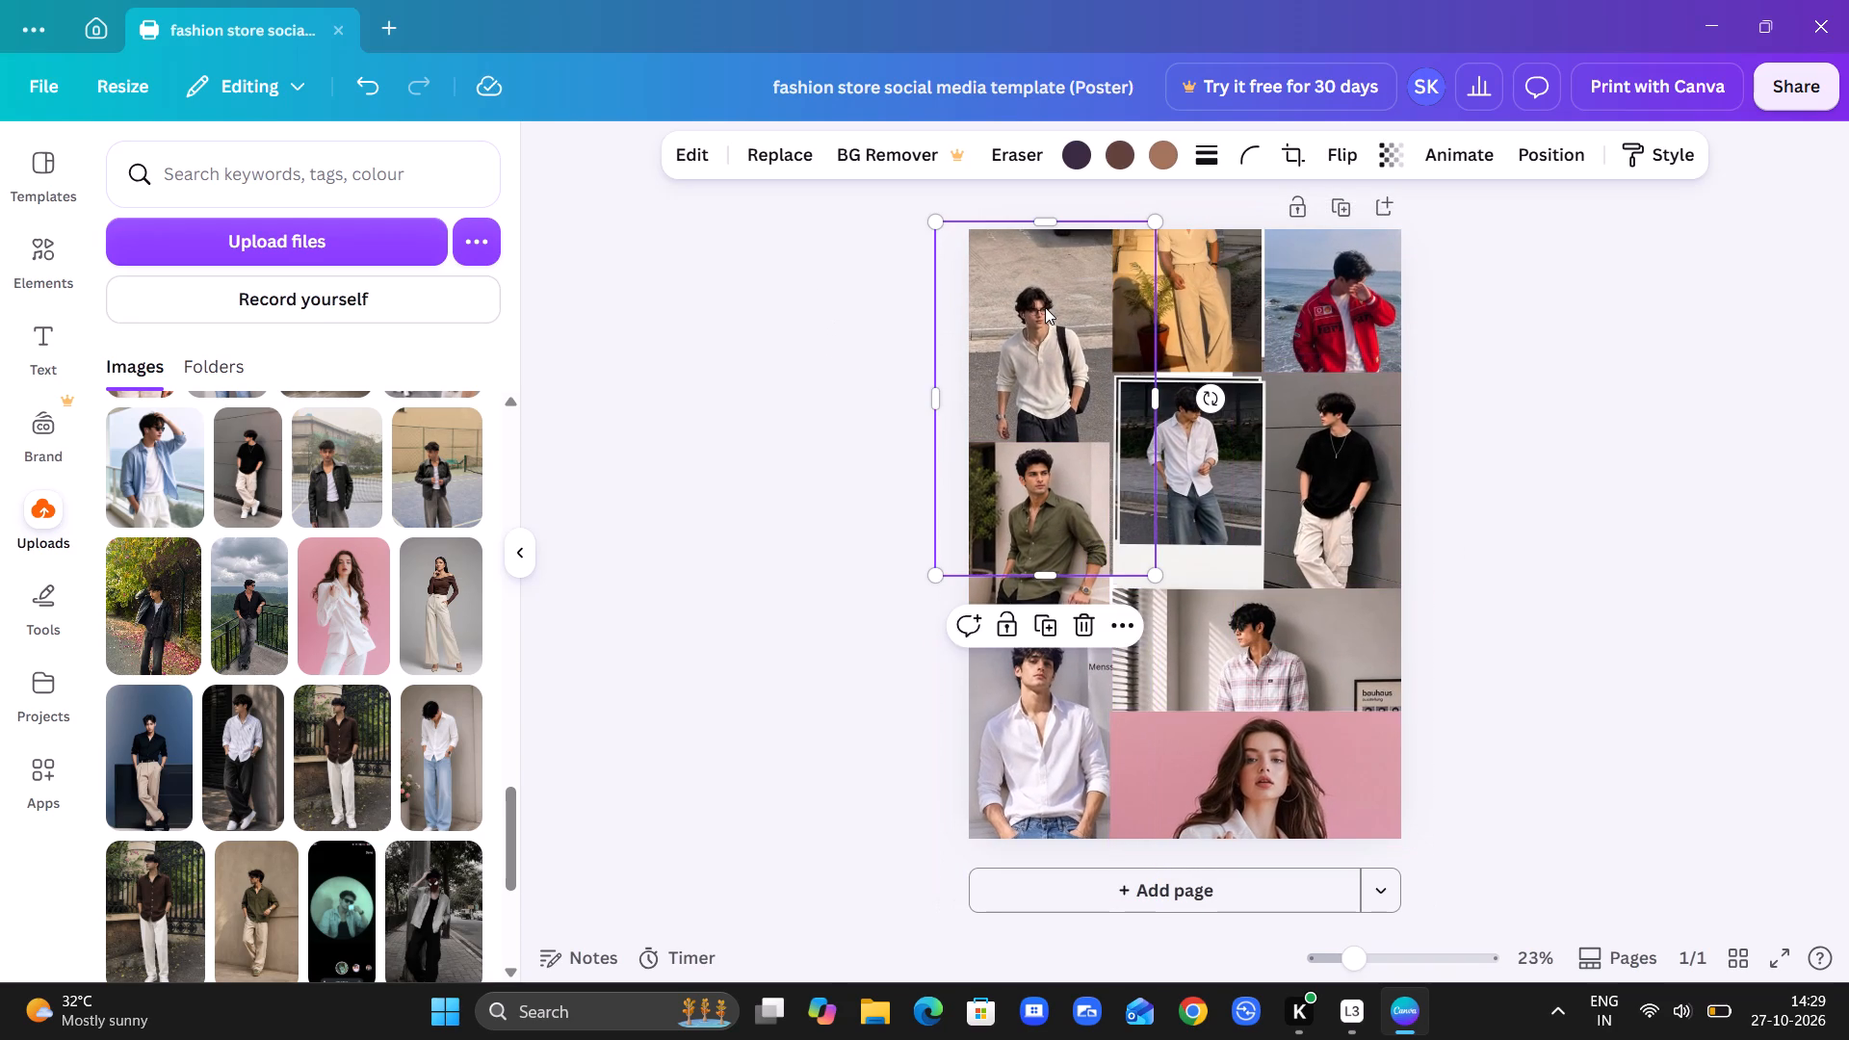
{"action": "left_click", "coordinate": [1216, 298]}
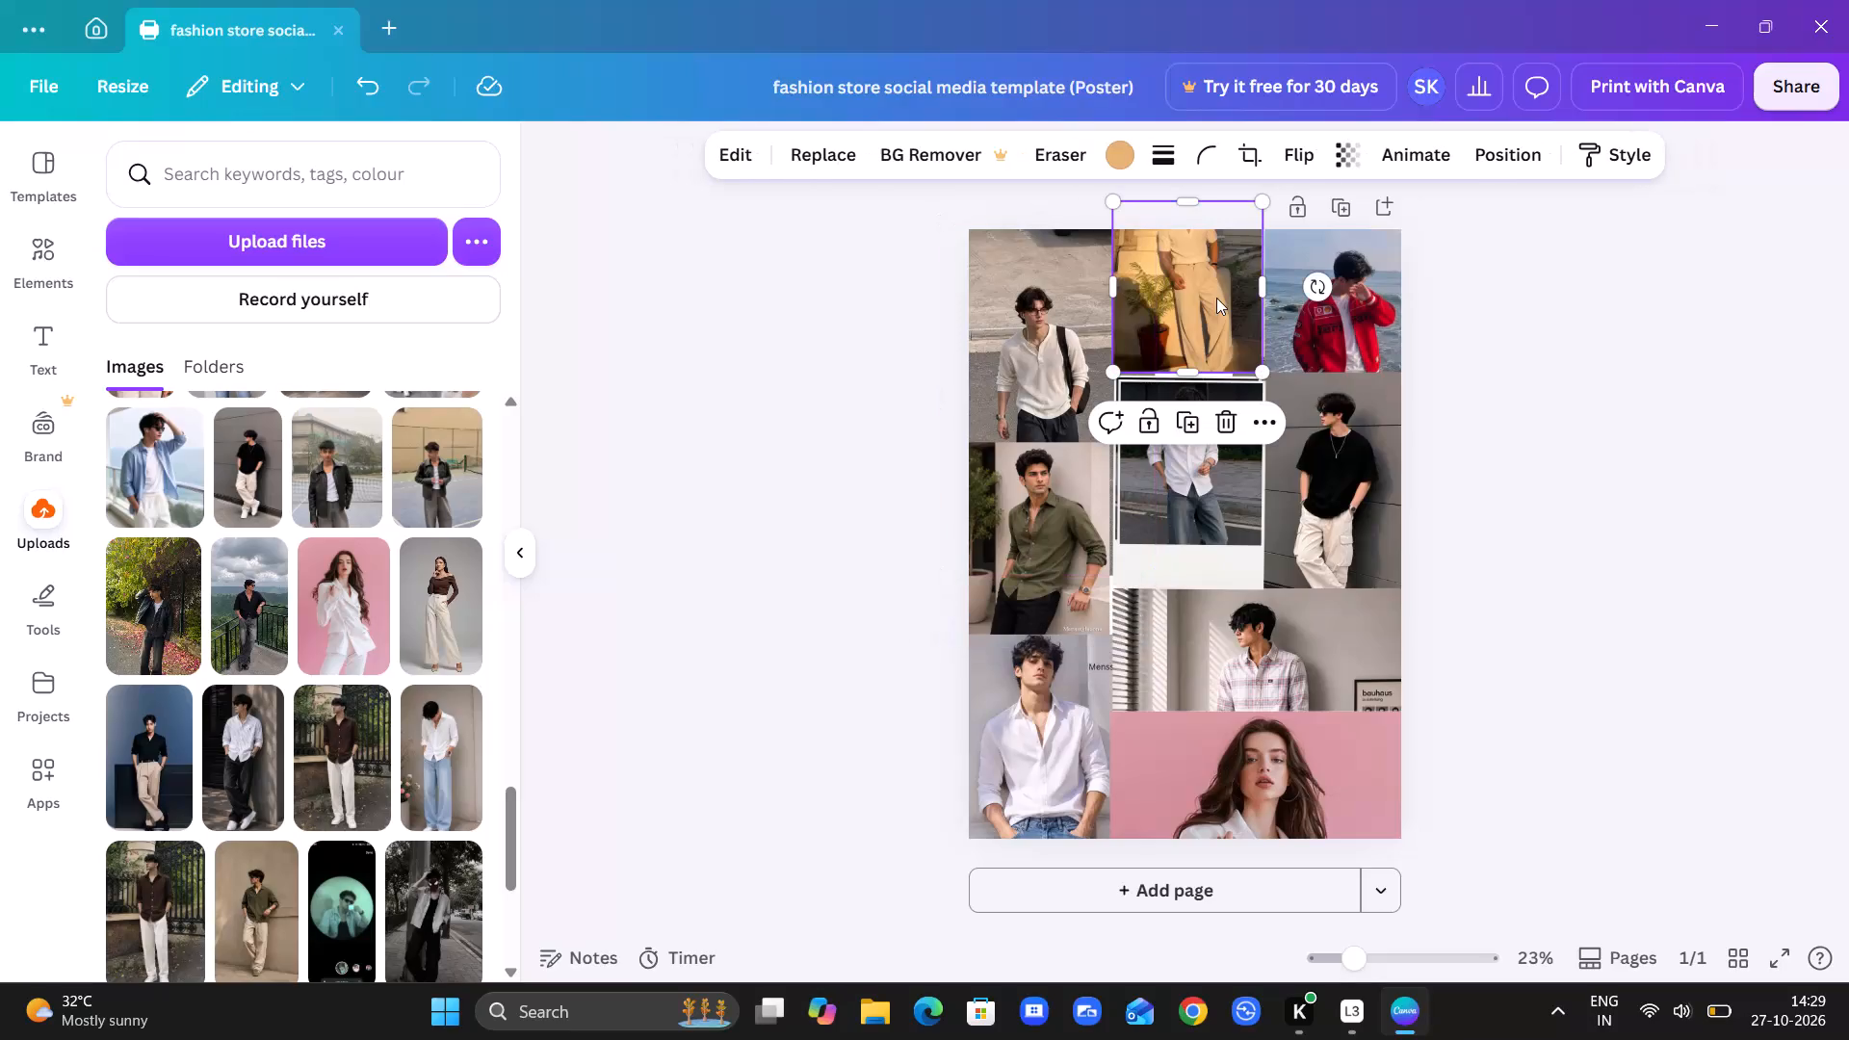
{"action": "left_click", "coordinate": [1338, 348]}
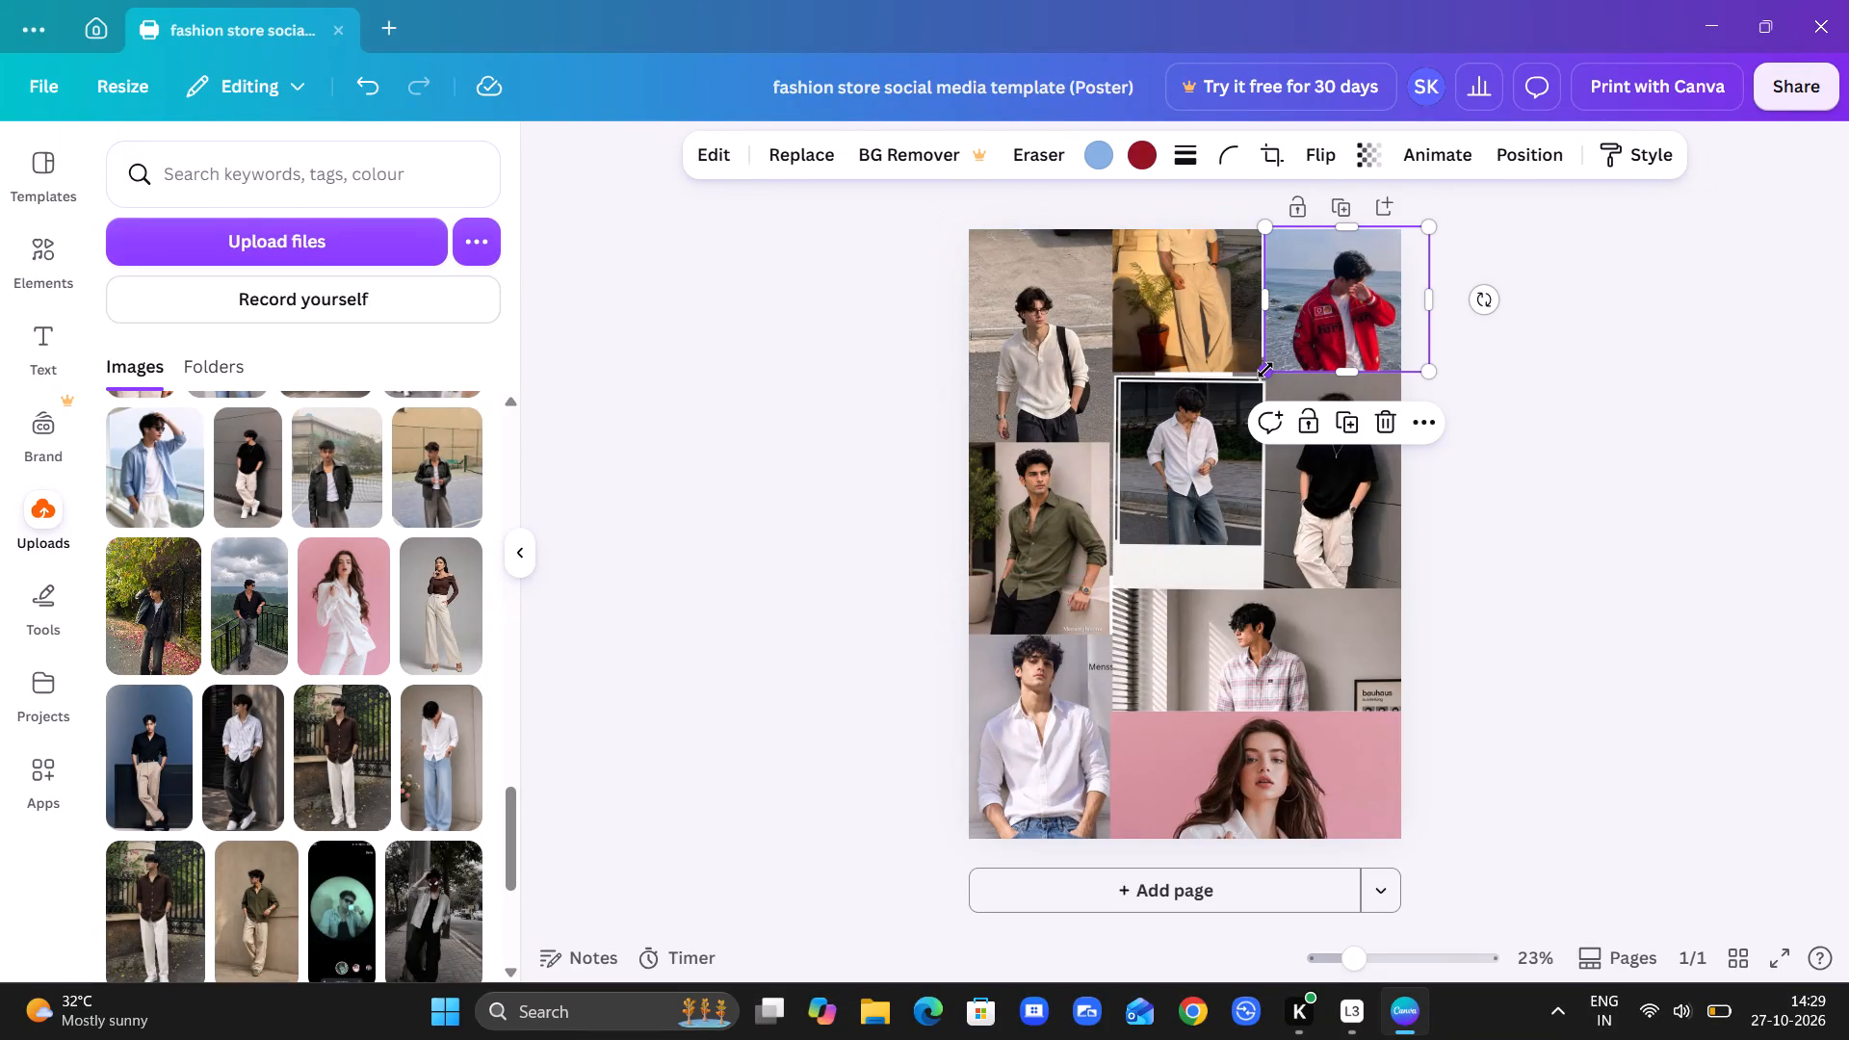
{"action": "left_click", "coordinate": [1328, 506]}
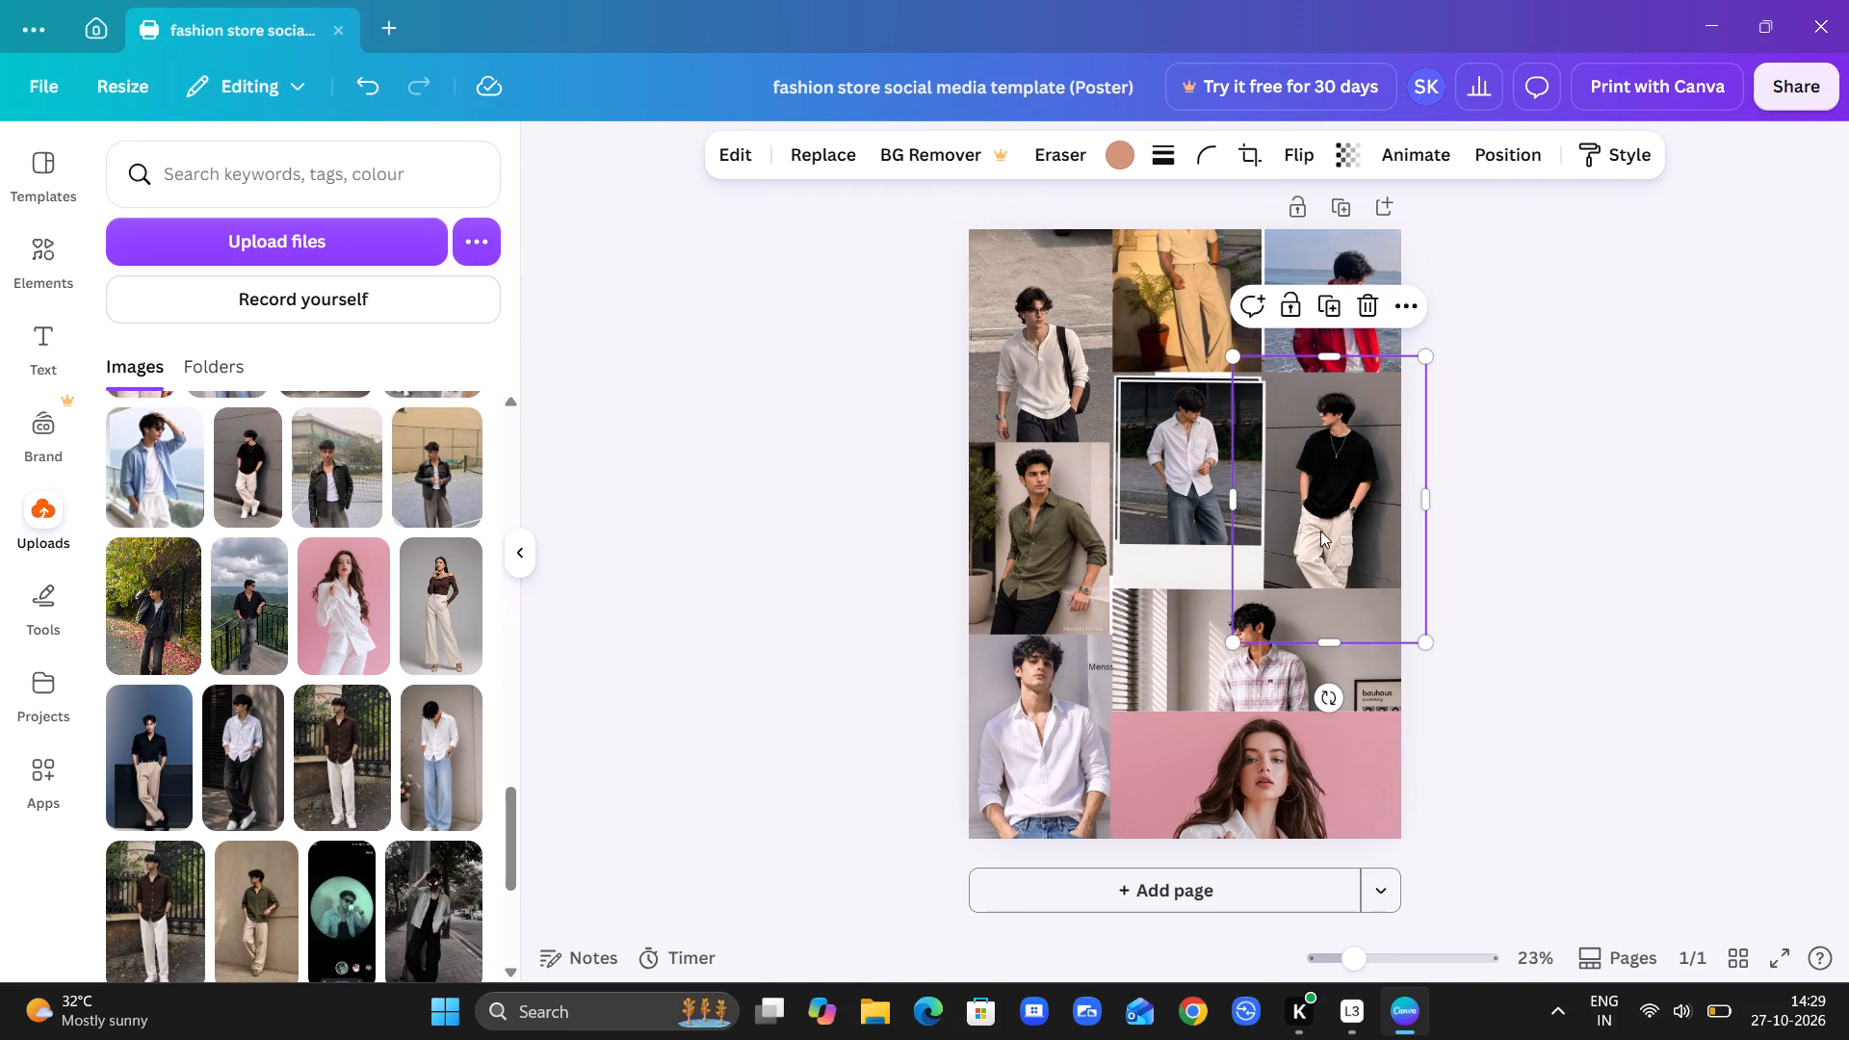
{"action": "left_click_drag", "start_coordinate": [1424, 364], "coordinate": [1493, 258]}
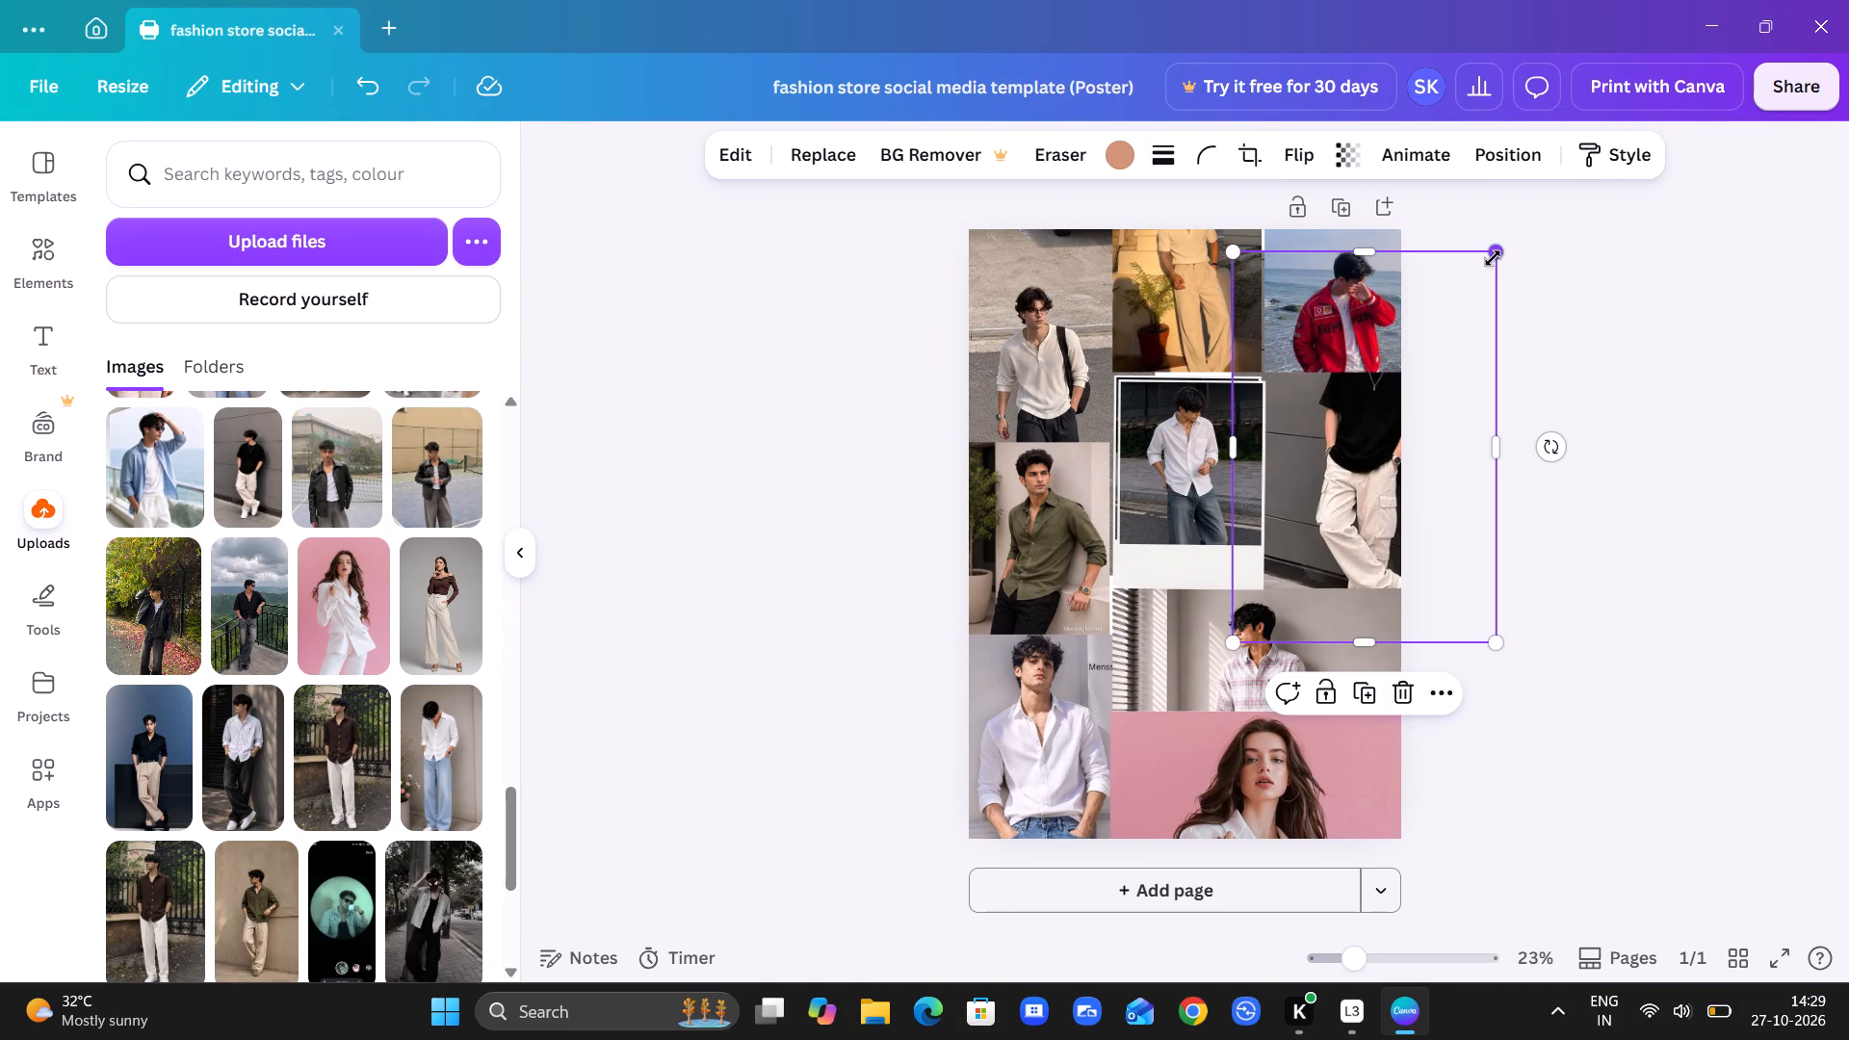
{"action": "left_click_drag", "start_coordinate": [1328, 514], "coordinate": [1289, 600]}
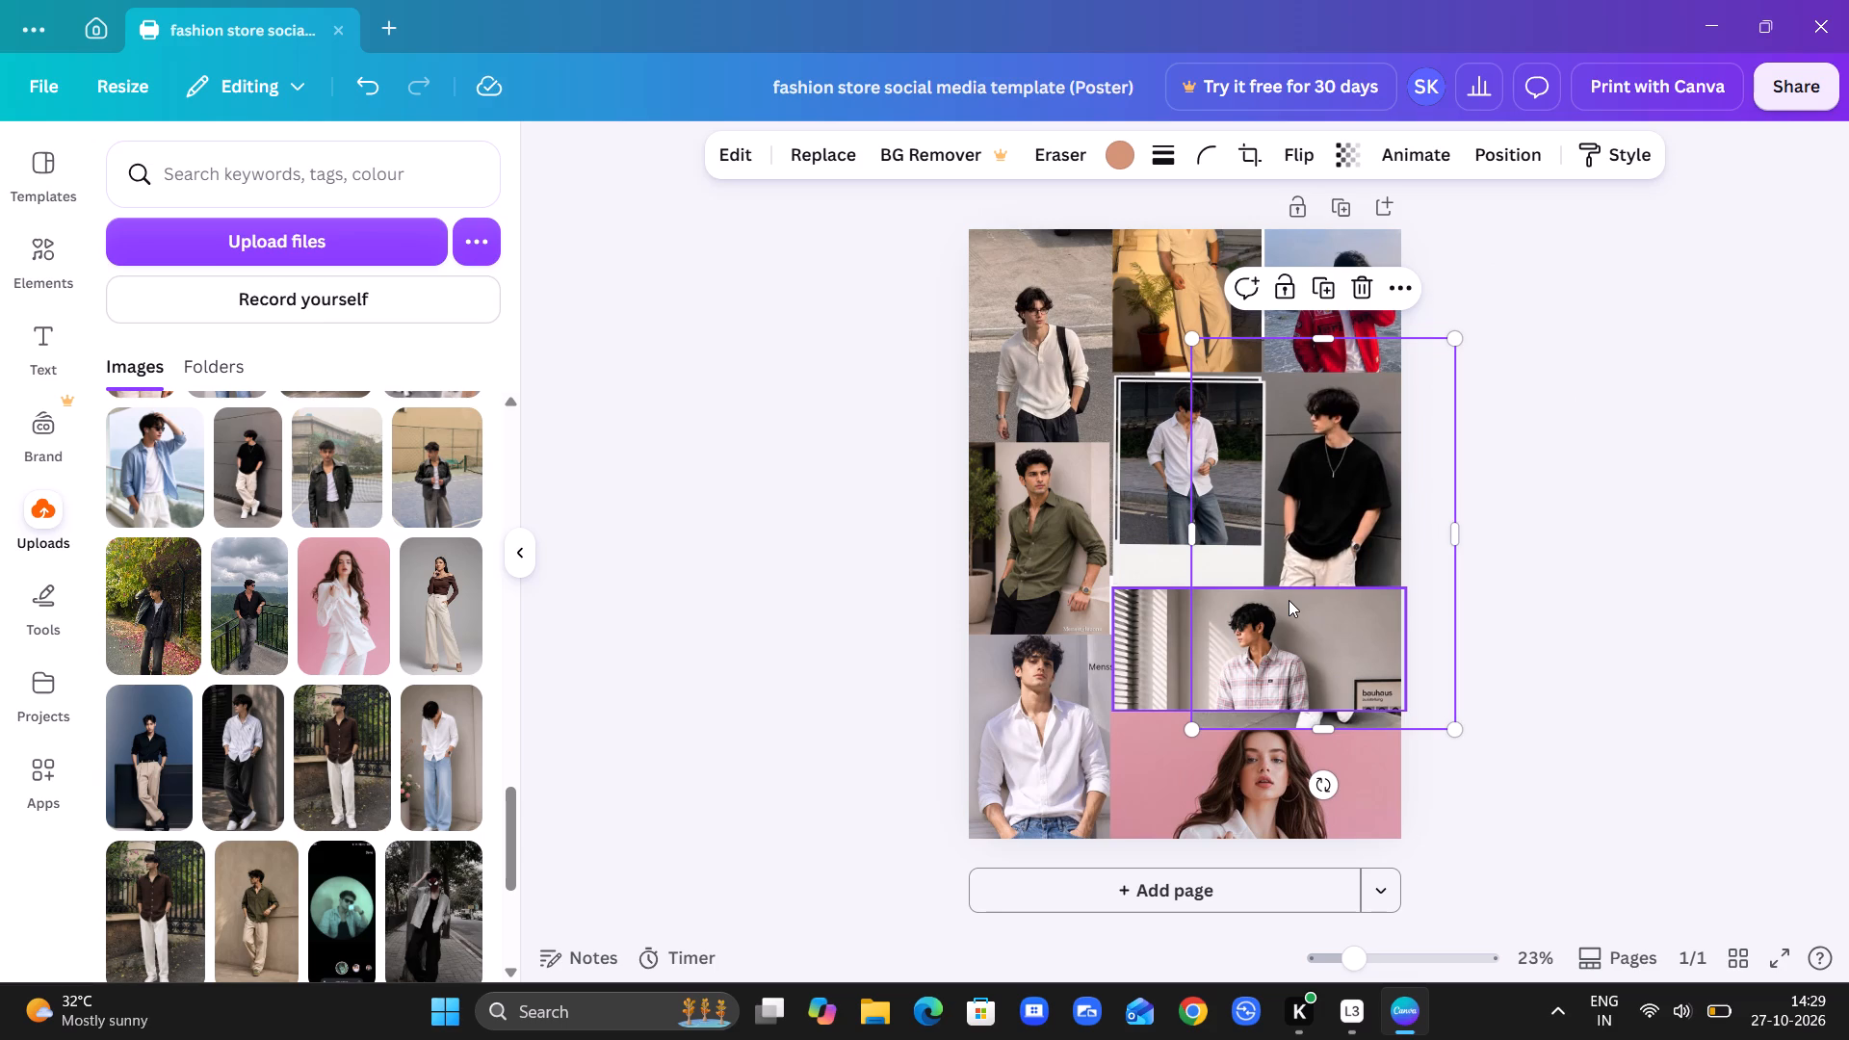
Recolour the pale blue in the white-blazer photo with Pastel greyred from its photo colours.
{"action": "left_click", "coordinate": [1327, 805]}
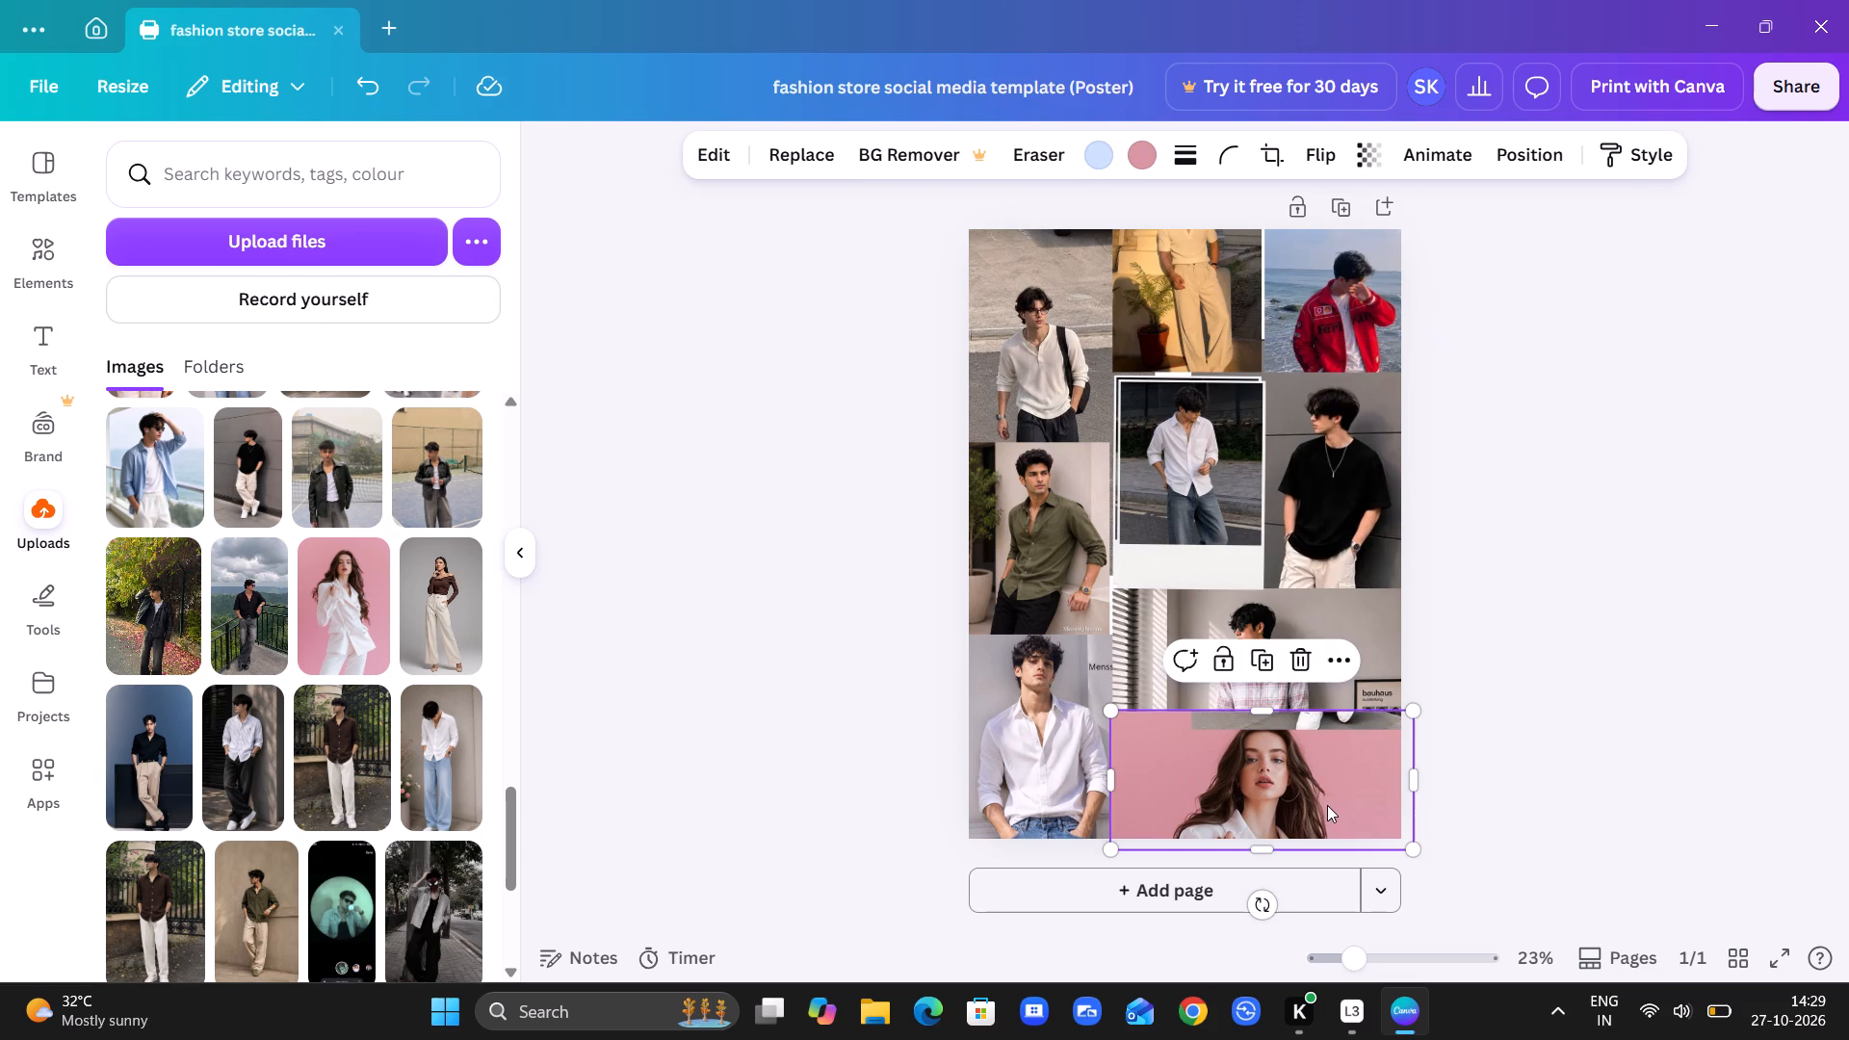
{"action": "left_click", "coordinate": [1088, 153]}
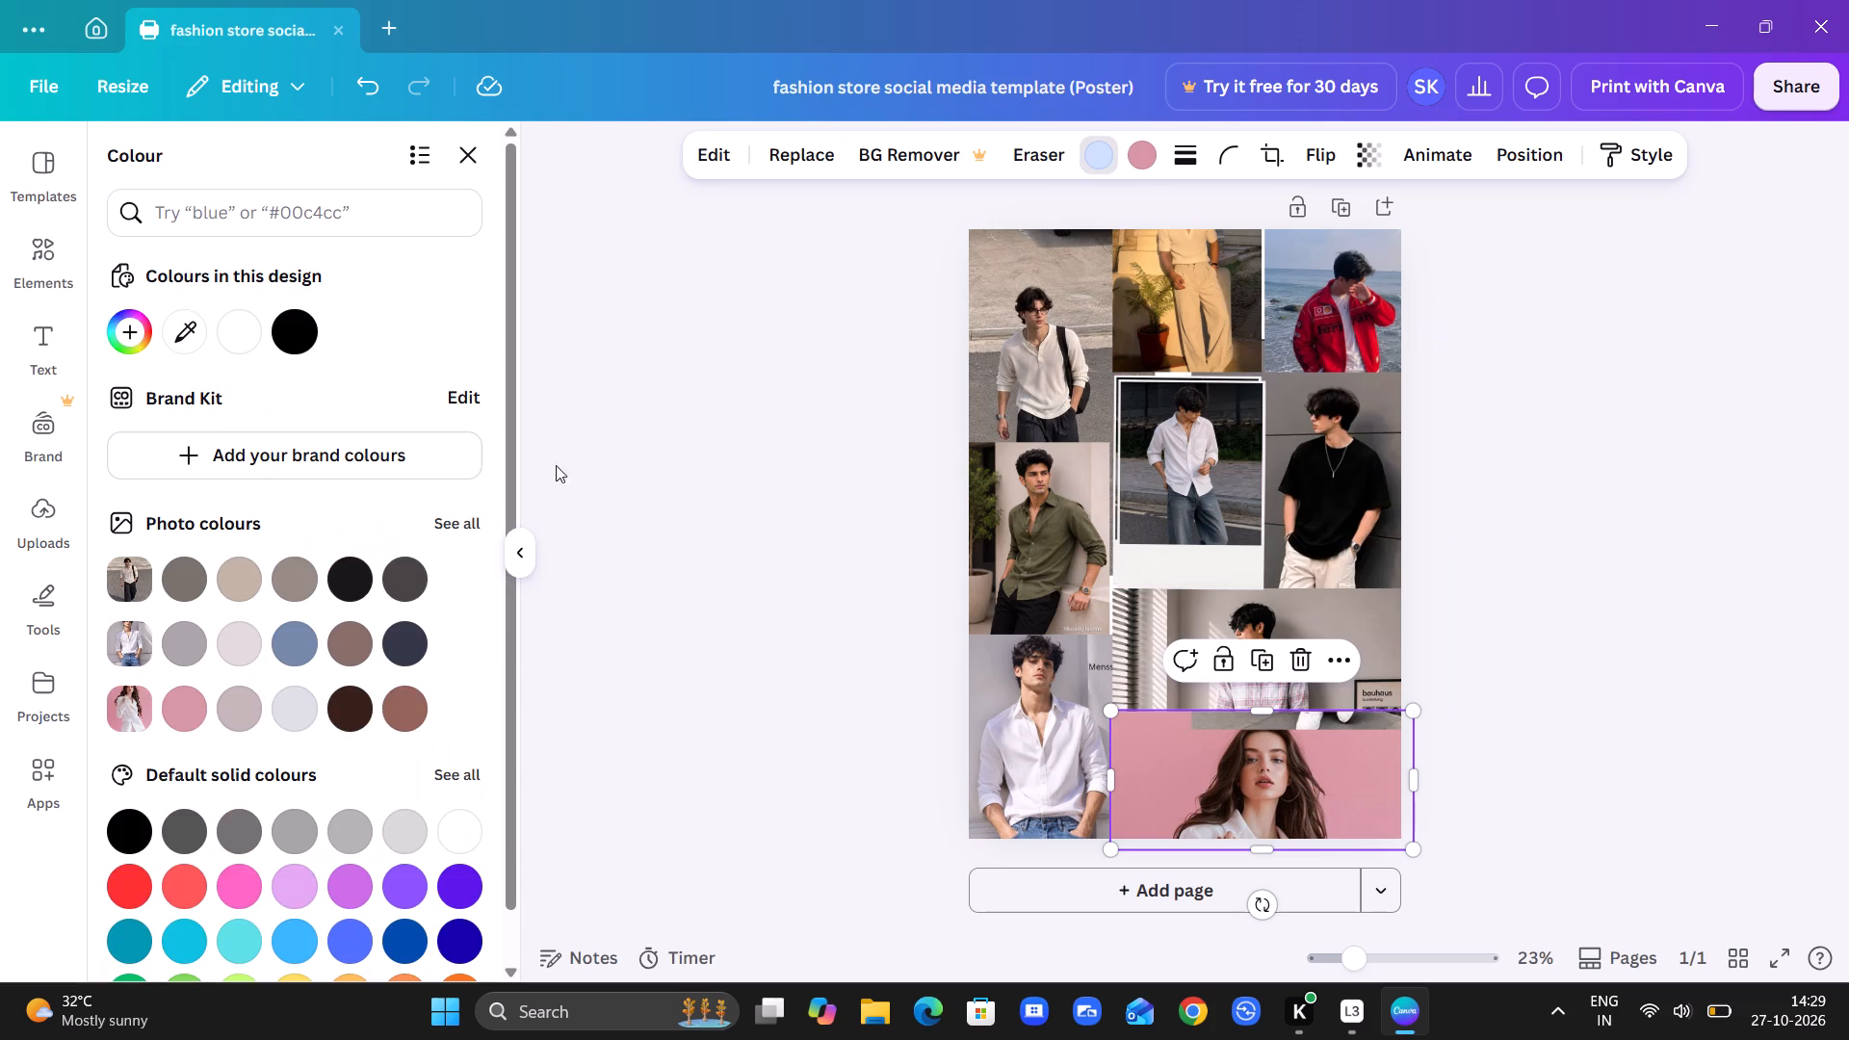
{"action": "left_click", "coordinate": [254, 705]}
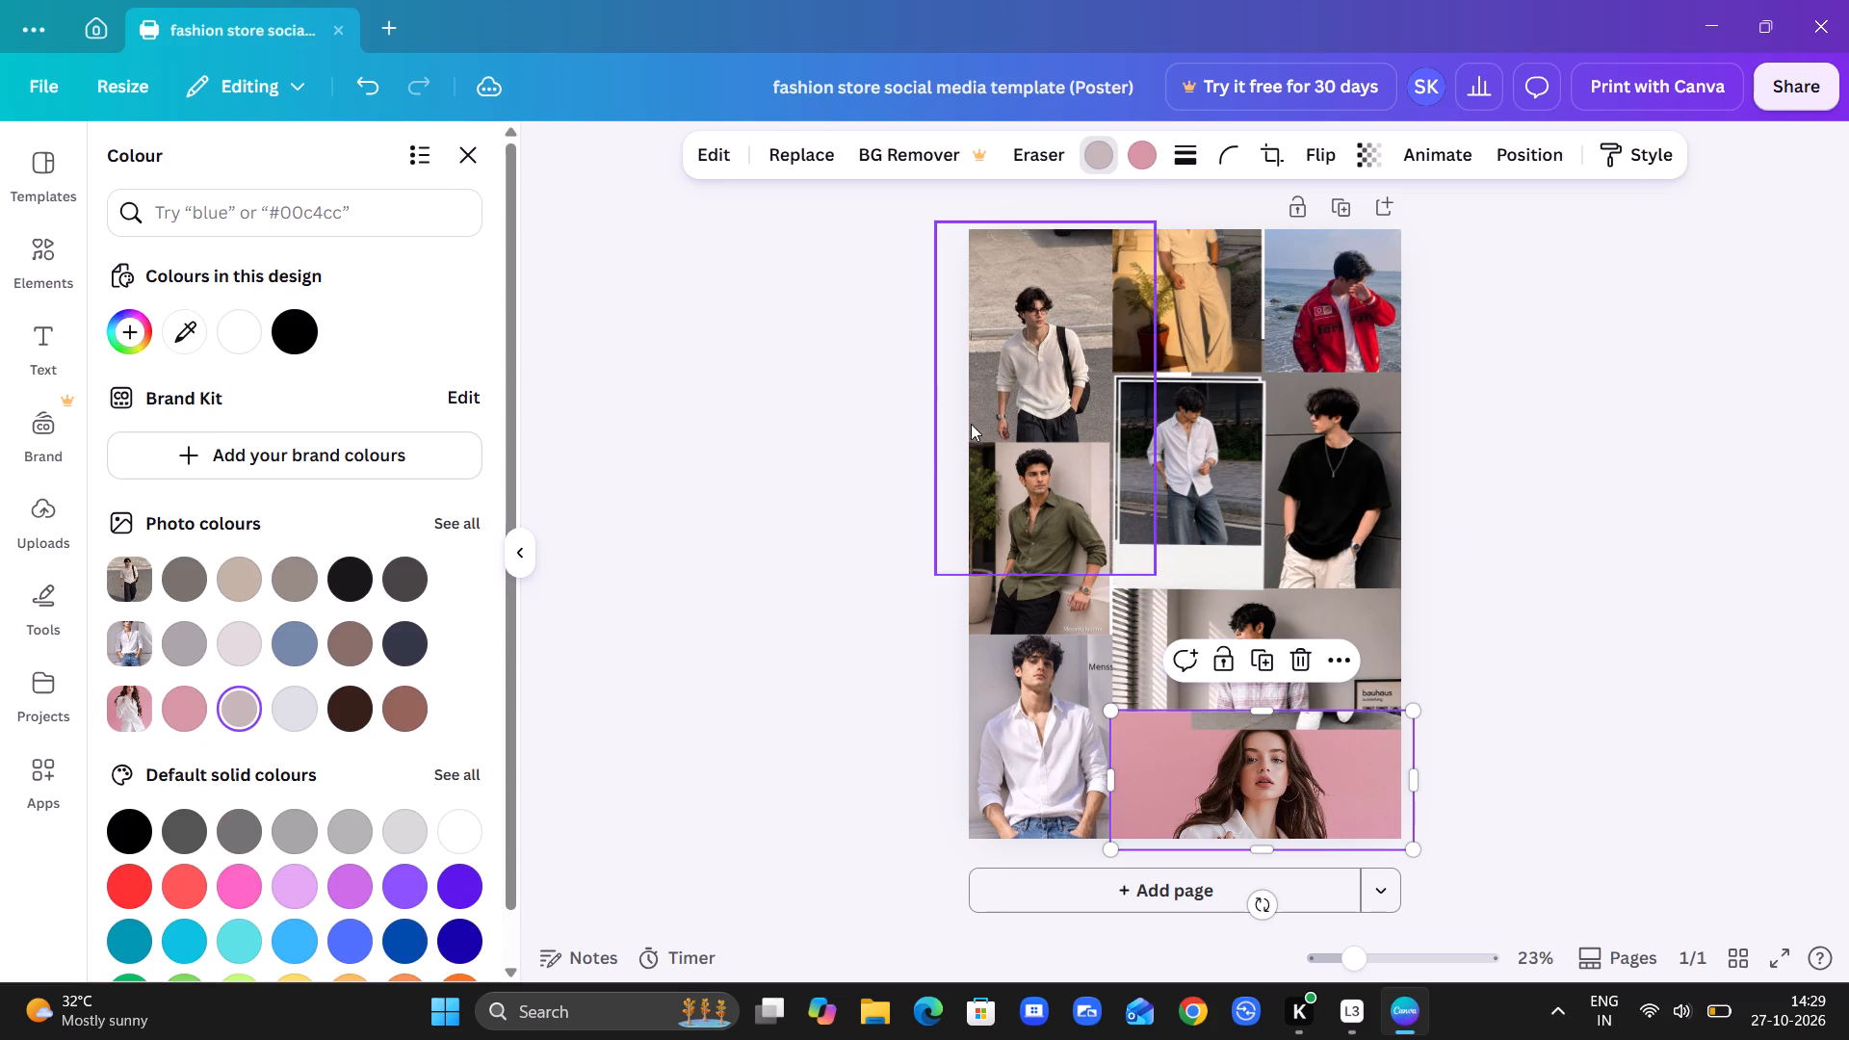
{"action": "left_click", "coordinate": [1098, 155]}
Replace the white-blazer photo with the uploaded dark-jacket image, enlarging it and shifting it down to frame the man's chin and chest.
{"action": "scroll", "coordinate": [421, 669], "scroll_direction": "down", "scroll_amount": 3}
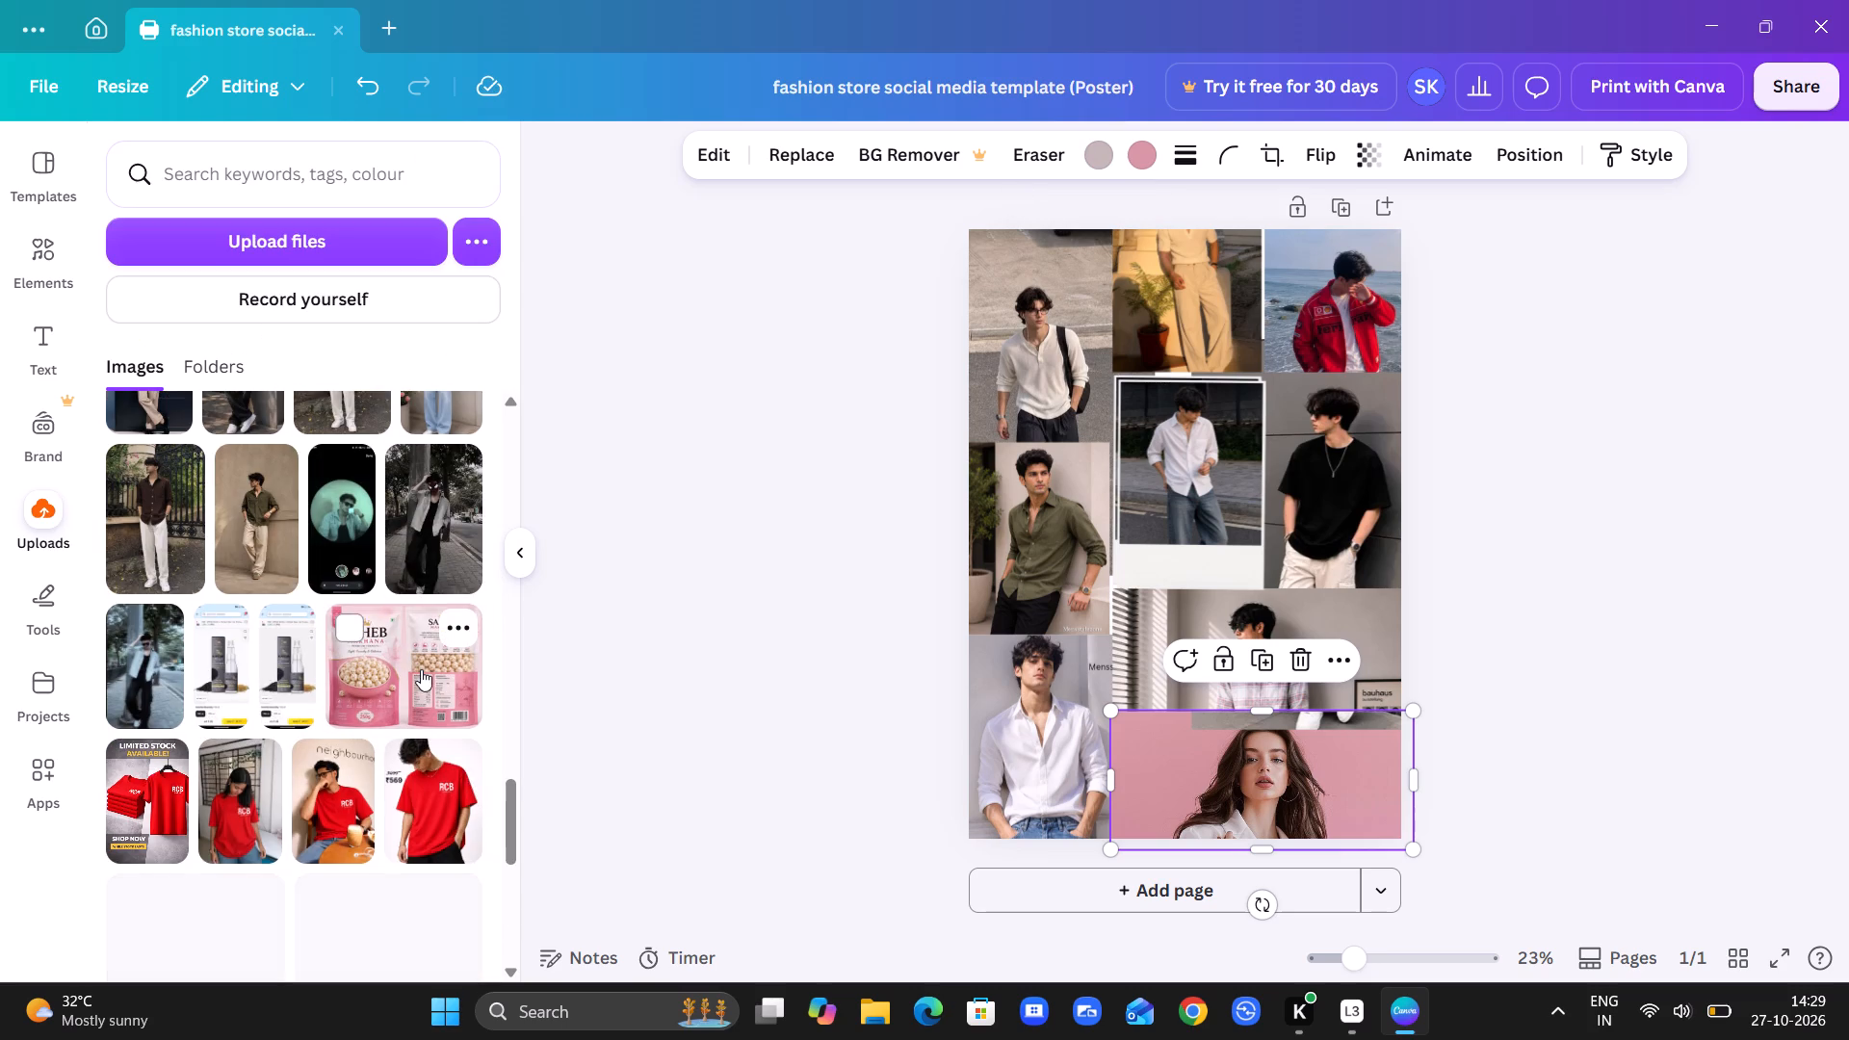
{"action": "scroll", "coordinate": [273, 689], "scroll_direction": "up", "scroll_amount": 2}
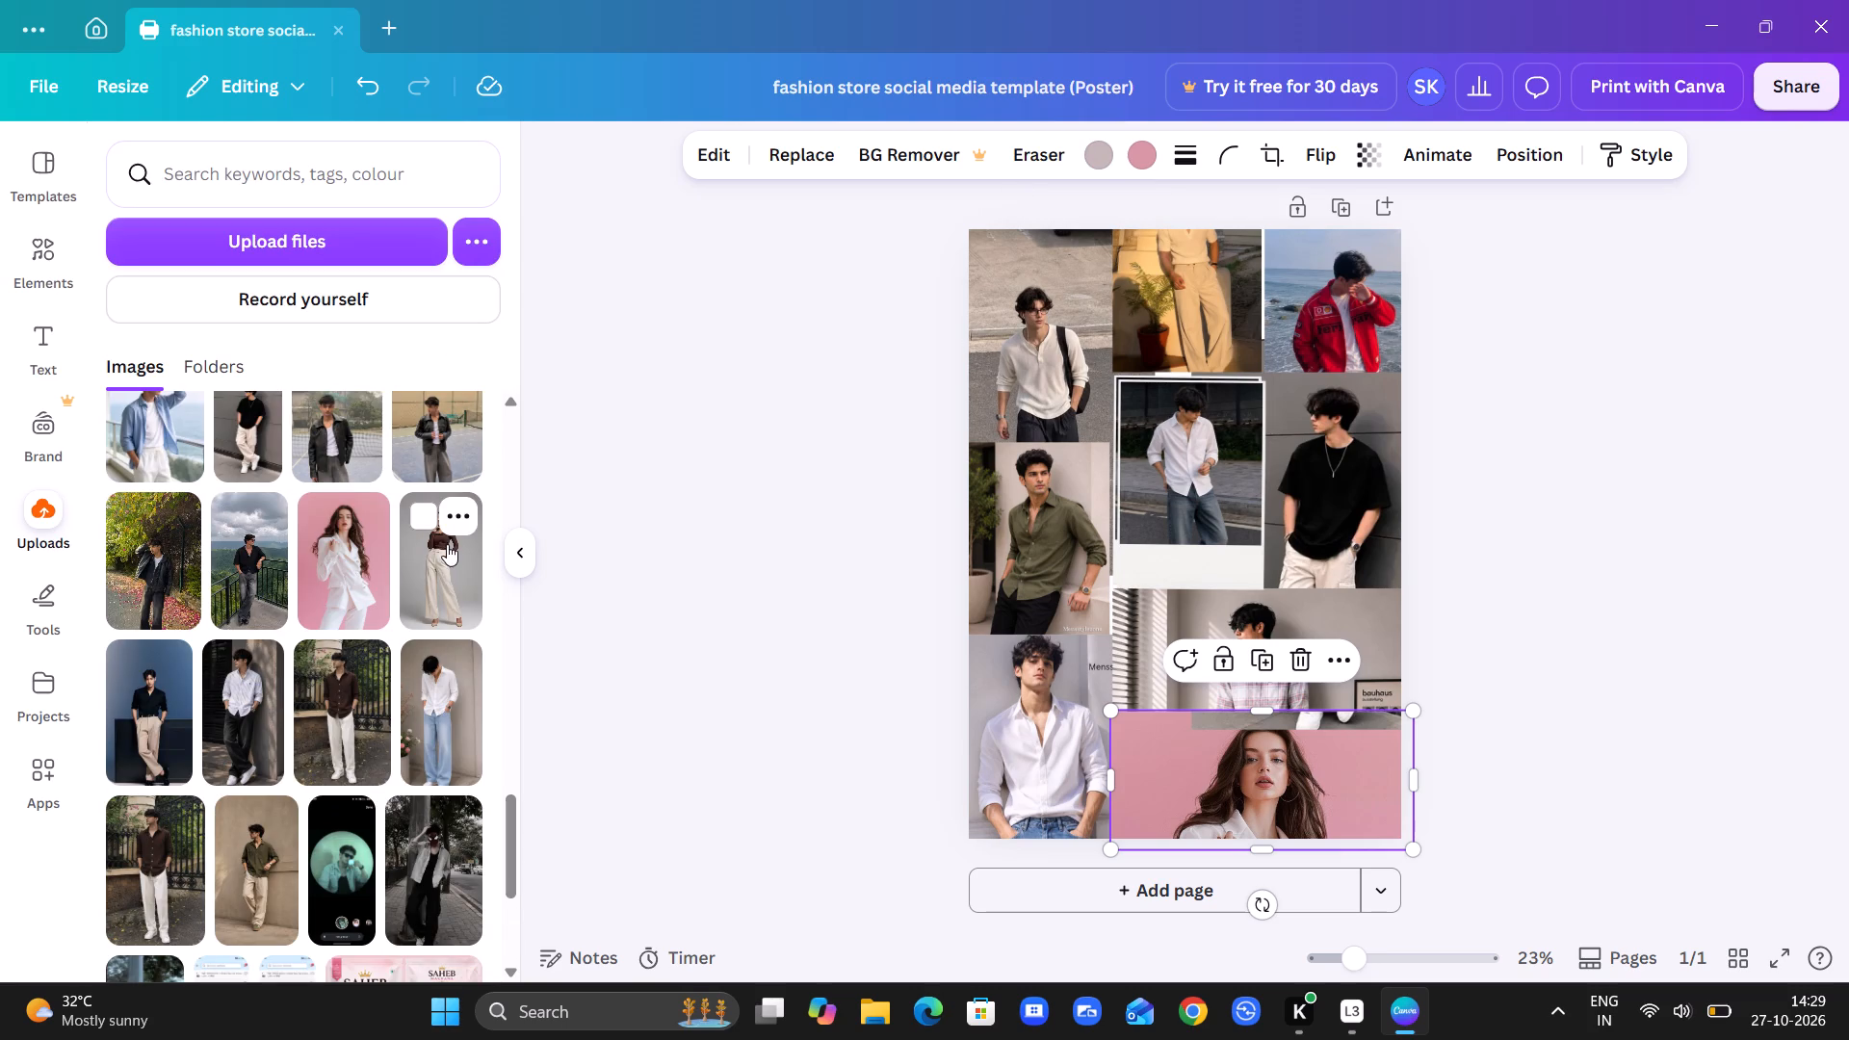
{"action": "scroll", "coordinate": [385, 561], "scroll_direction": "up", "scroll_amount": 1}
{"action": "left_click_drag", "start_coordinate": [317, 569], "coordinate": [1306, 762]}
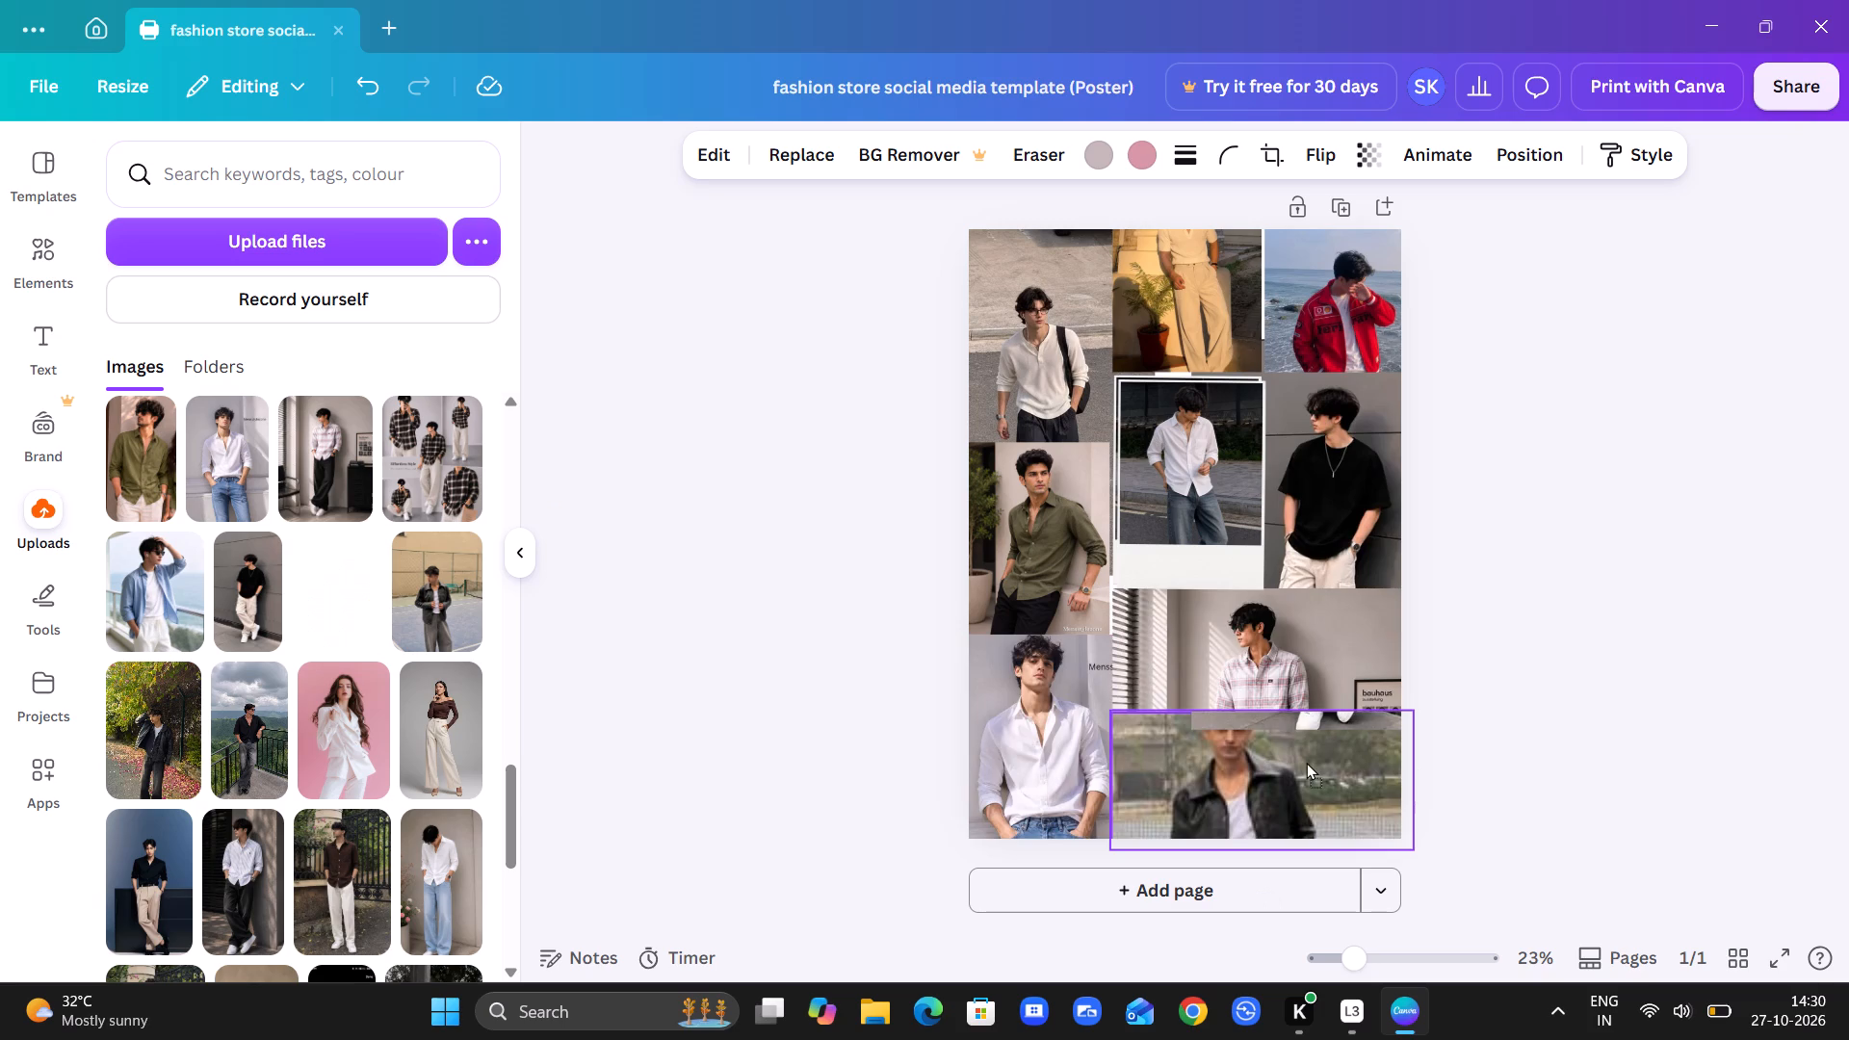
{"action": "left_click_drag", "start_coordinate": [1306, 762], "coordinate": [1192, 794]}
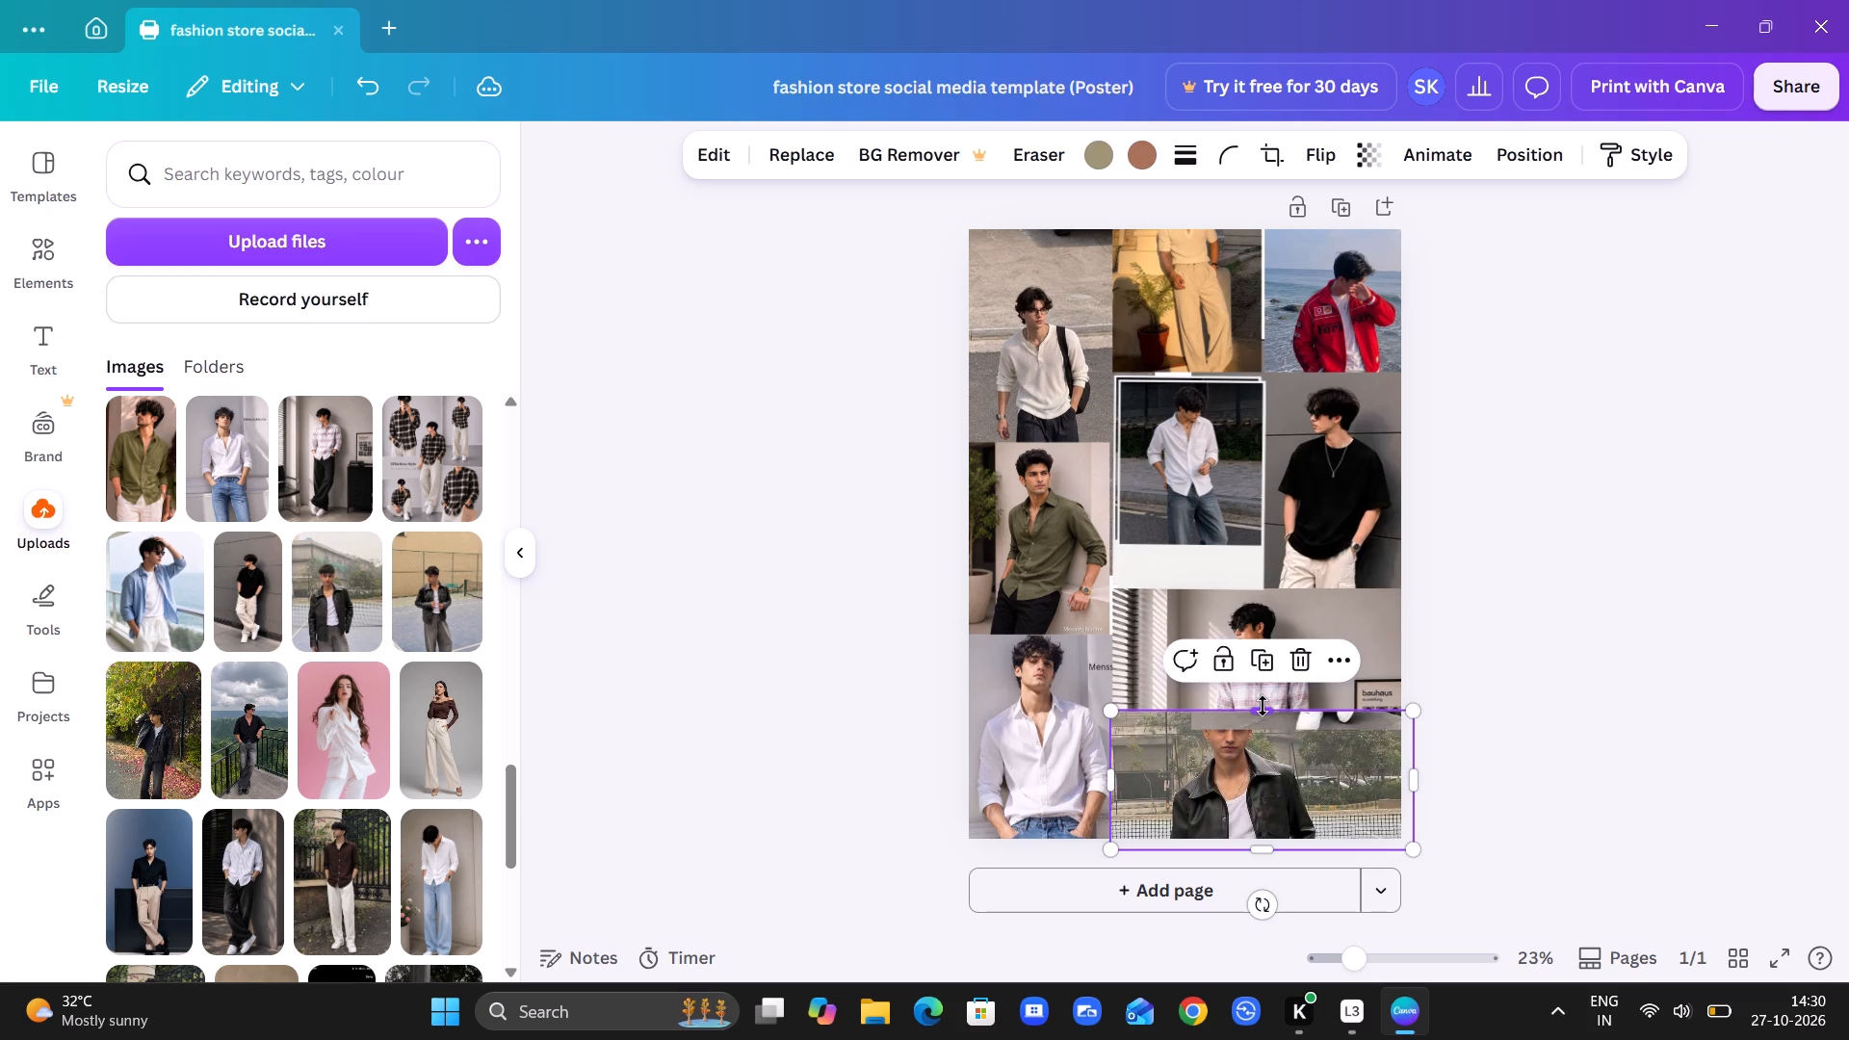
{"action": "left_click_drag", "start_coordinate": [1263, 706], "coordinate": [1469, 378]}
{"action": "left_click_drag", "start_coordinate": [1193, 776], "coordinate": [1194, 793]}
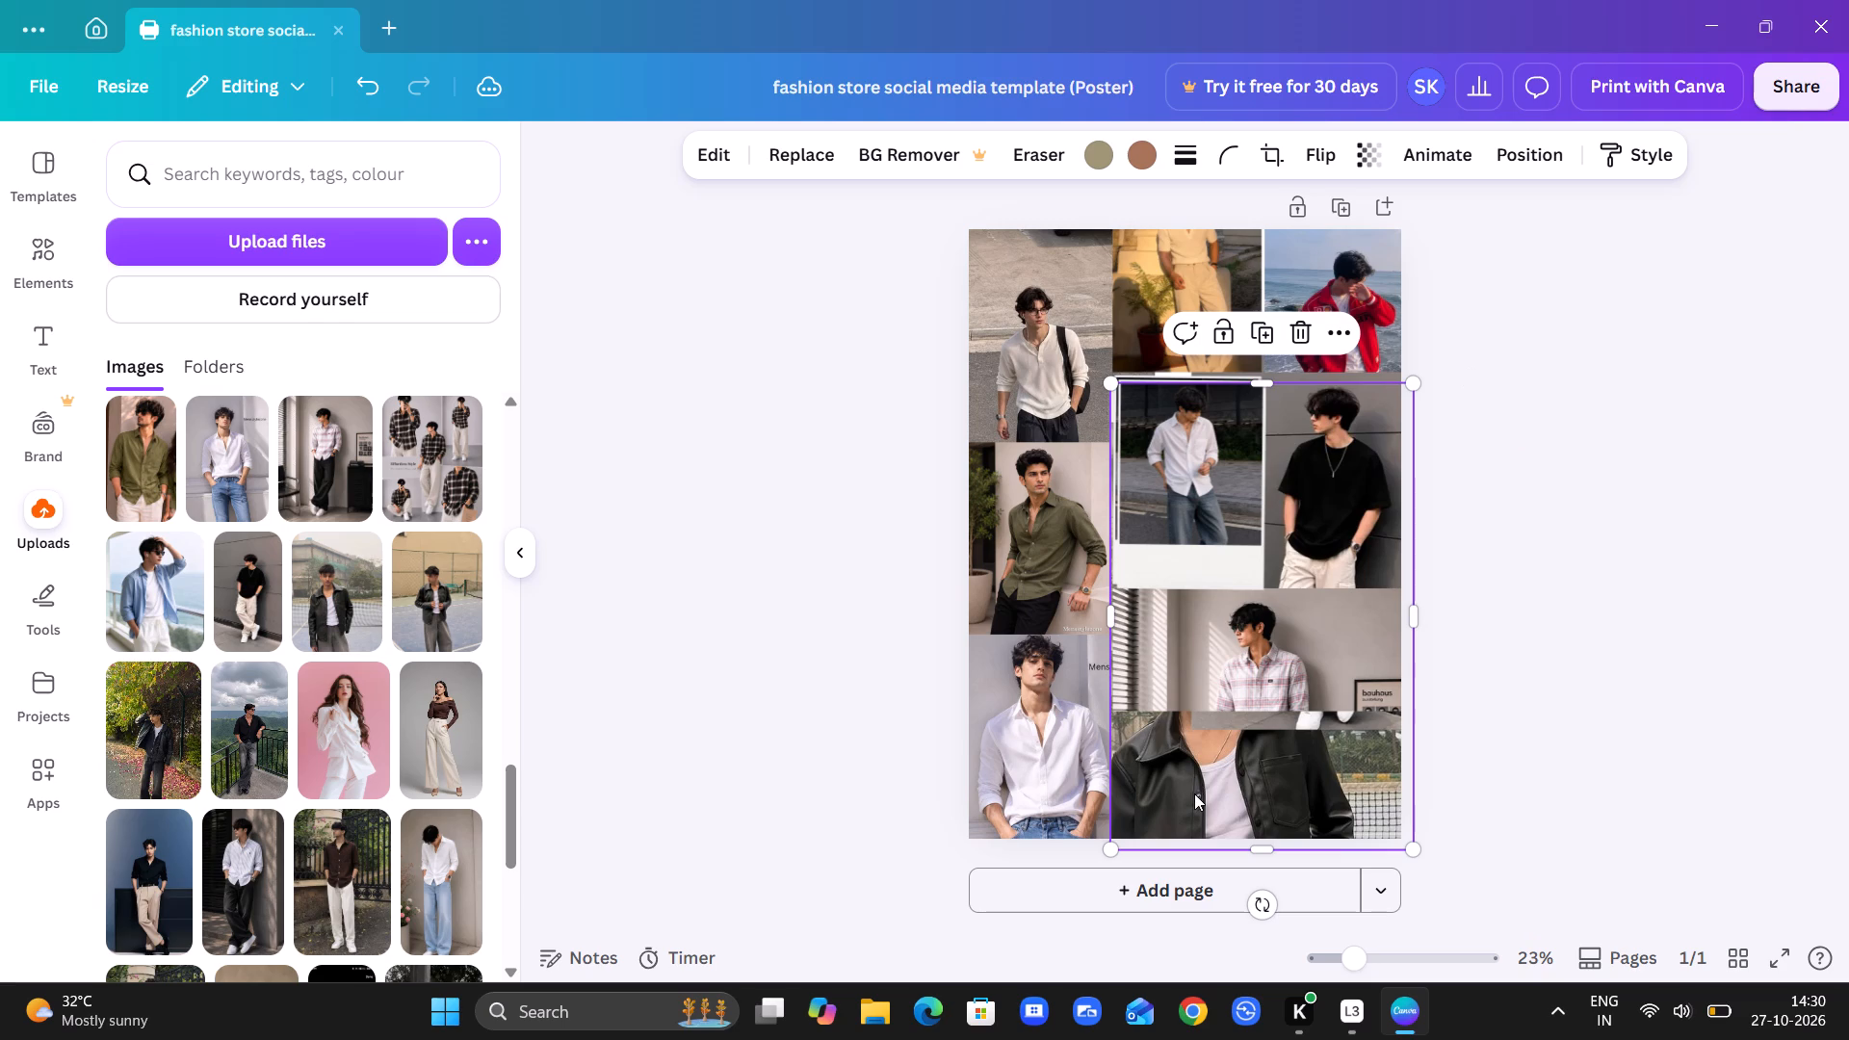
{"action": "left_click_drag", "start_coordinate": [1194, 793], "coordinate": [1197, 820]}
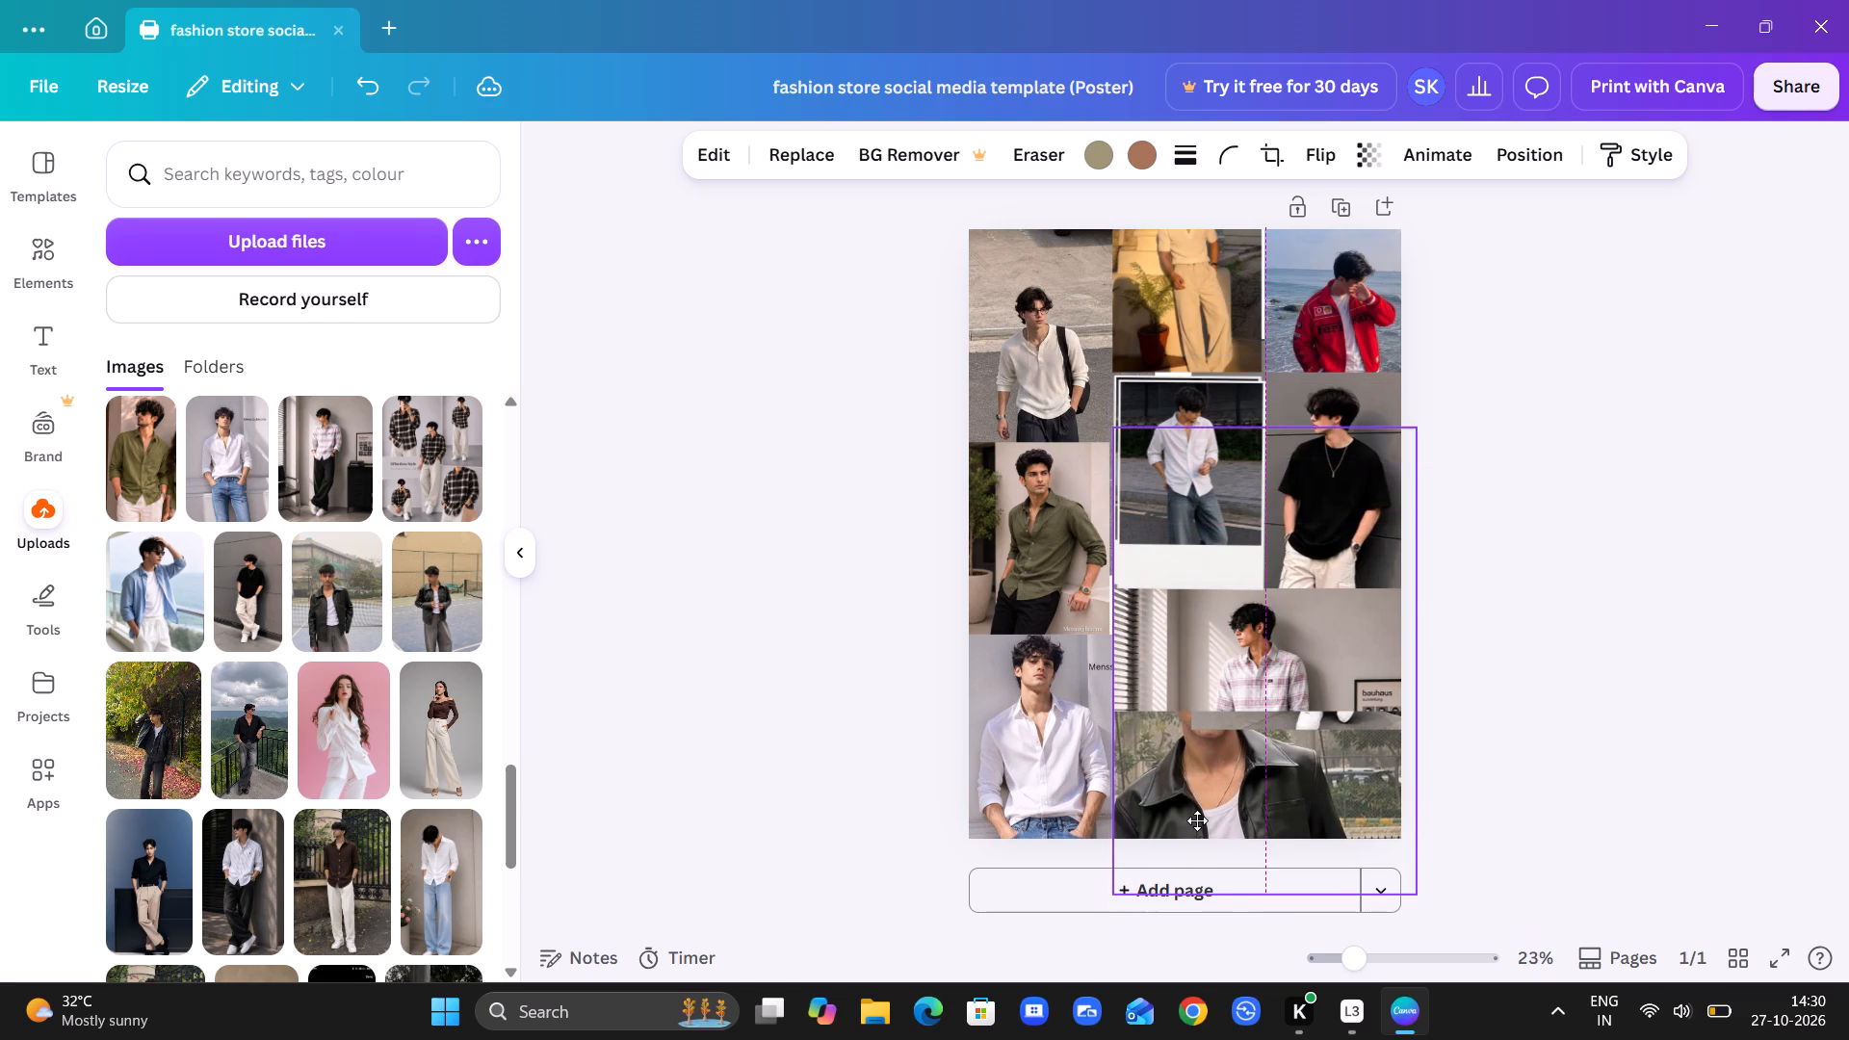
{"action": "left_click_drag", "start_coordinate": [1197, 820], "coordinate": [1197, 810]}
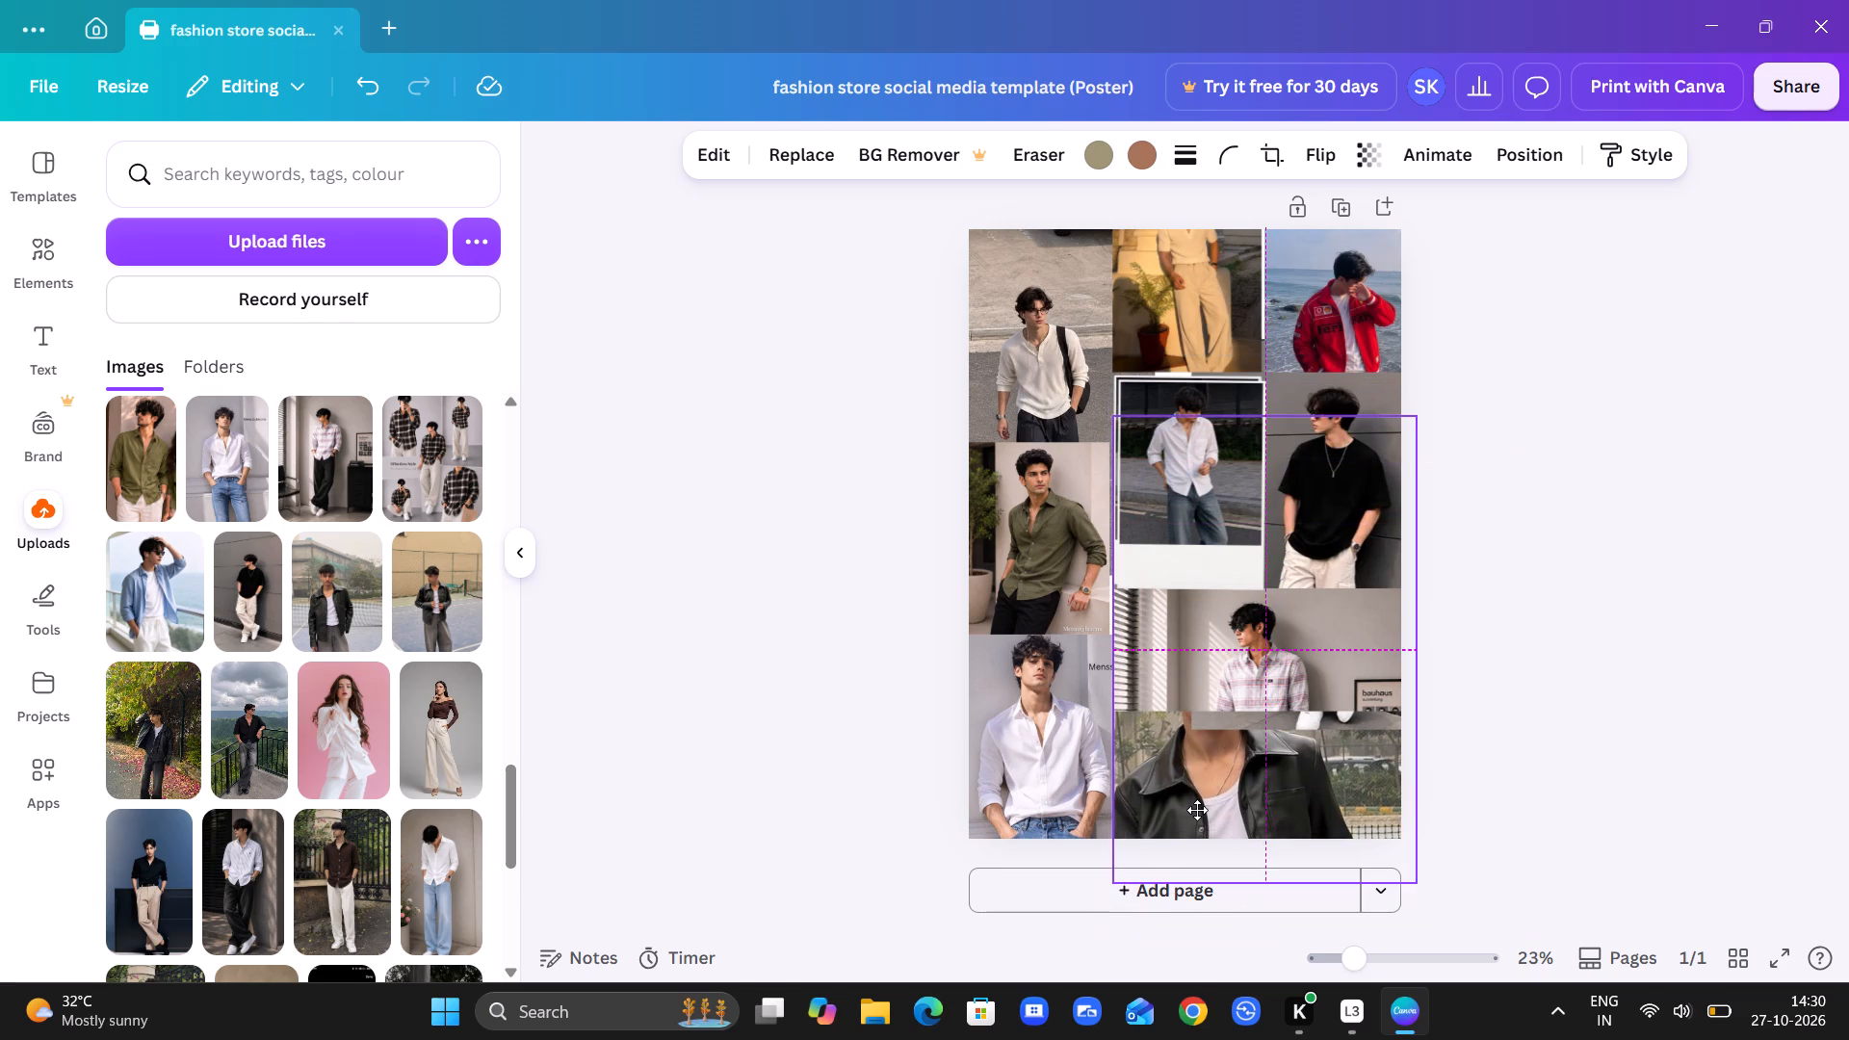
{"action": "left_click_drag", "start_coordinate": [1197, 810], "coordinate": [1194, 823]}
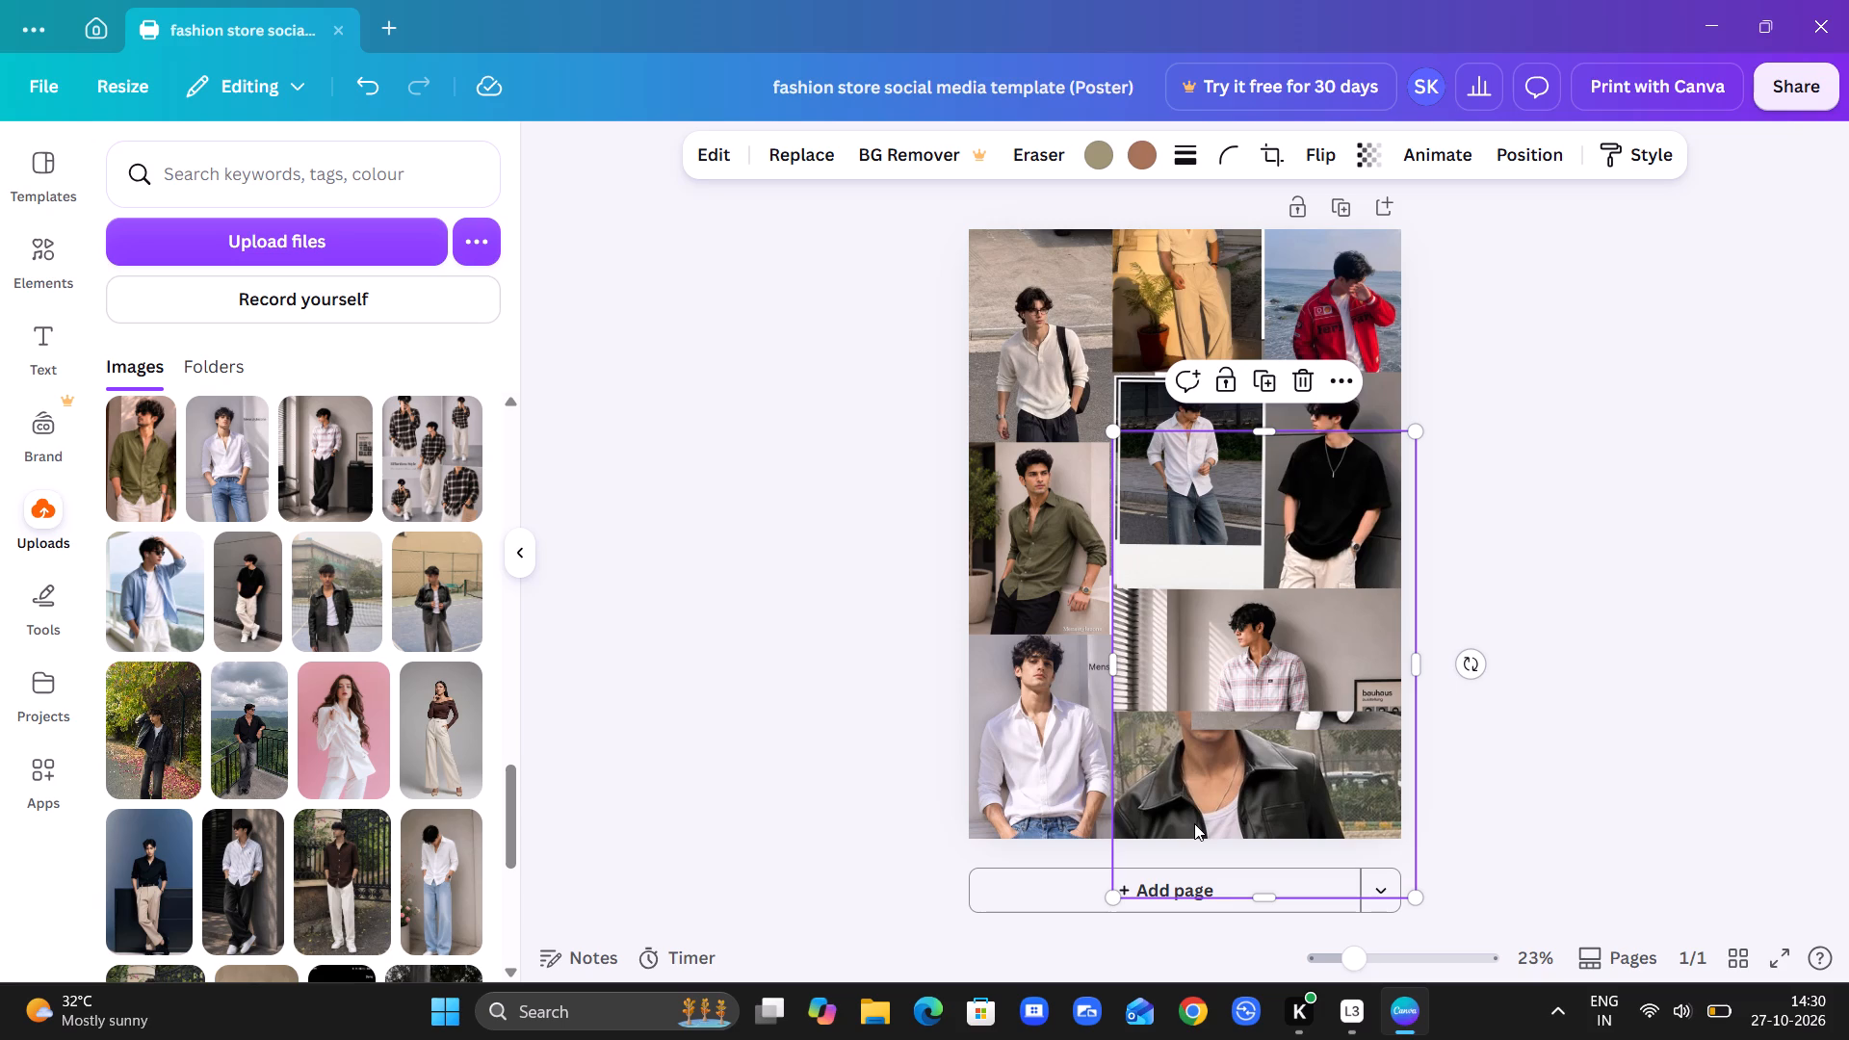
{"action": "left_click", "coordinate": [1505, 539]}
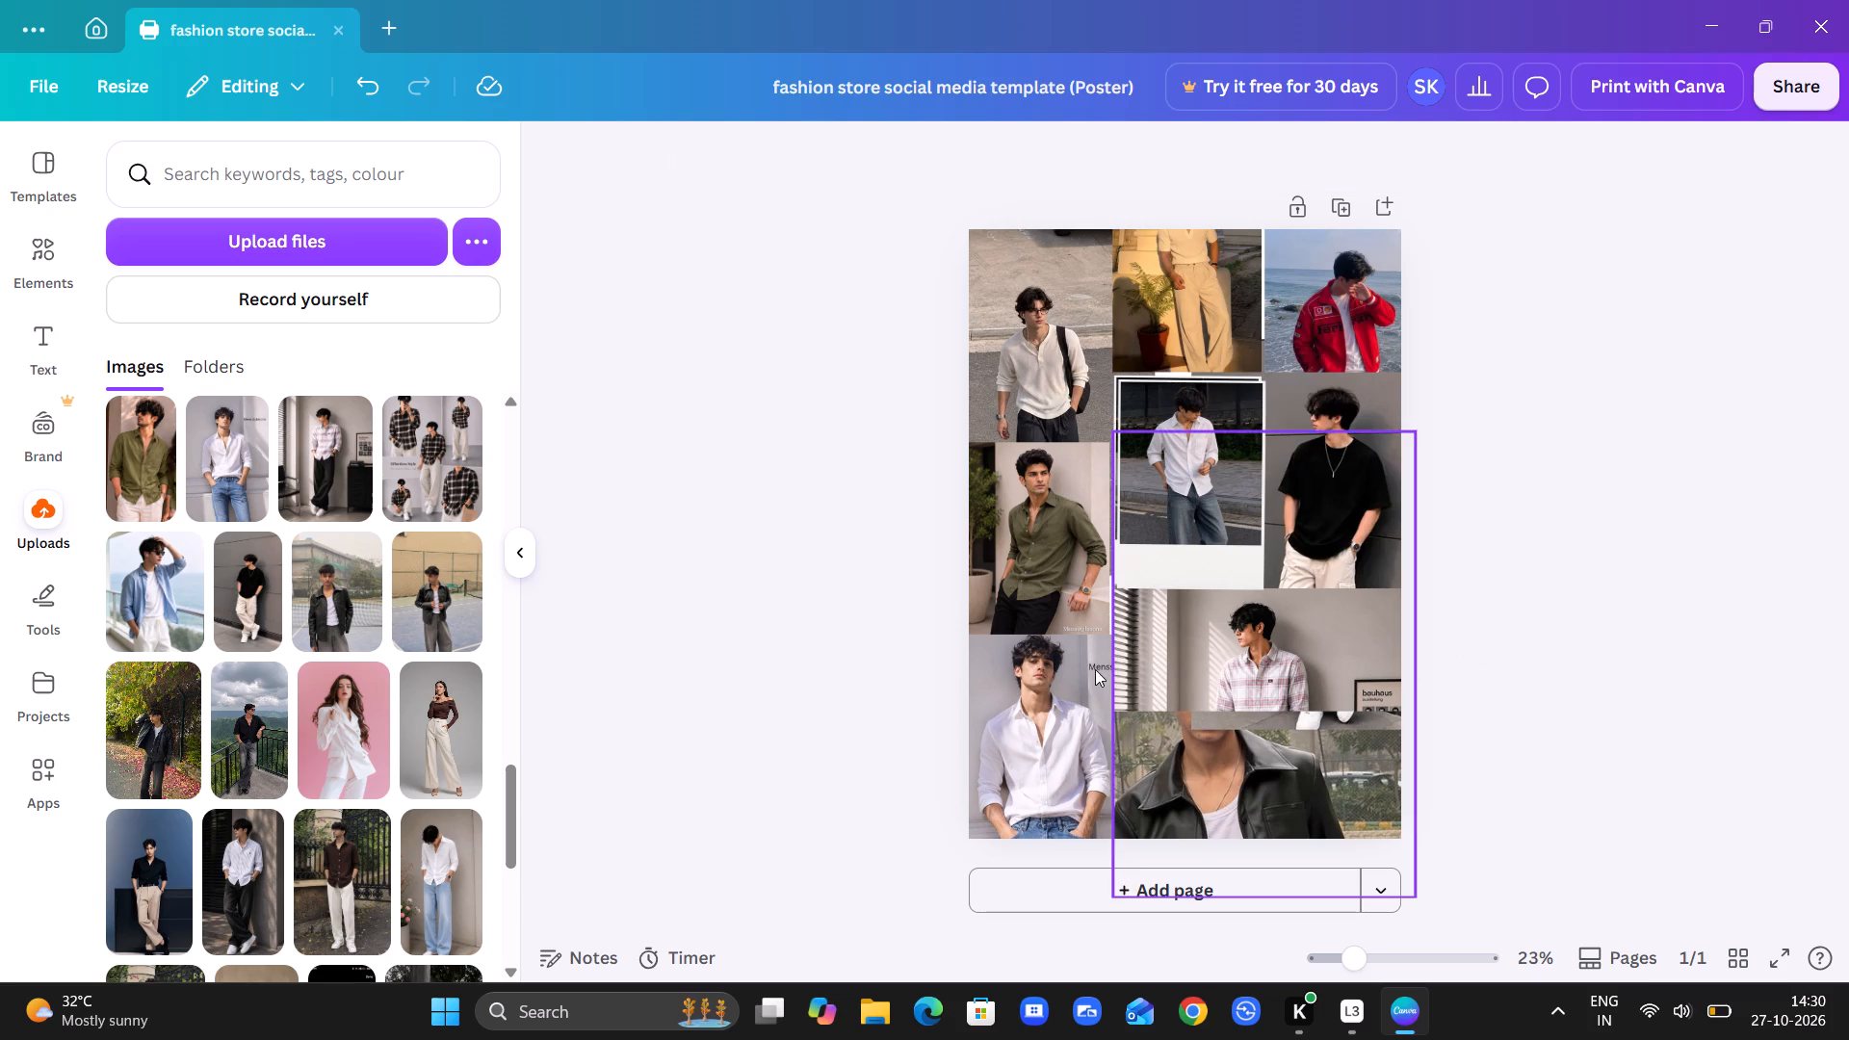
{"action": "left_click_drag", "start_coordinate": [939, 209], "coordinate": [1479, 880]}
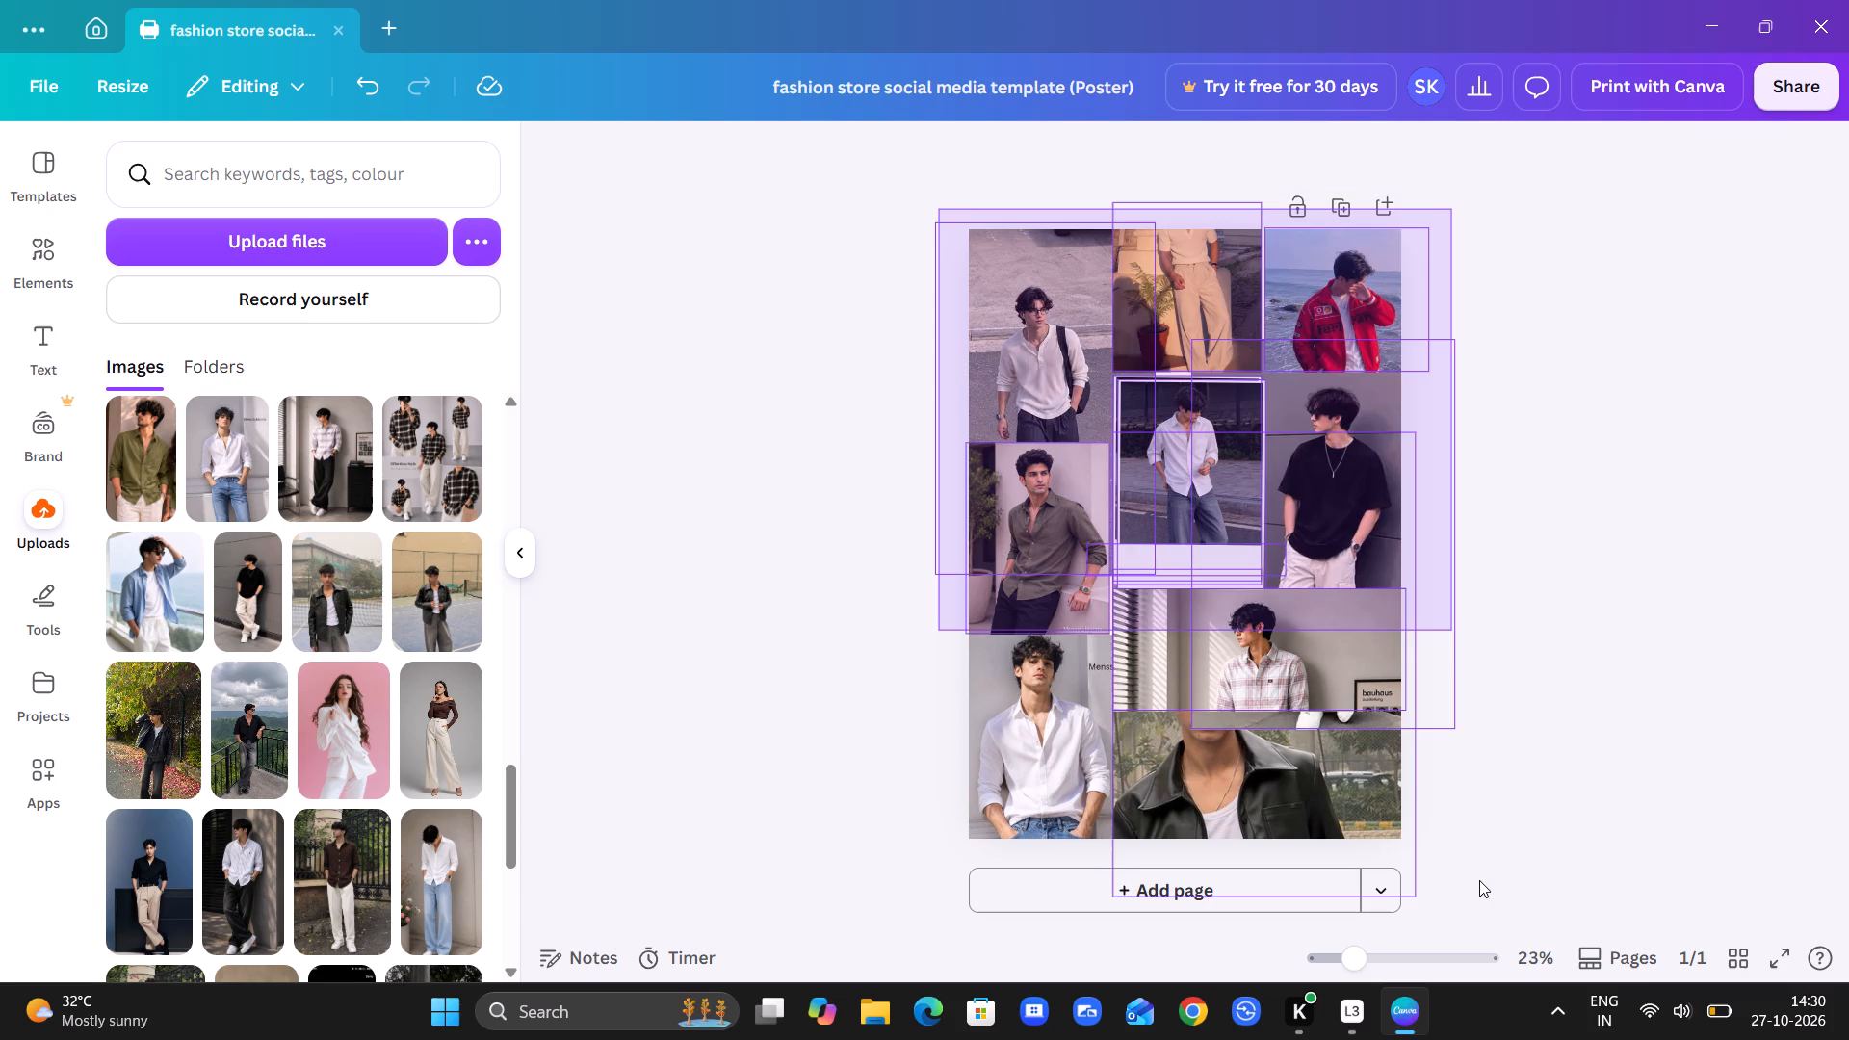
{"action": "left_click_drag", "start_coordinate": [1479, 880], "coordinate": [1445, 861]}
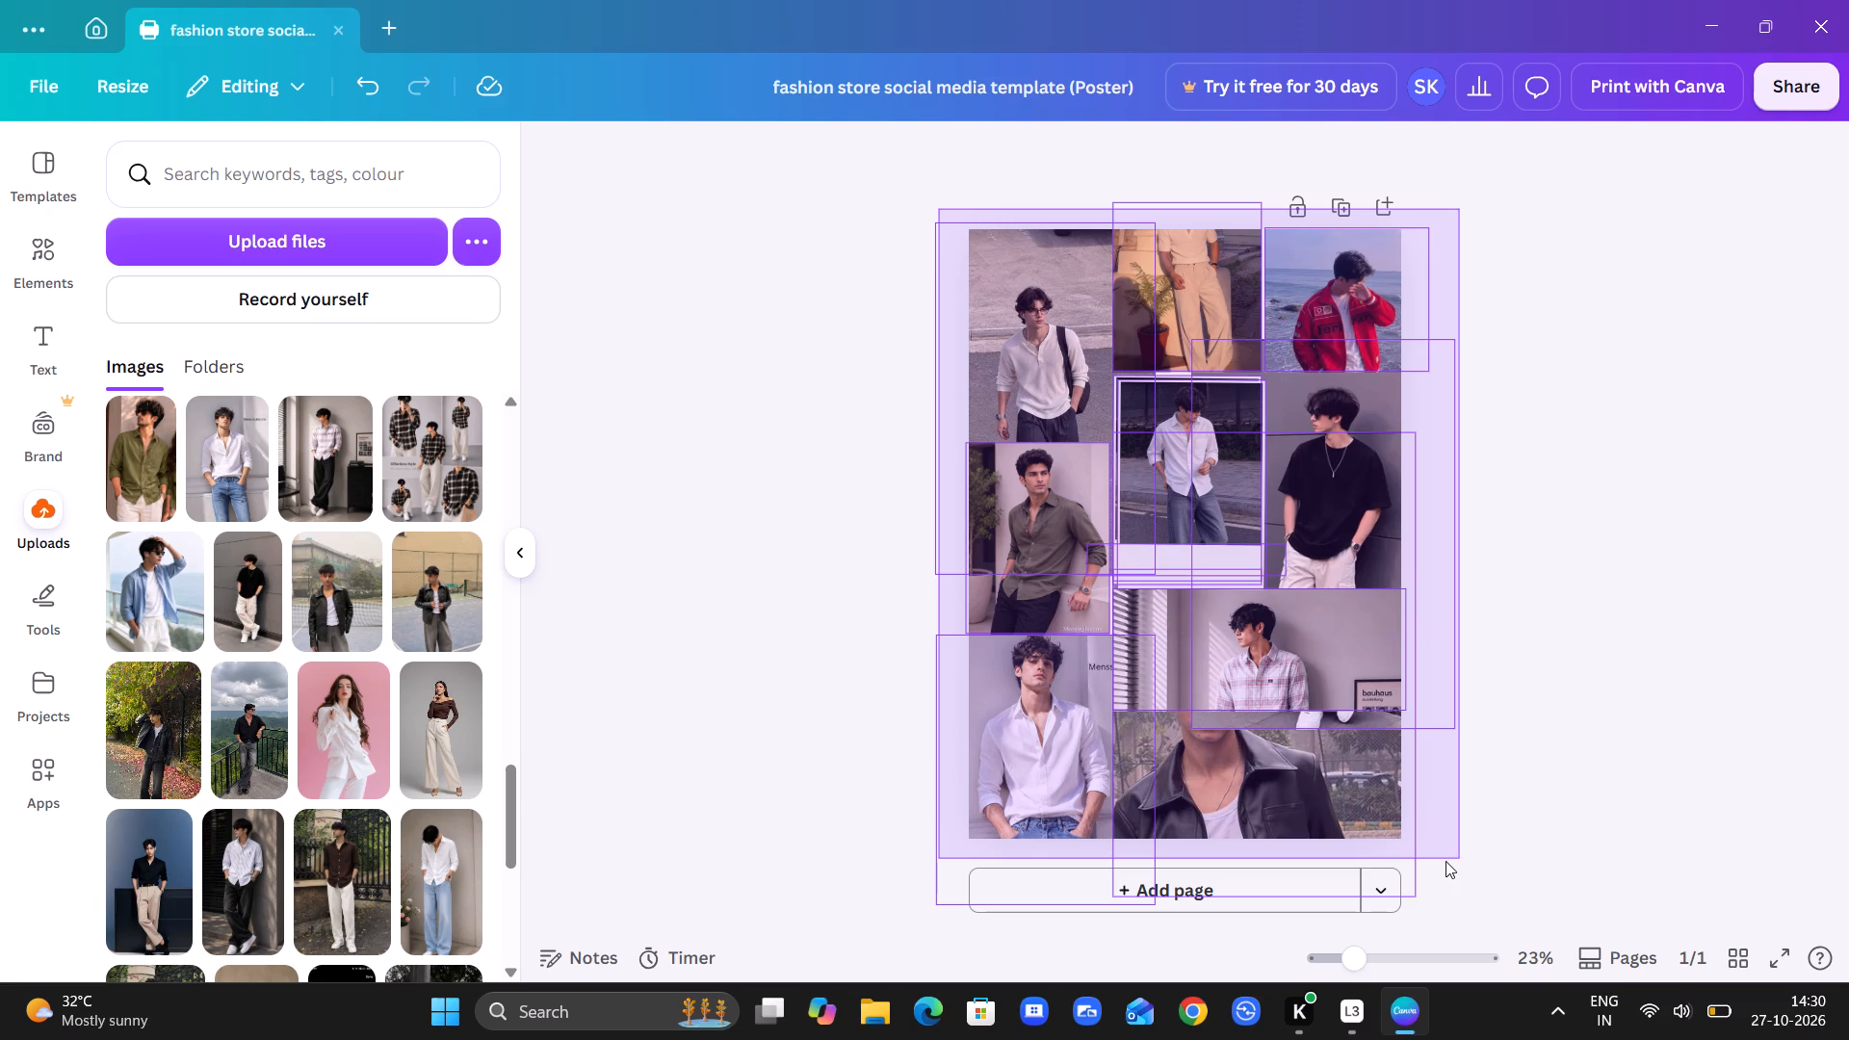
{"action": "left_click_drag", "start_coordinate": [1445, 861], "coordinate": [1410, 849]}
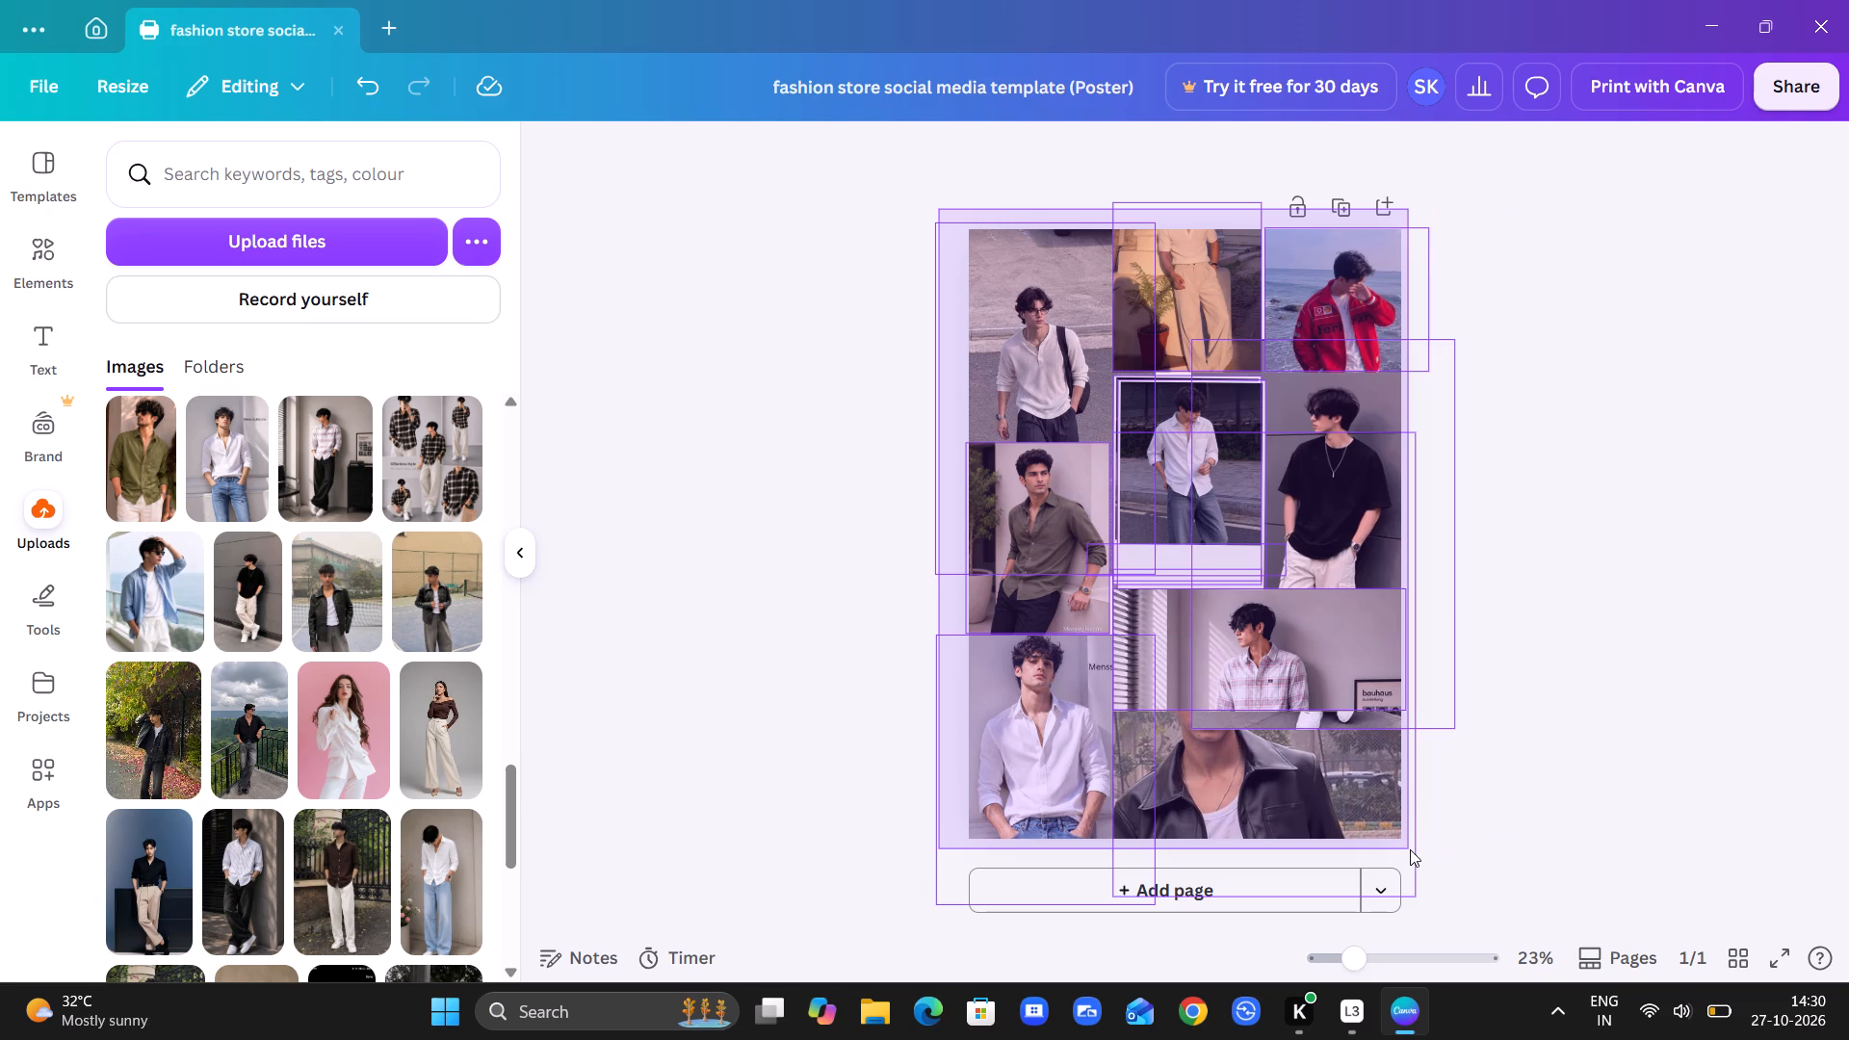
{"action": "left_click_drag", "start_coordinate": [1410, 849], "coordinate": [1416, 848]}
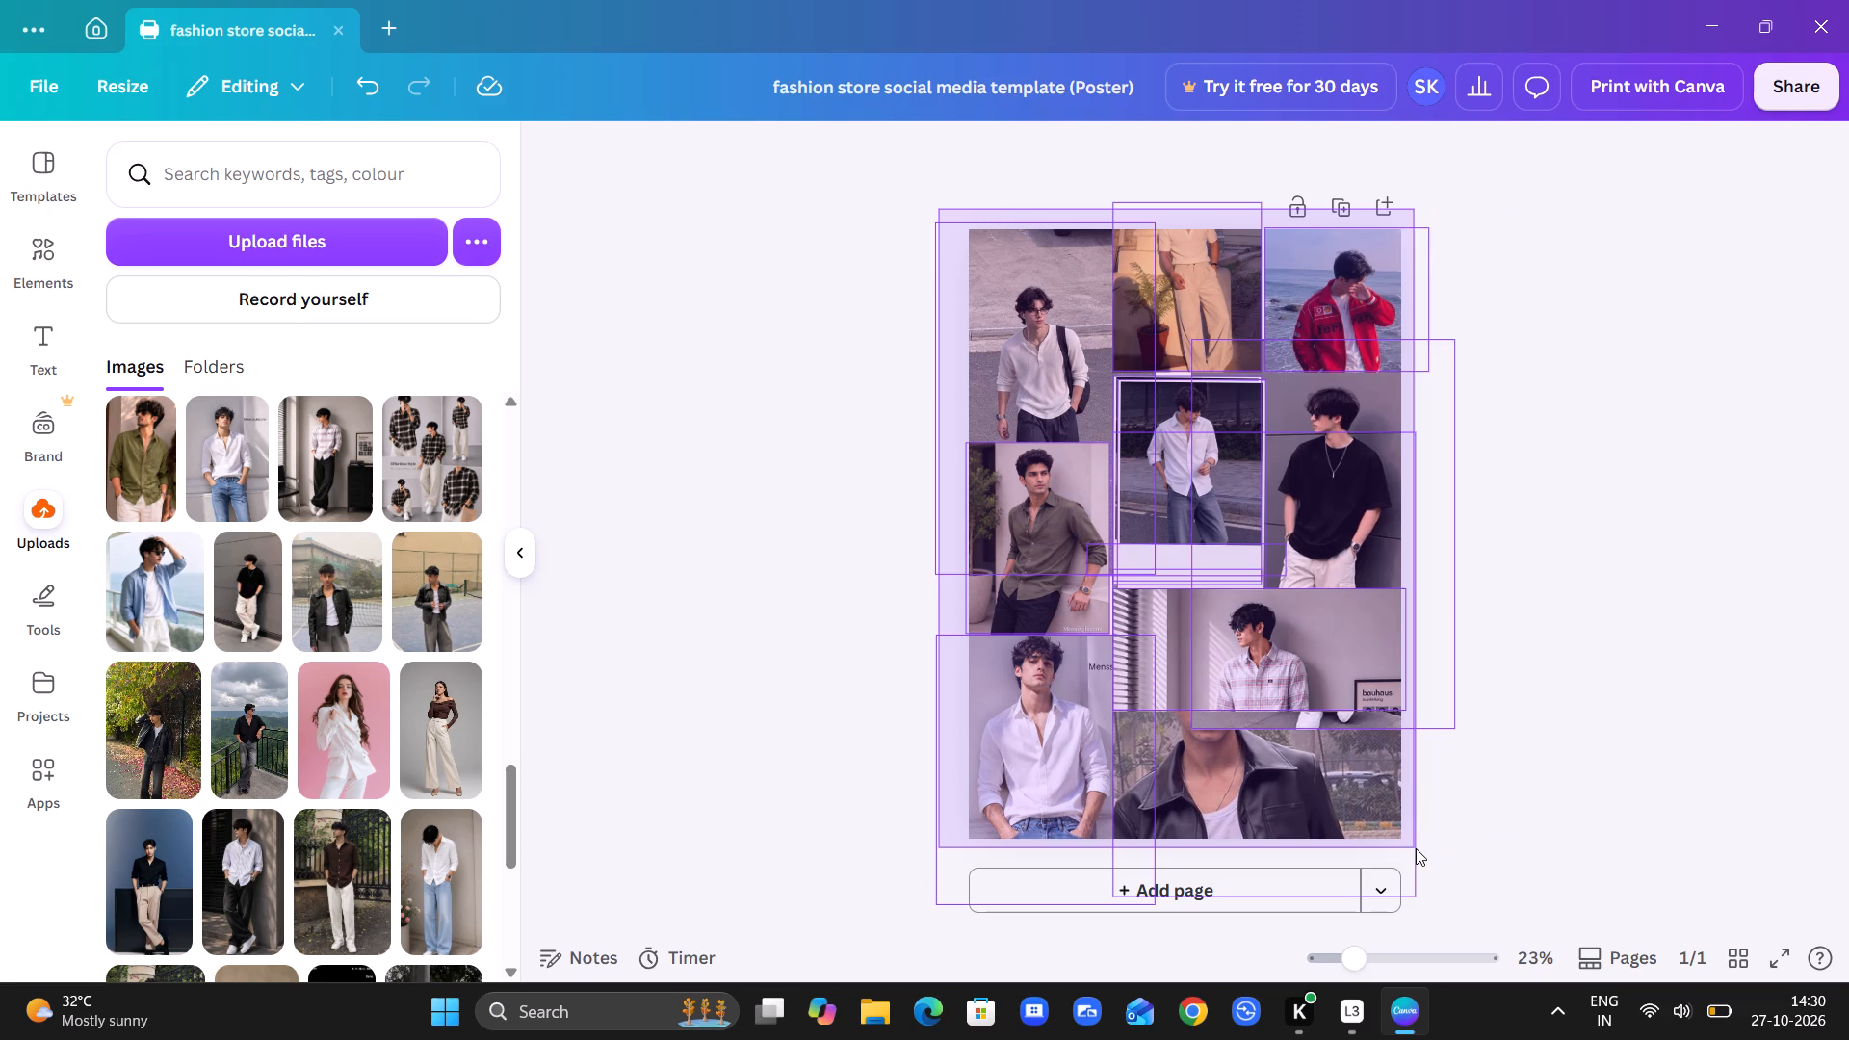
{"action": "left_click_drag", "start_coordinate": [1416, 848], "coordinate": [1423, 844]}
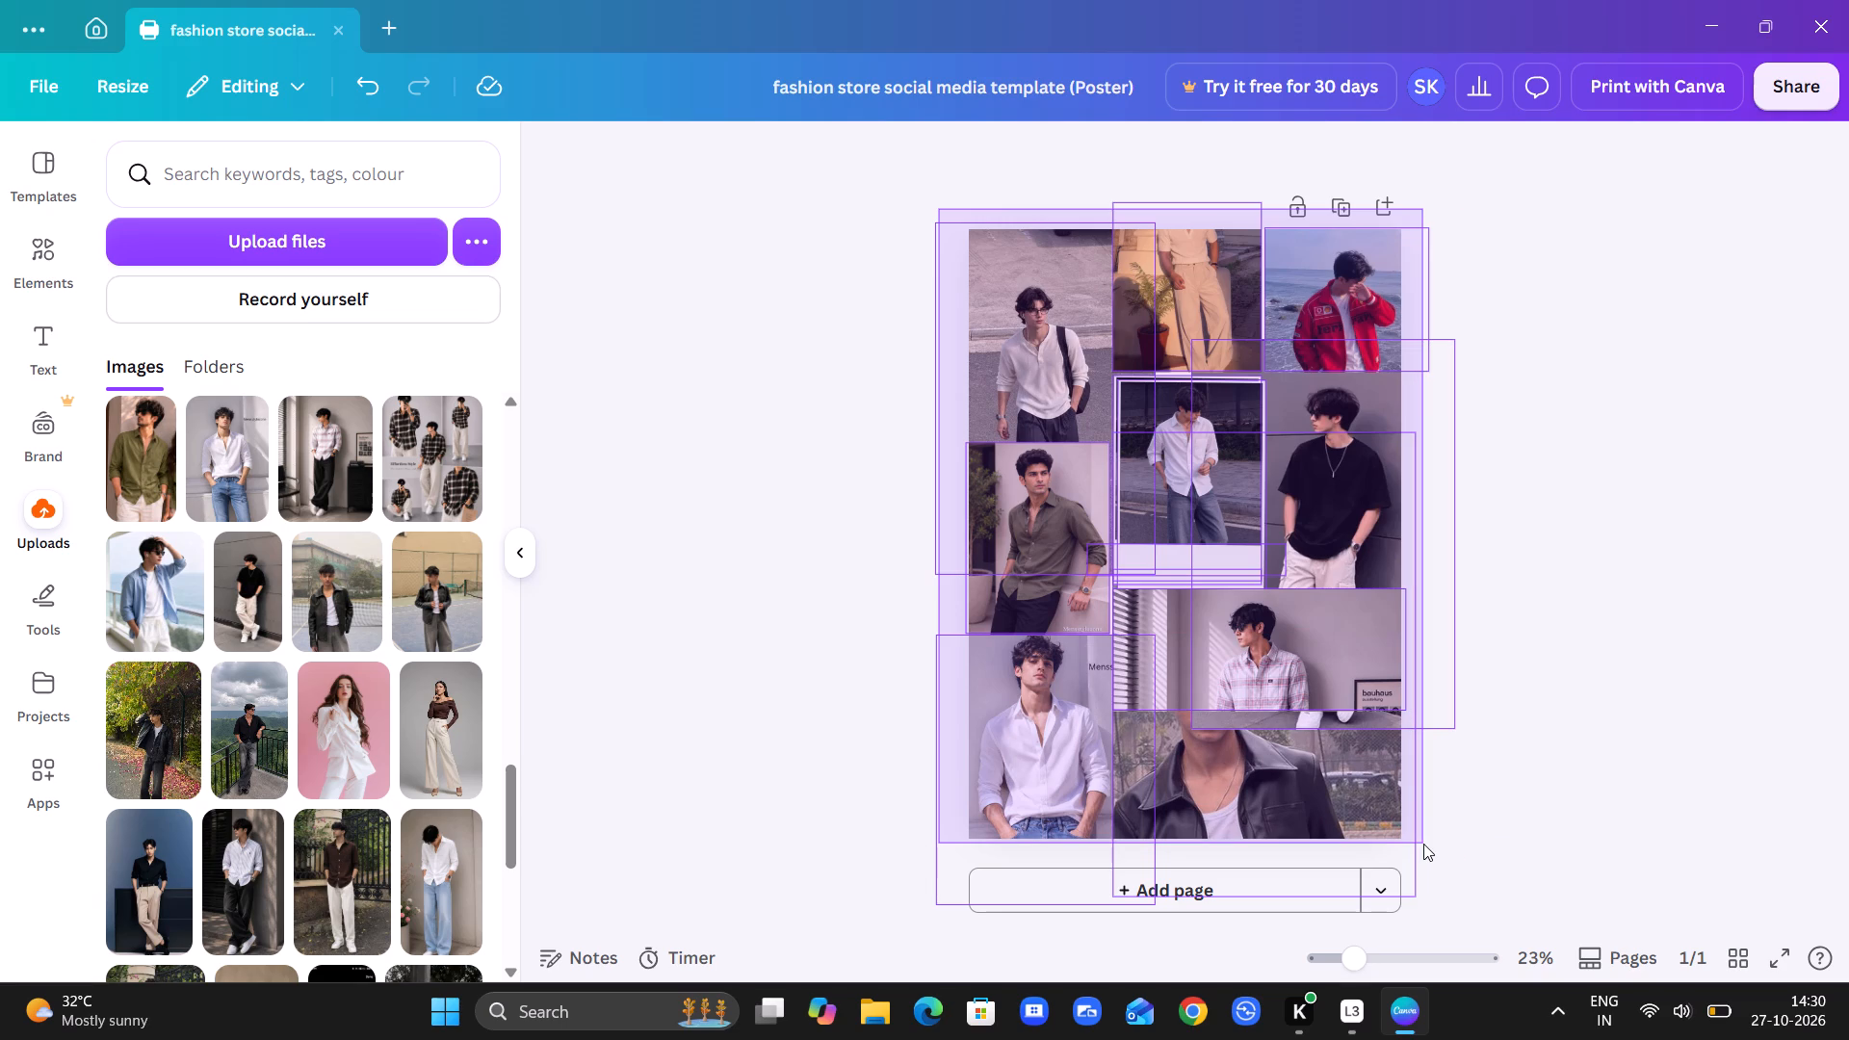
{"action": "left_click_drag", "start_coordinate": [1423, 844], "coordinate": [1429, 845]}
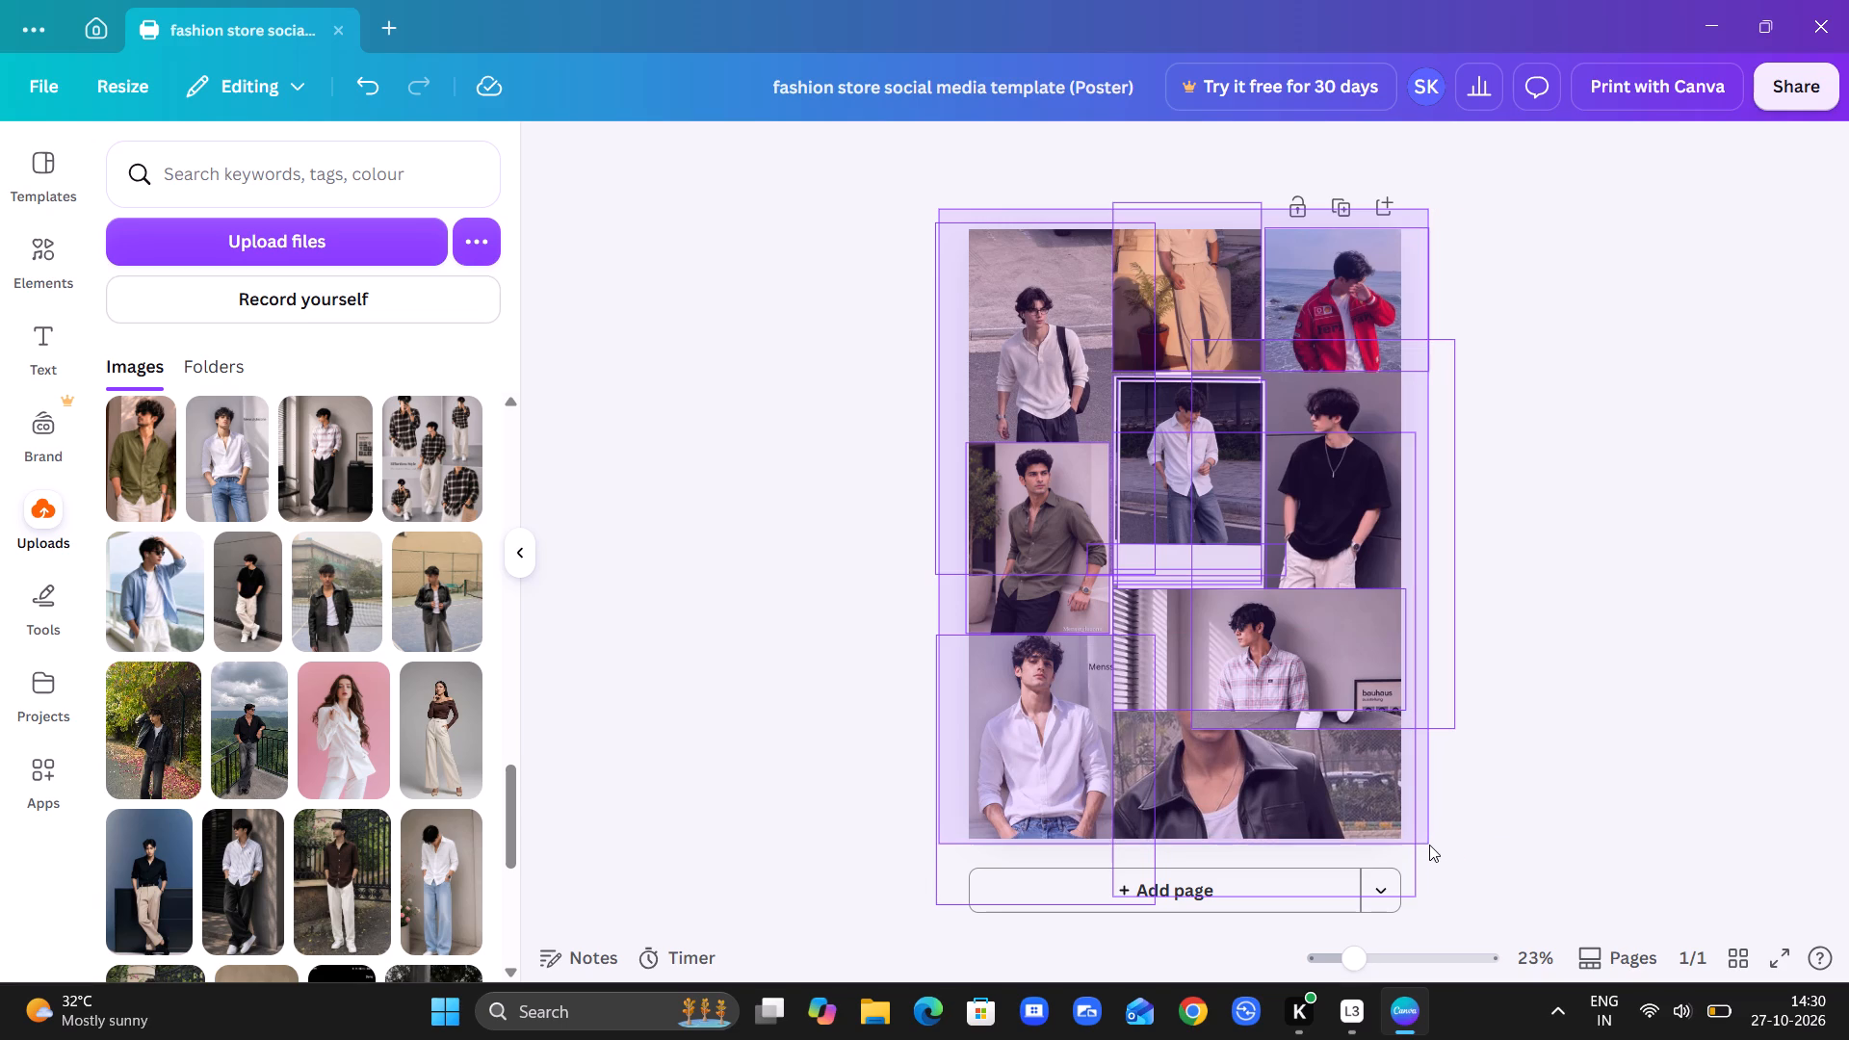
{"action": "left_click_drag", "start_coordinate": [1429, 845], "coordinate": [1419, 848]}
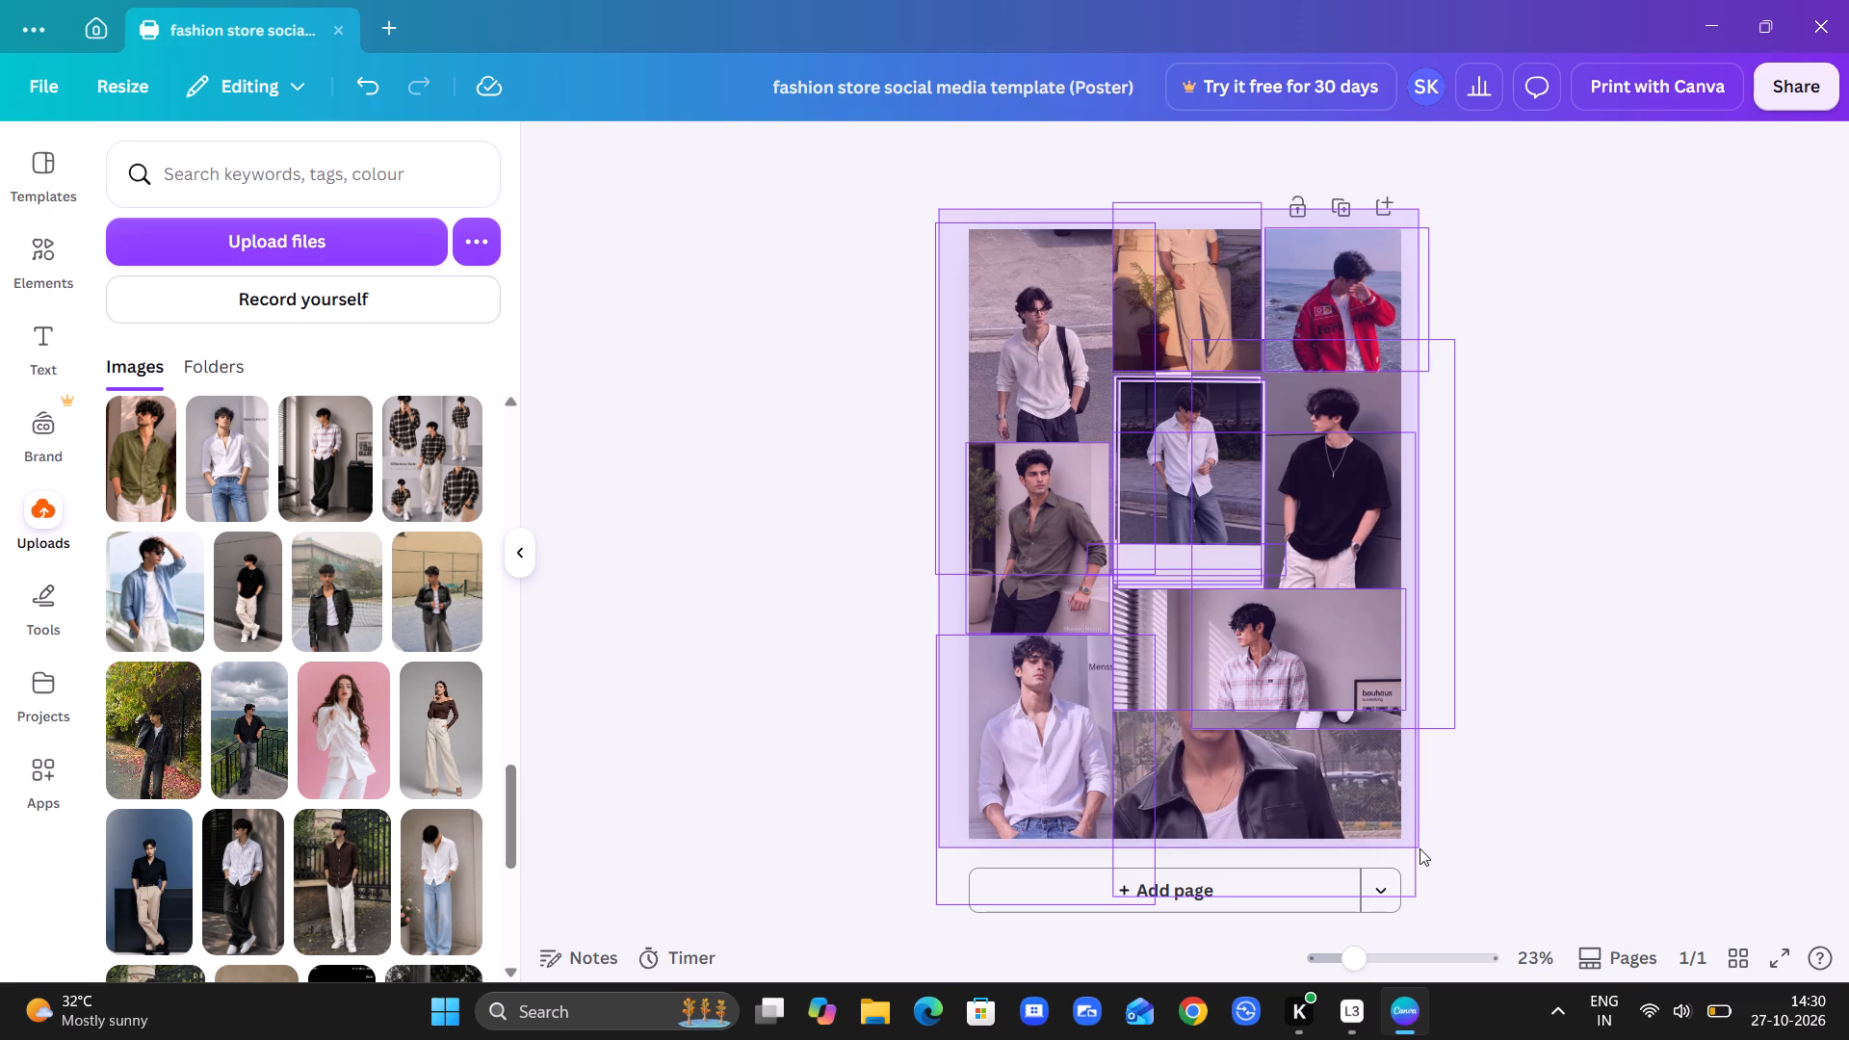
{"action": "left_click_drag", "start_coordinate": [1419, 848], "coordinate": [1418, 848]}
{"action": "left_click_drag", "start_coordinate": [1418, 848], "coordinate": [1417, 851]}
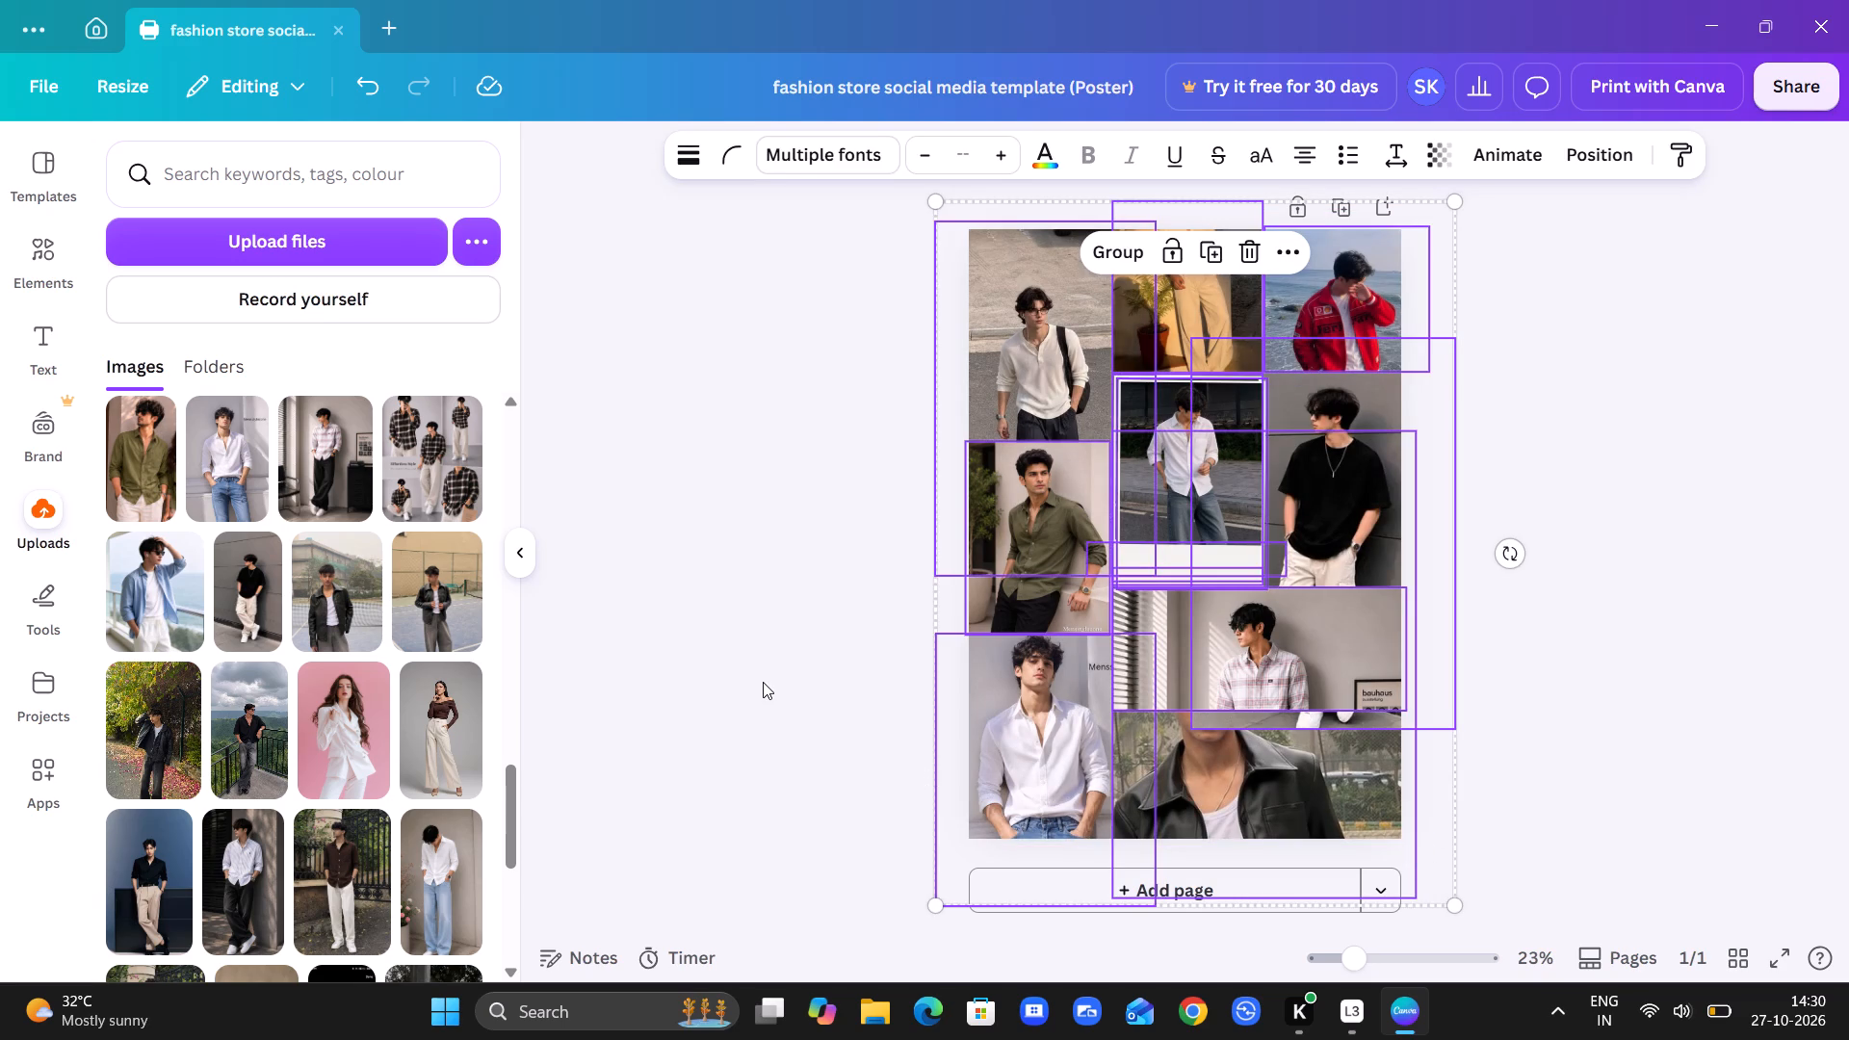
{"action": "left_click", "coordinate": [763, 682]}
Enlarge the cream long-sleeve shirt photo at the collage's upper-left corner and shift it up to frame the man down to his trousers.
{"action": "left_click", "coordinate": [1055, 338]}
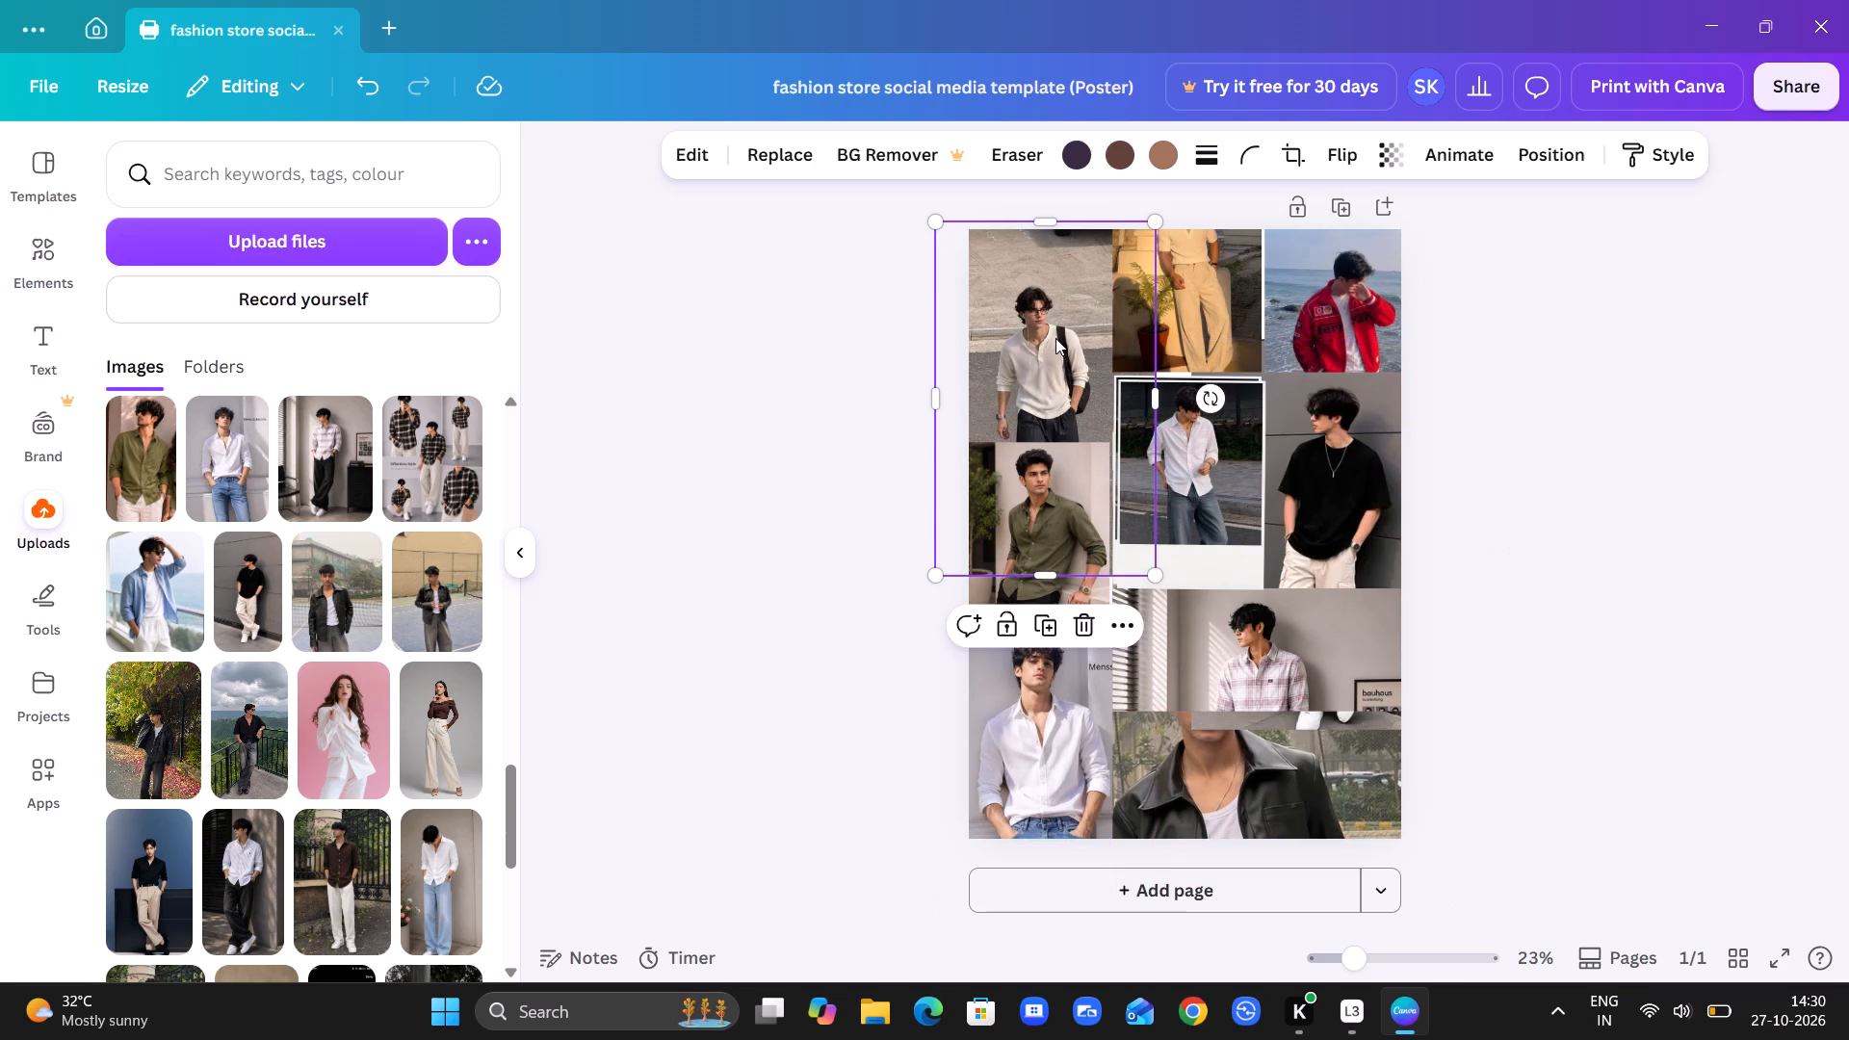
{"action": "left_click_drag", "start_coordinate": [1155, 222], "coordinate": [1196, 173]}
{"action": "left_click_drag", "start_coordinate": [1065, 283], "coordinate": [1034, 335]}
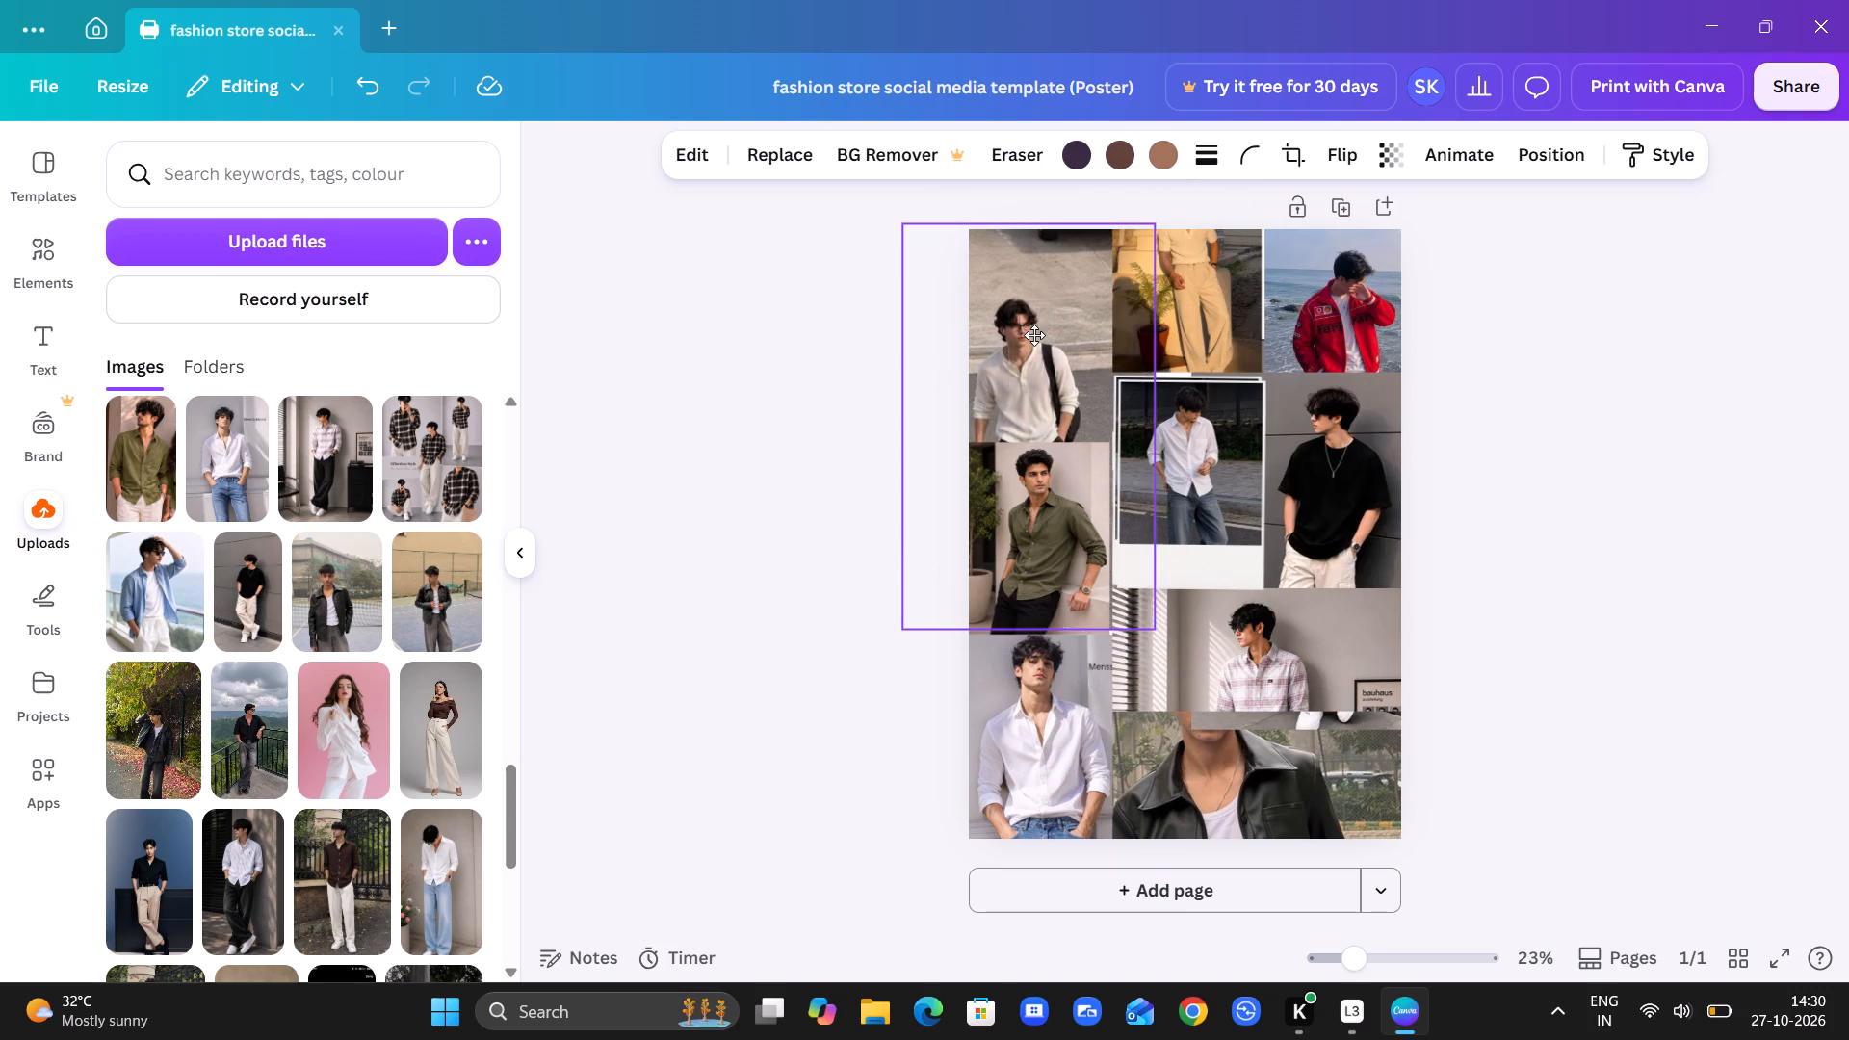
{"action": "left_click_drag", "start_coordinate": [1034, 335], "coordinate": [1047, 300]}
{"action": "left_click_drag", "start_coordinate": [1047, 300], "coordinate": [1054, 285]}
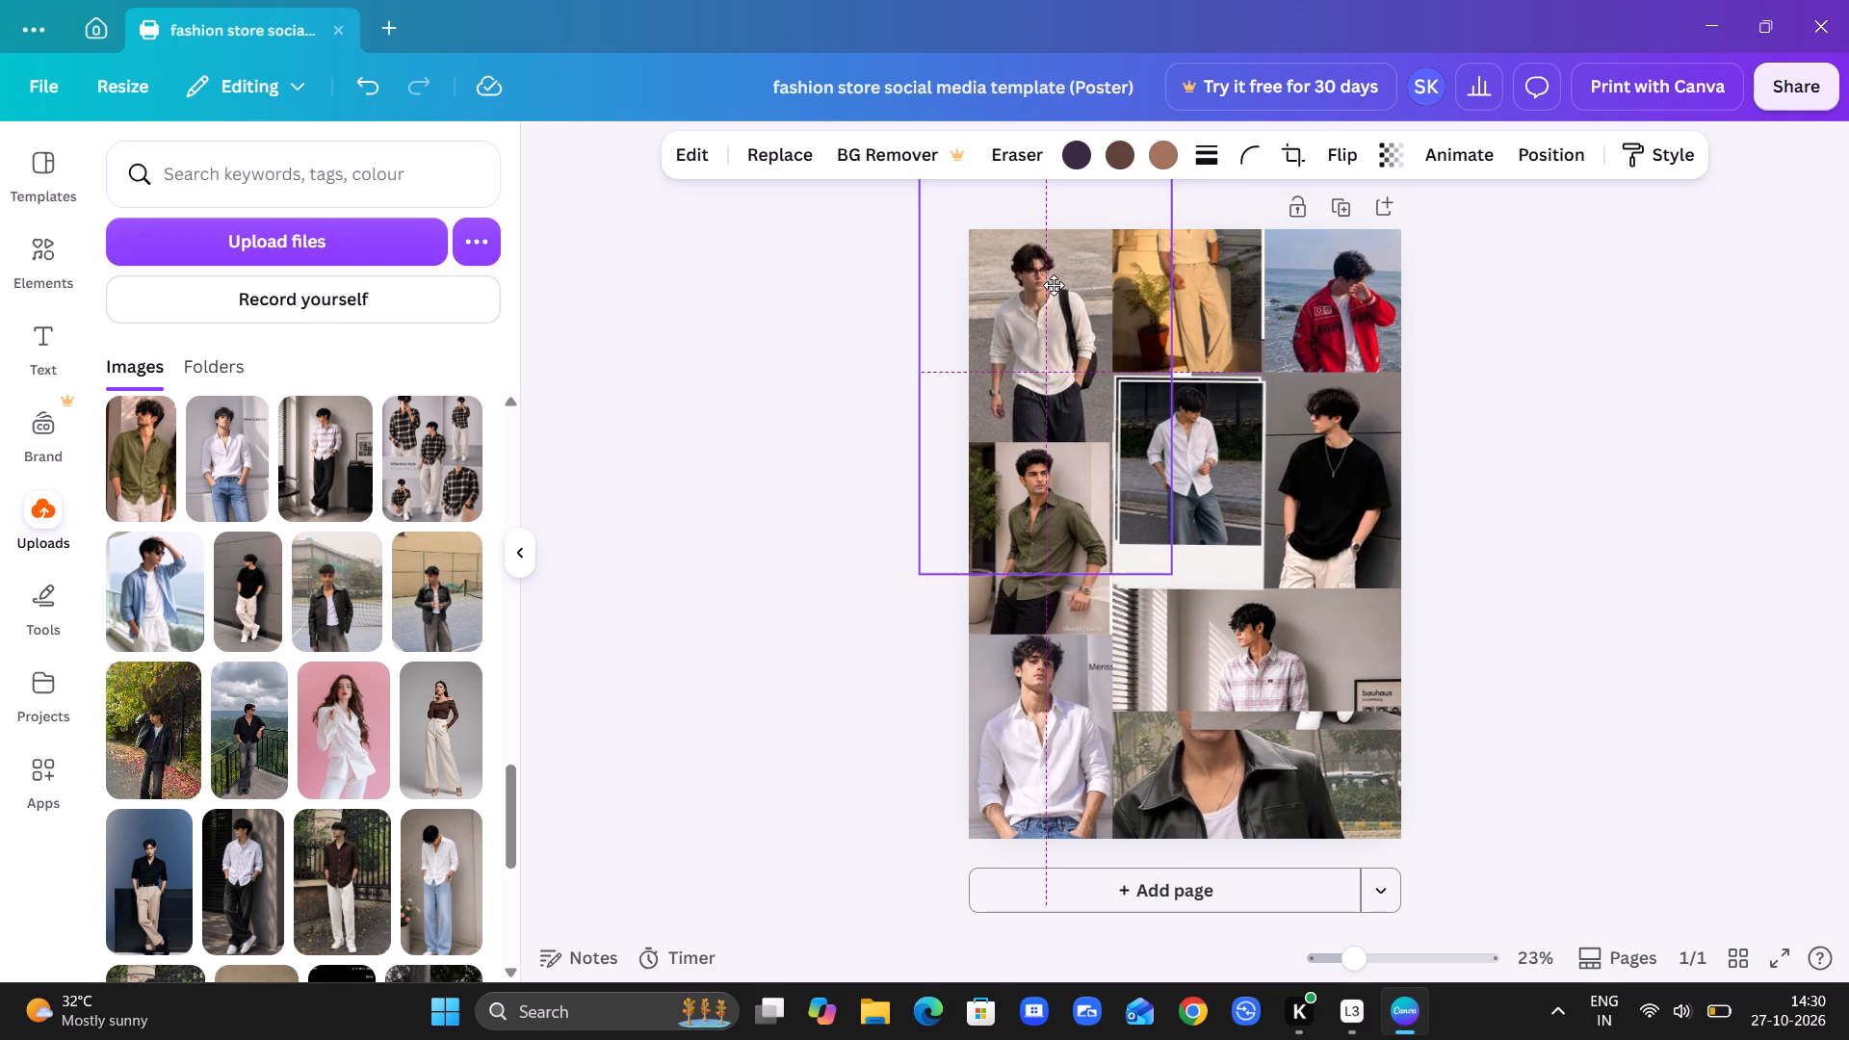
{"action": "left_click_drag", "start_coordinate": [1054, 285], "coordinate": [1054, 342]}
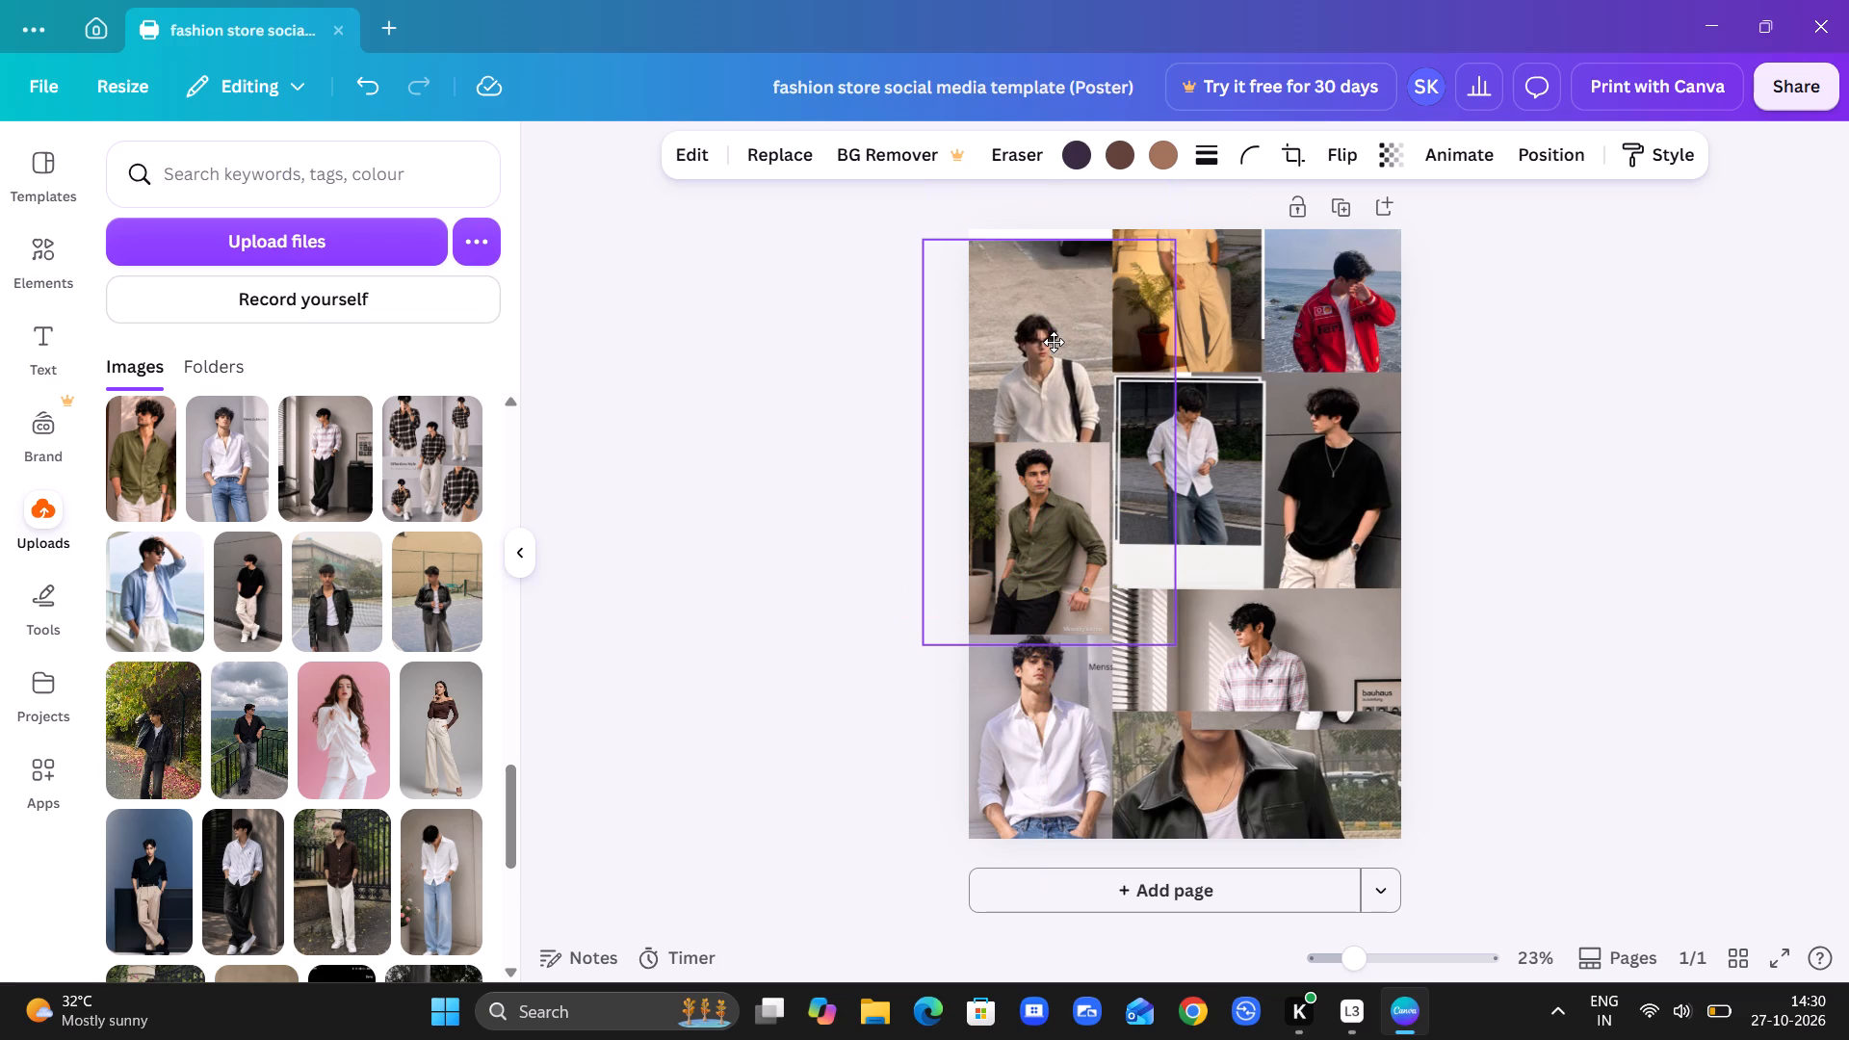
{"action": "left_click_drag", "start_coordinate": [1054, 342], "coordinate": [1063, 280]}
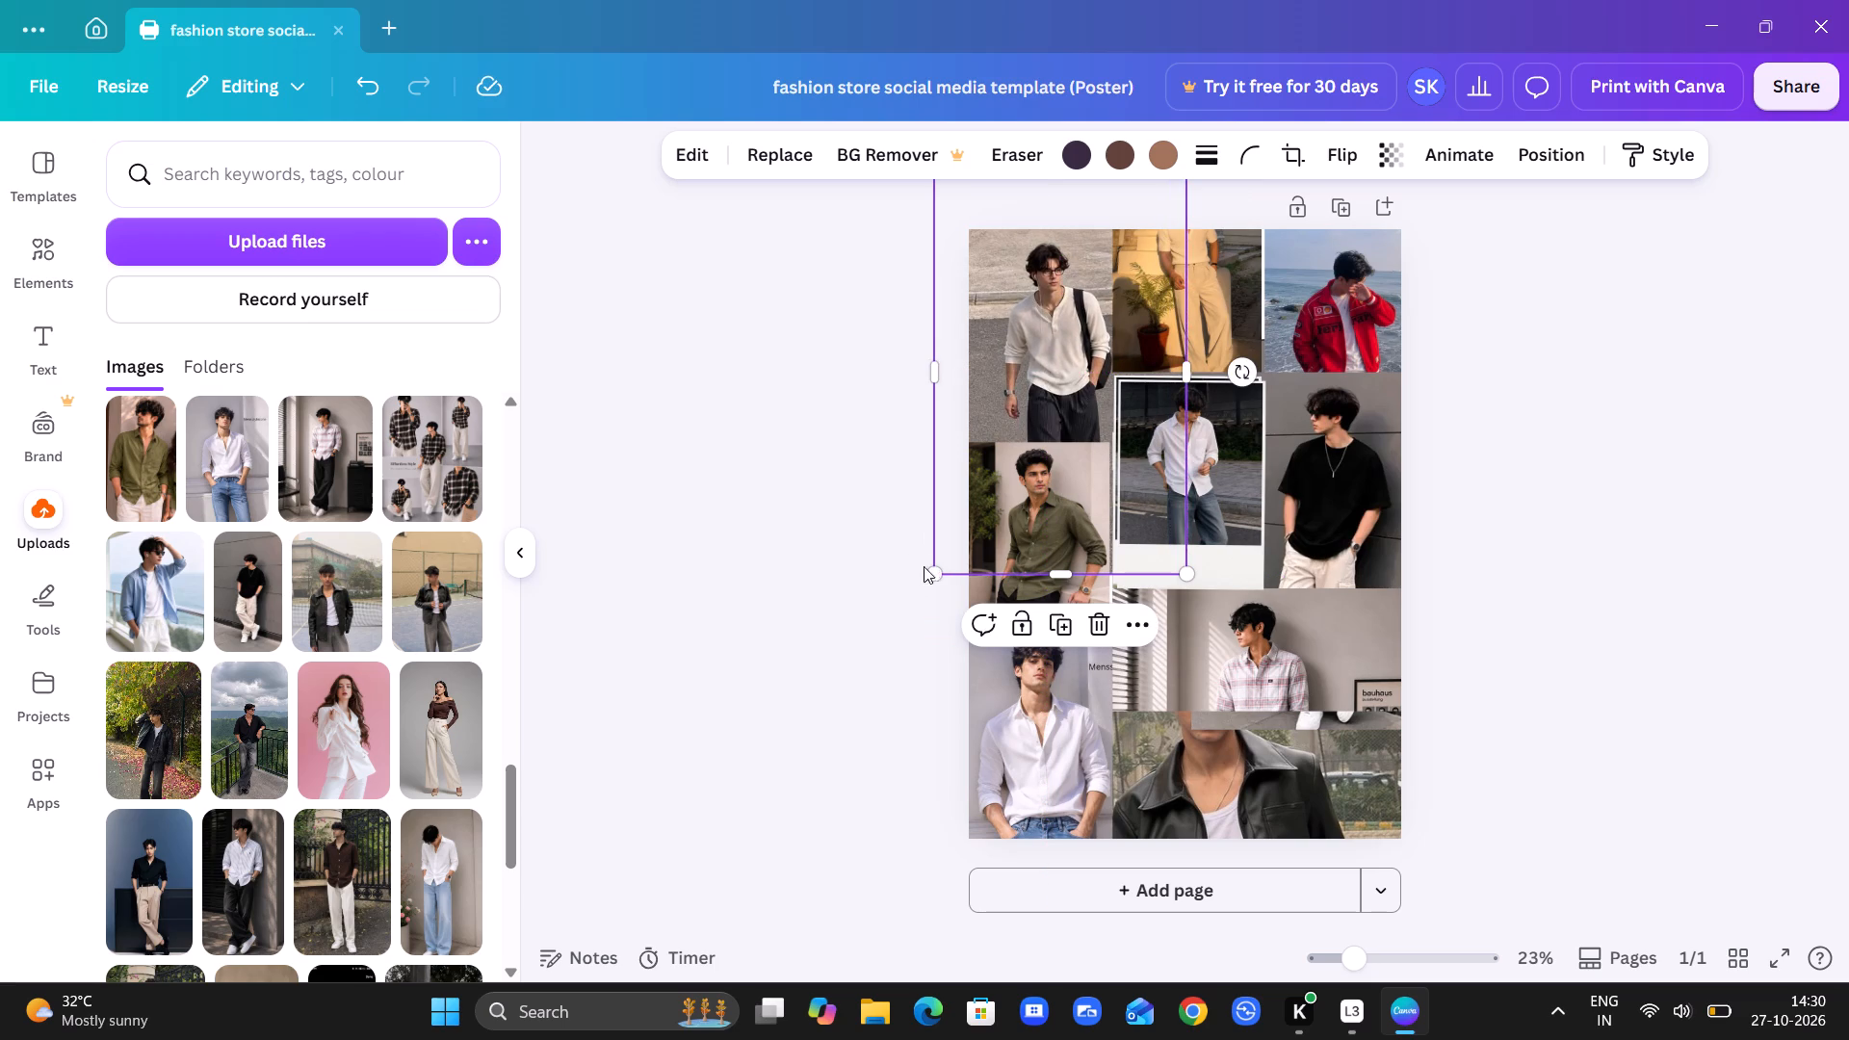
Enlarge the cream-shirt photo further and shift it to centre the man's head and chest in the corner space.
{"action": "left_click_drag", "start_coordinate": [936, 563], "coordinate": [929, 578]}
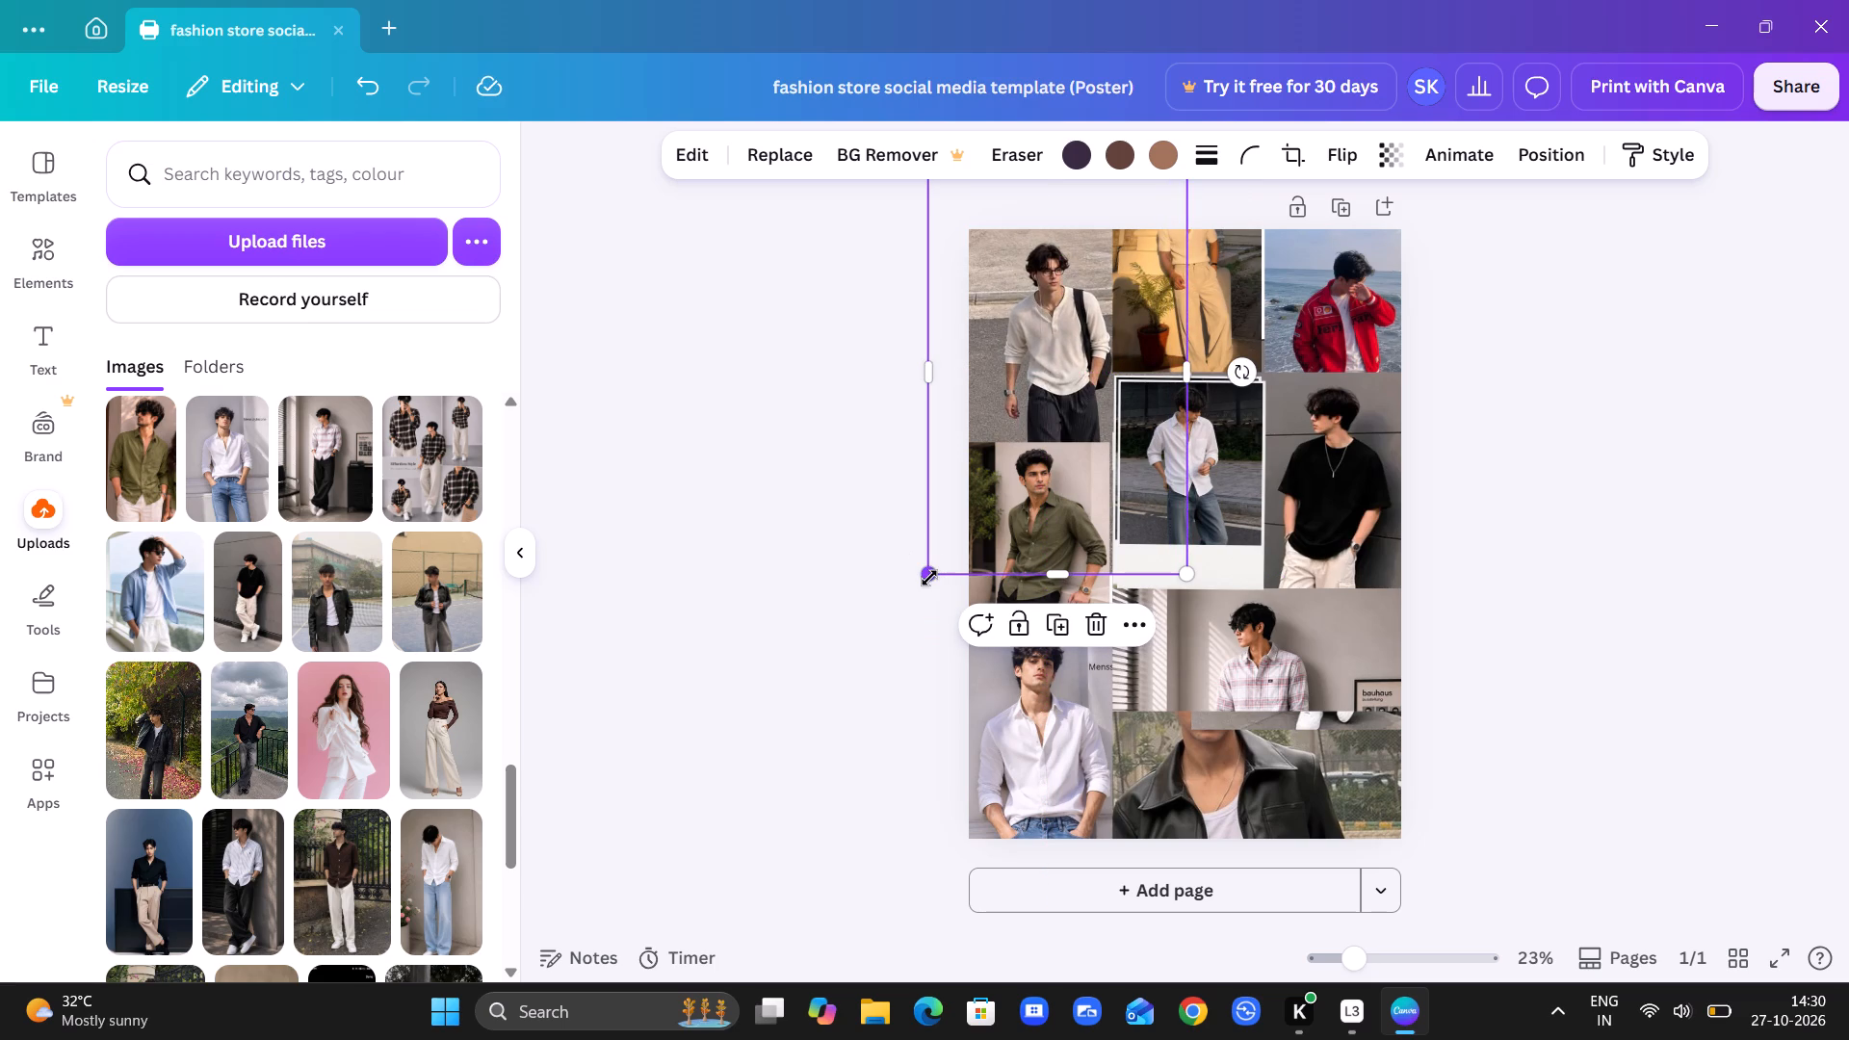
{"action": "left_click", "coordinate": [929, 578]}
{"action": "left_click_drag", "start_coordinate": [929, 578], "coordinate": [799, 690]}
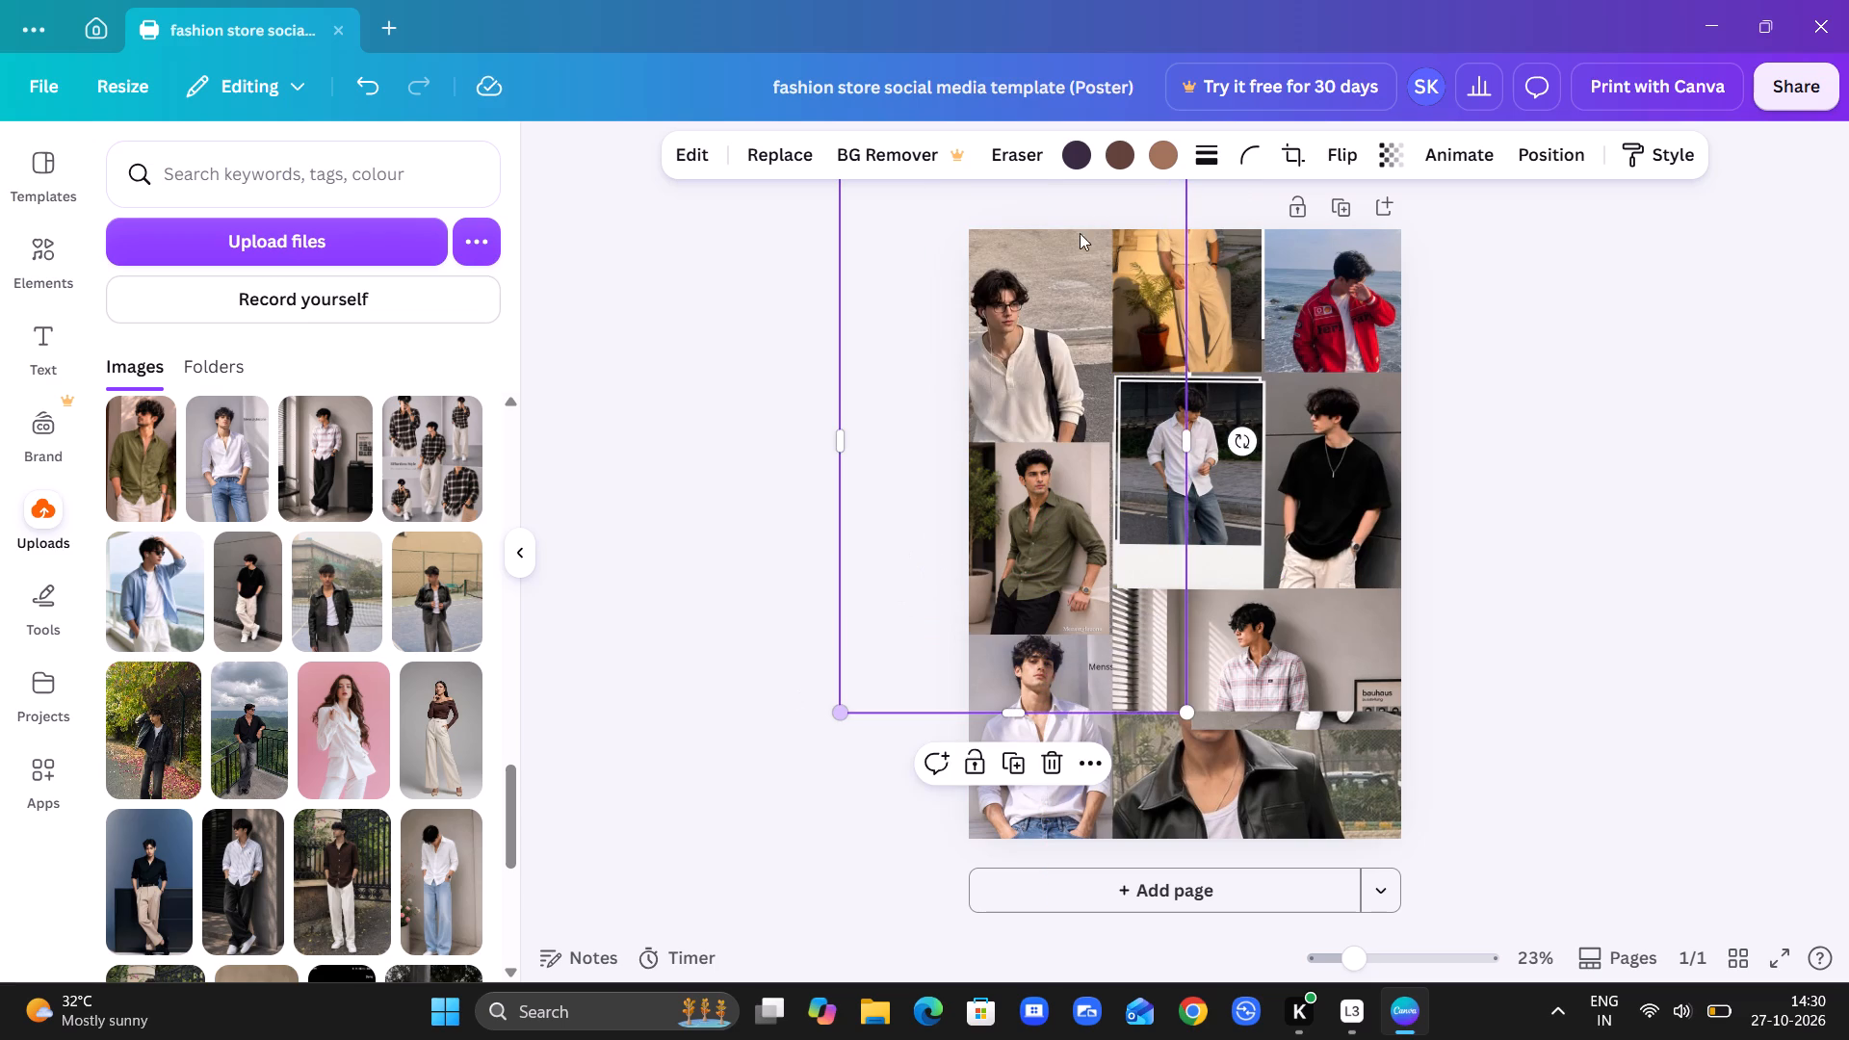
{"action": "left_click_drag", "start_coordinate": [996, 350], "coordinate": [1007, 349]}
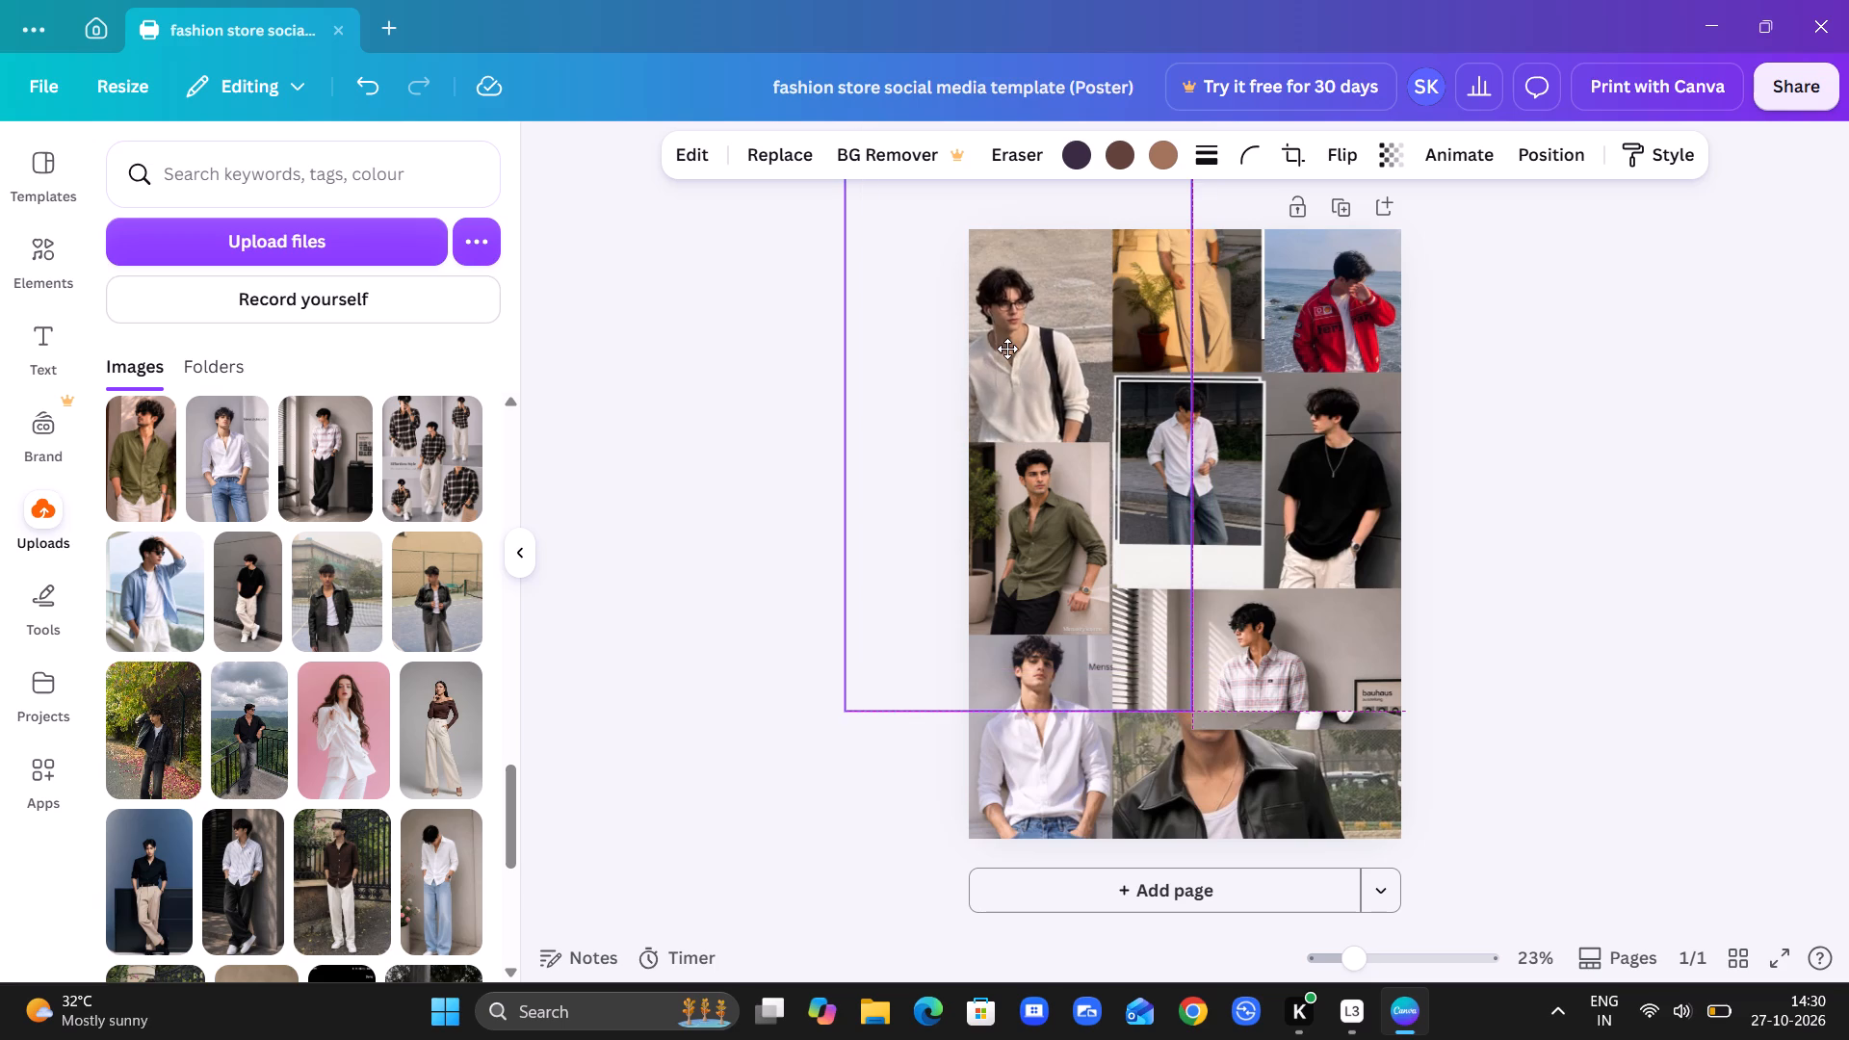
{"action": "left_click_drag", "start_coordinate": [1007, 349], "coordinate": [1012, 345]}
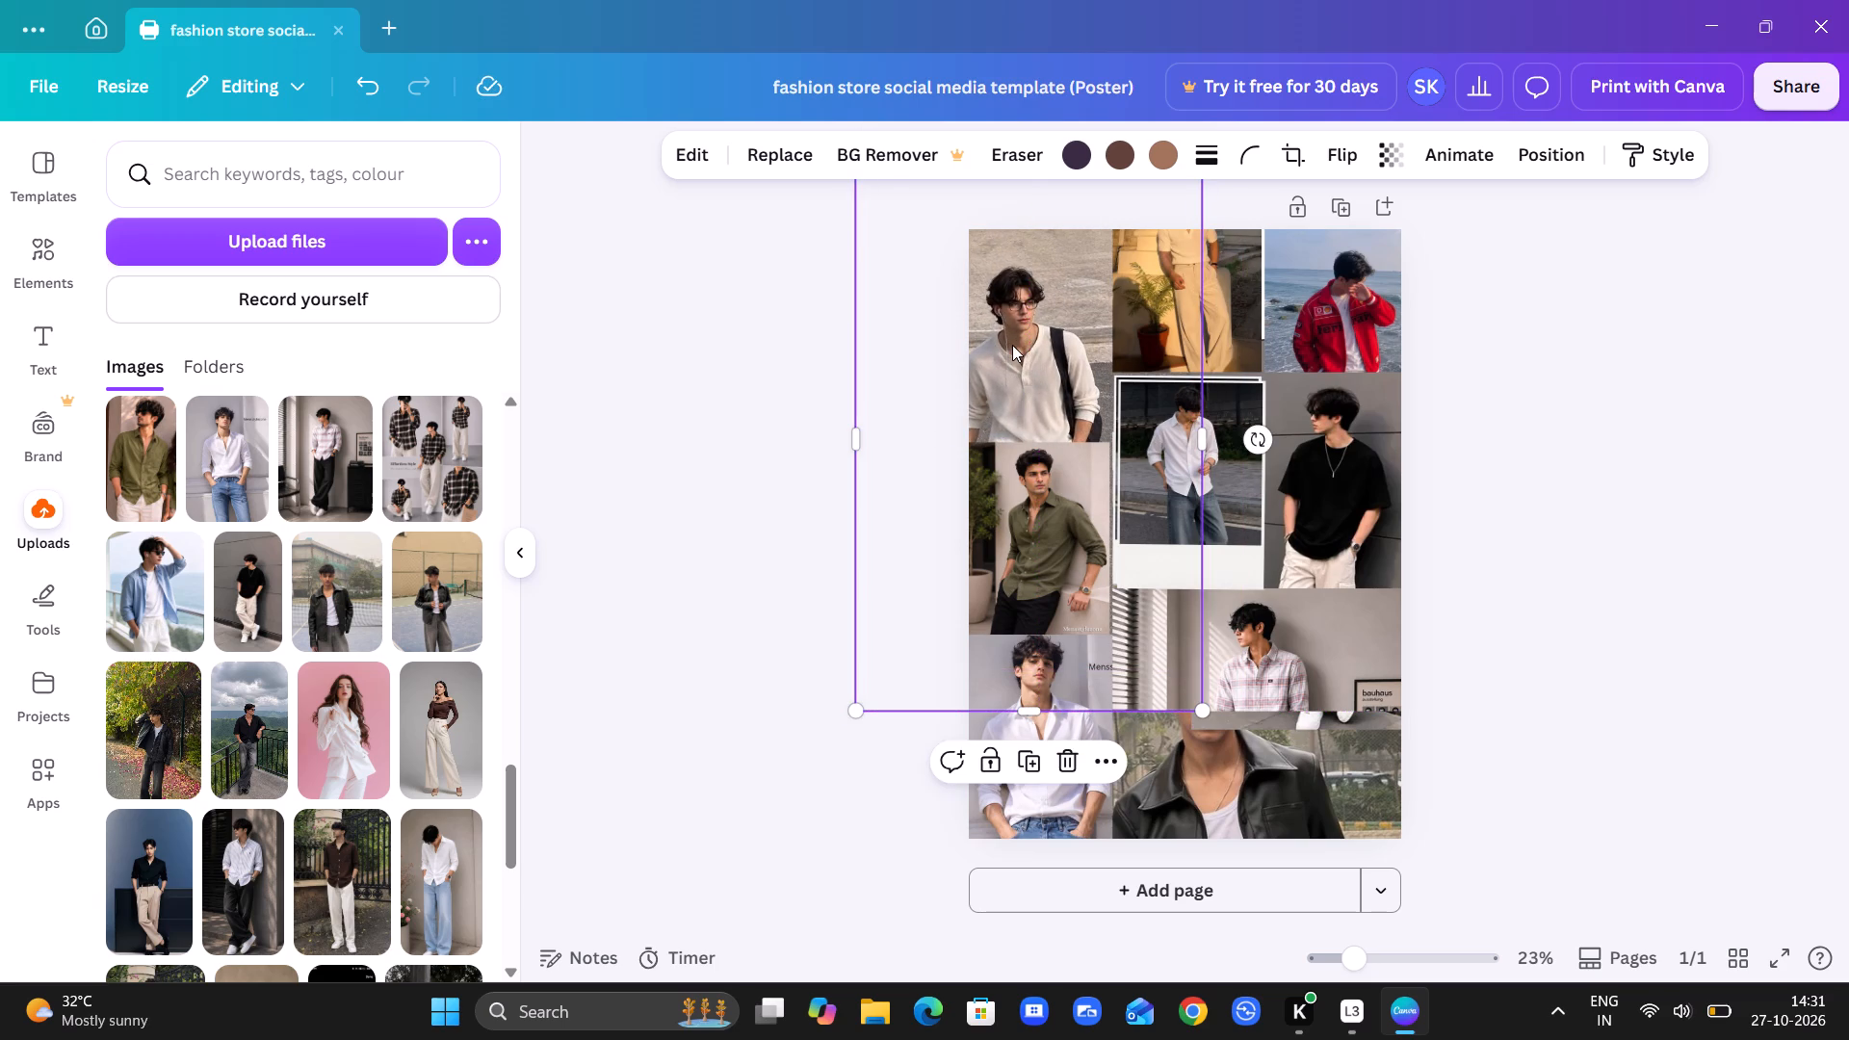
{"action": "left_click_drag", "start_coordinate": [1019, 343], "coordinate": [1040, 330]}
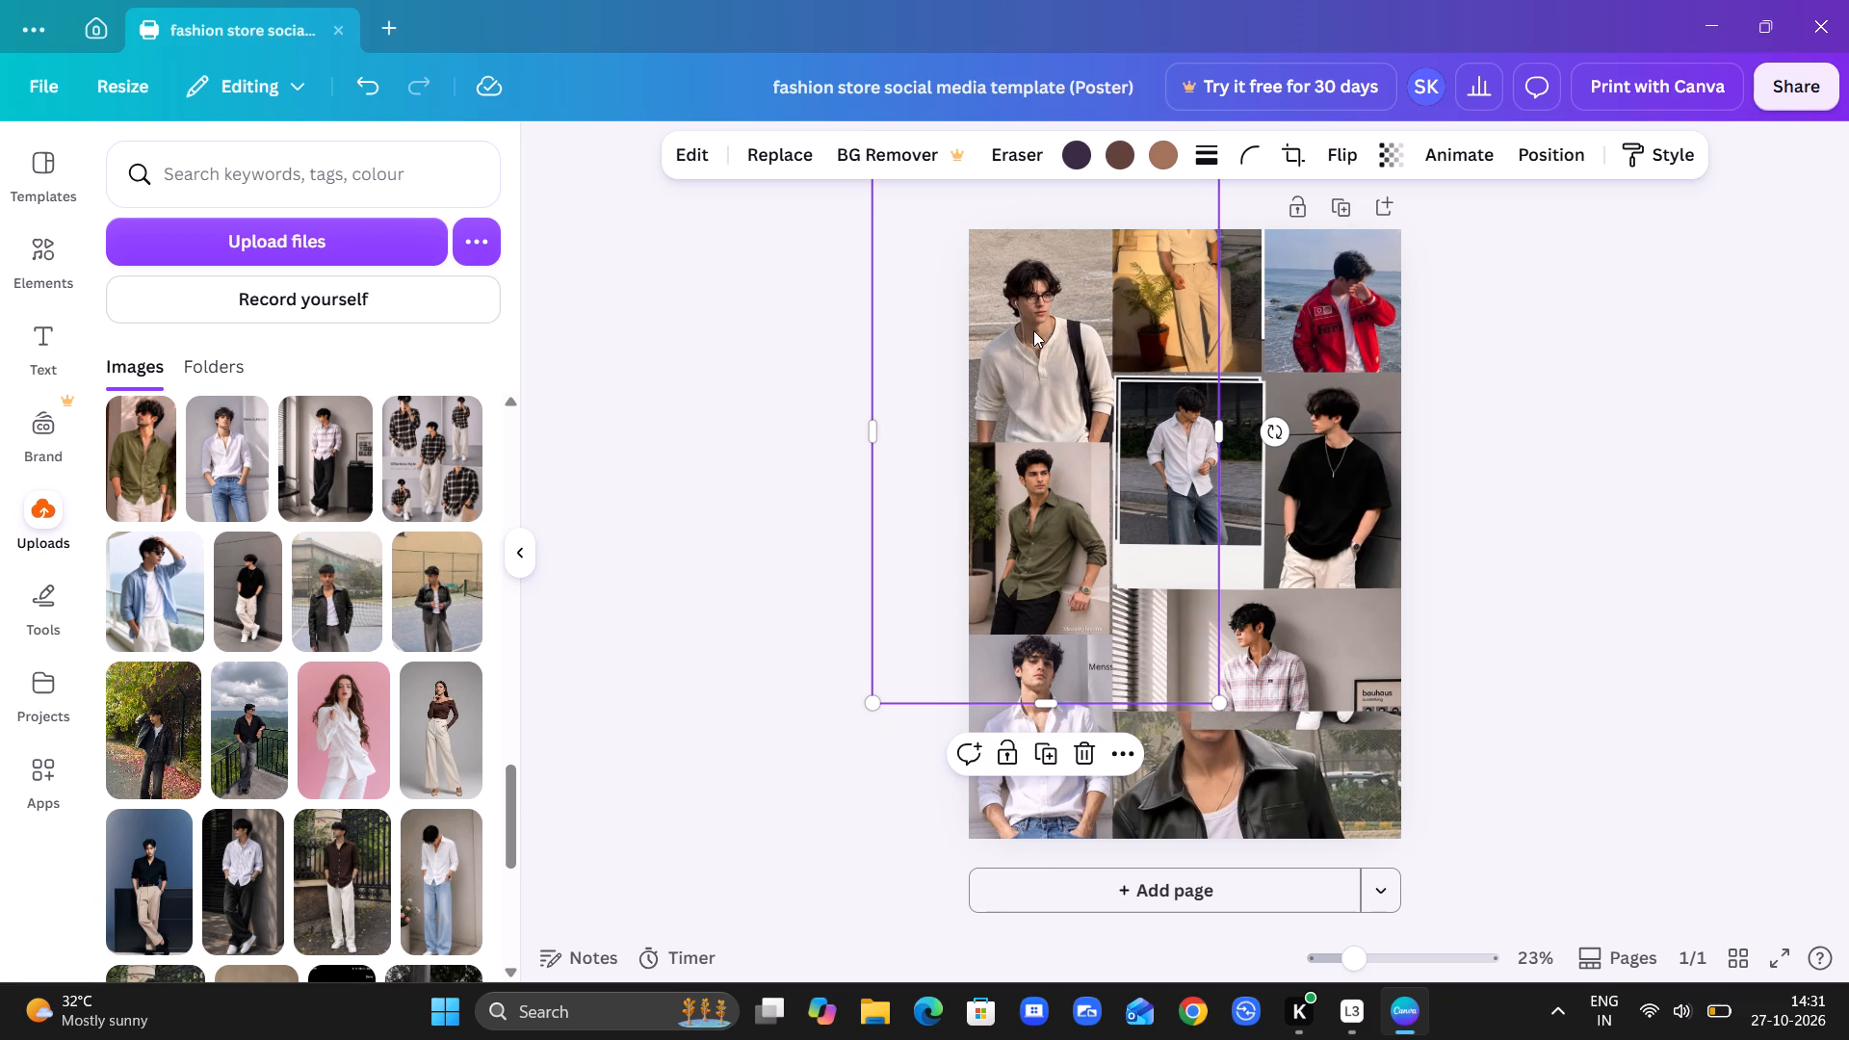
{"action": "left_click", "coordinate": [794, 349]}
{"action": "left_click", "coordinate": [1053, 319]}
{"action": "double_click", "coordinate": [722, 291]}
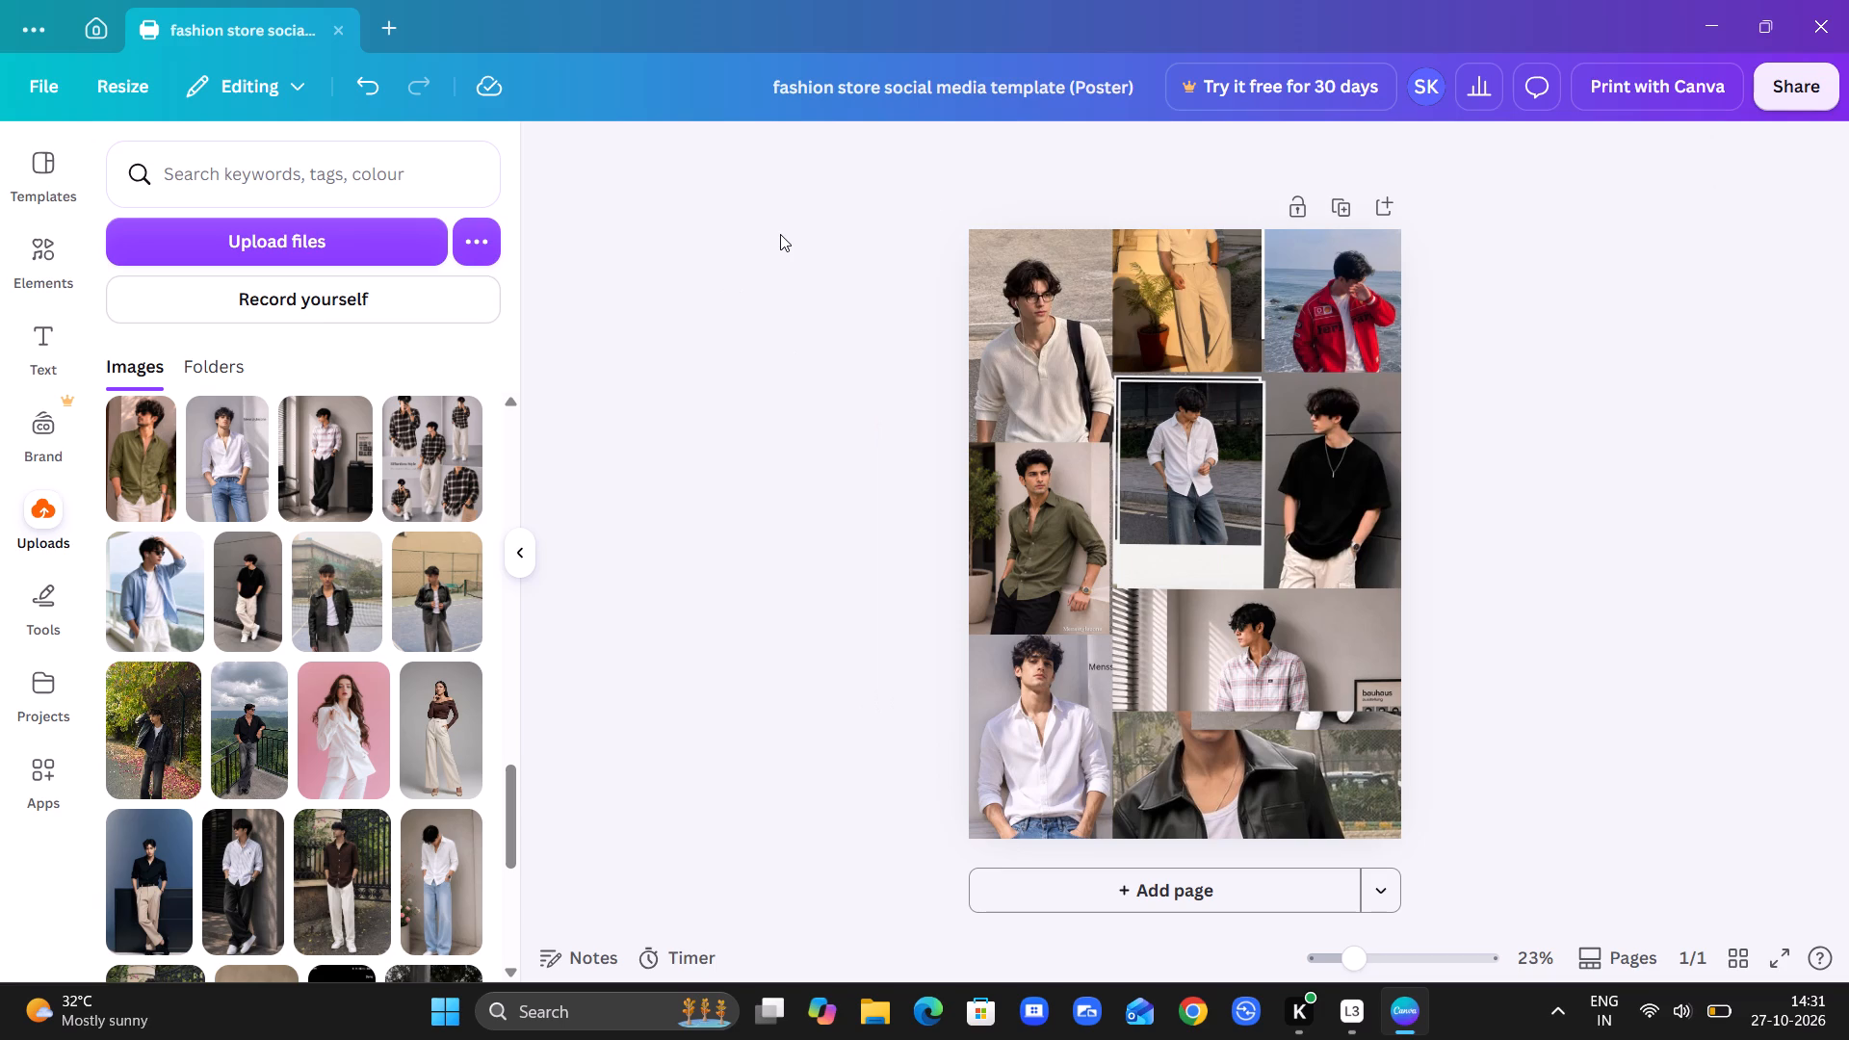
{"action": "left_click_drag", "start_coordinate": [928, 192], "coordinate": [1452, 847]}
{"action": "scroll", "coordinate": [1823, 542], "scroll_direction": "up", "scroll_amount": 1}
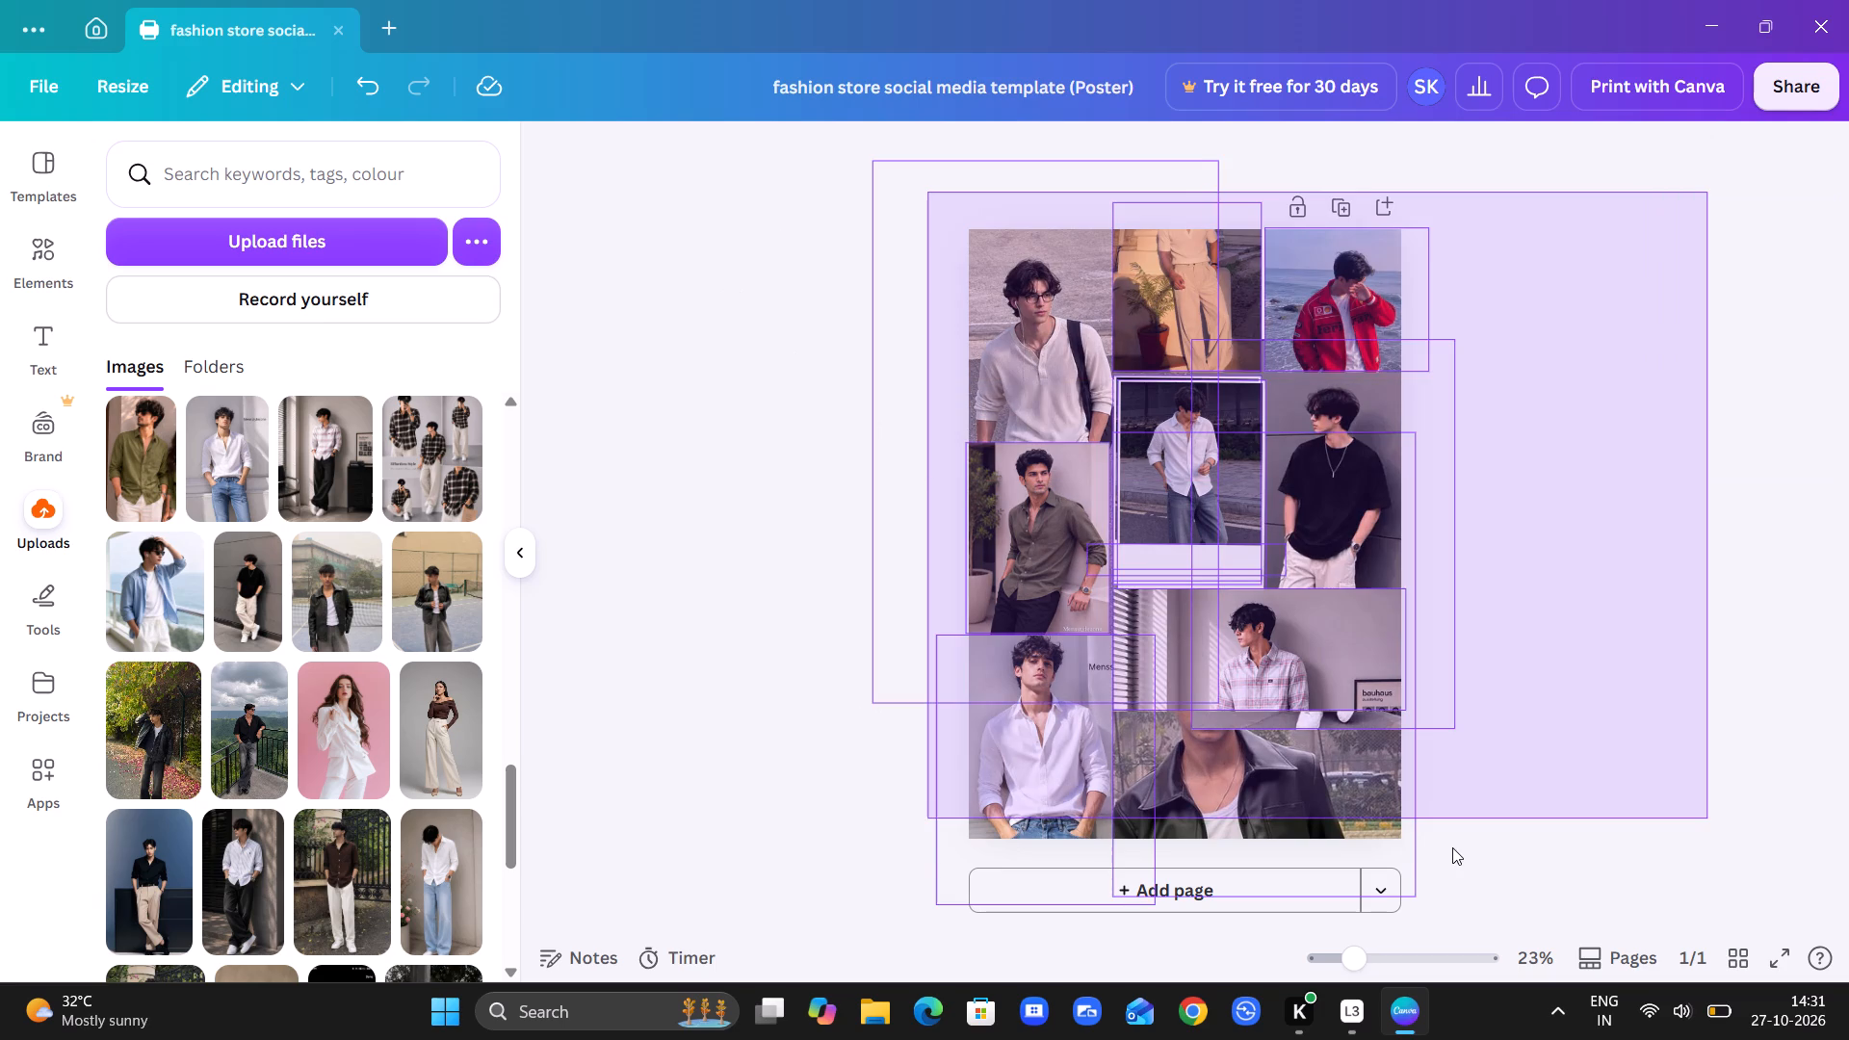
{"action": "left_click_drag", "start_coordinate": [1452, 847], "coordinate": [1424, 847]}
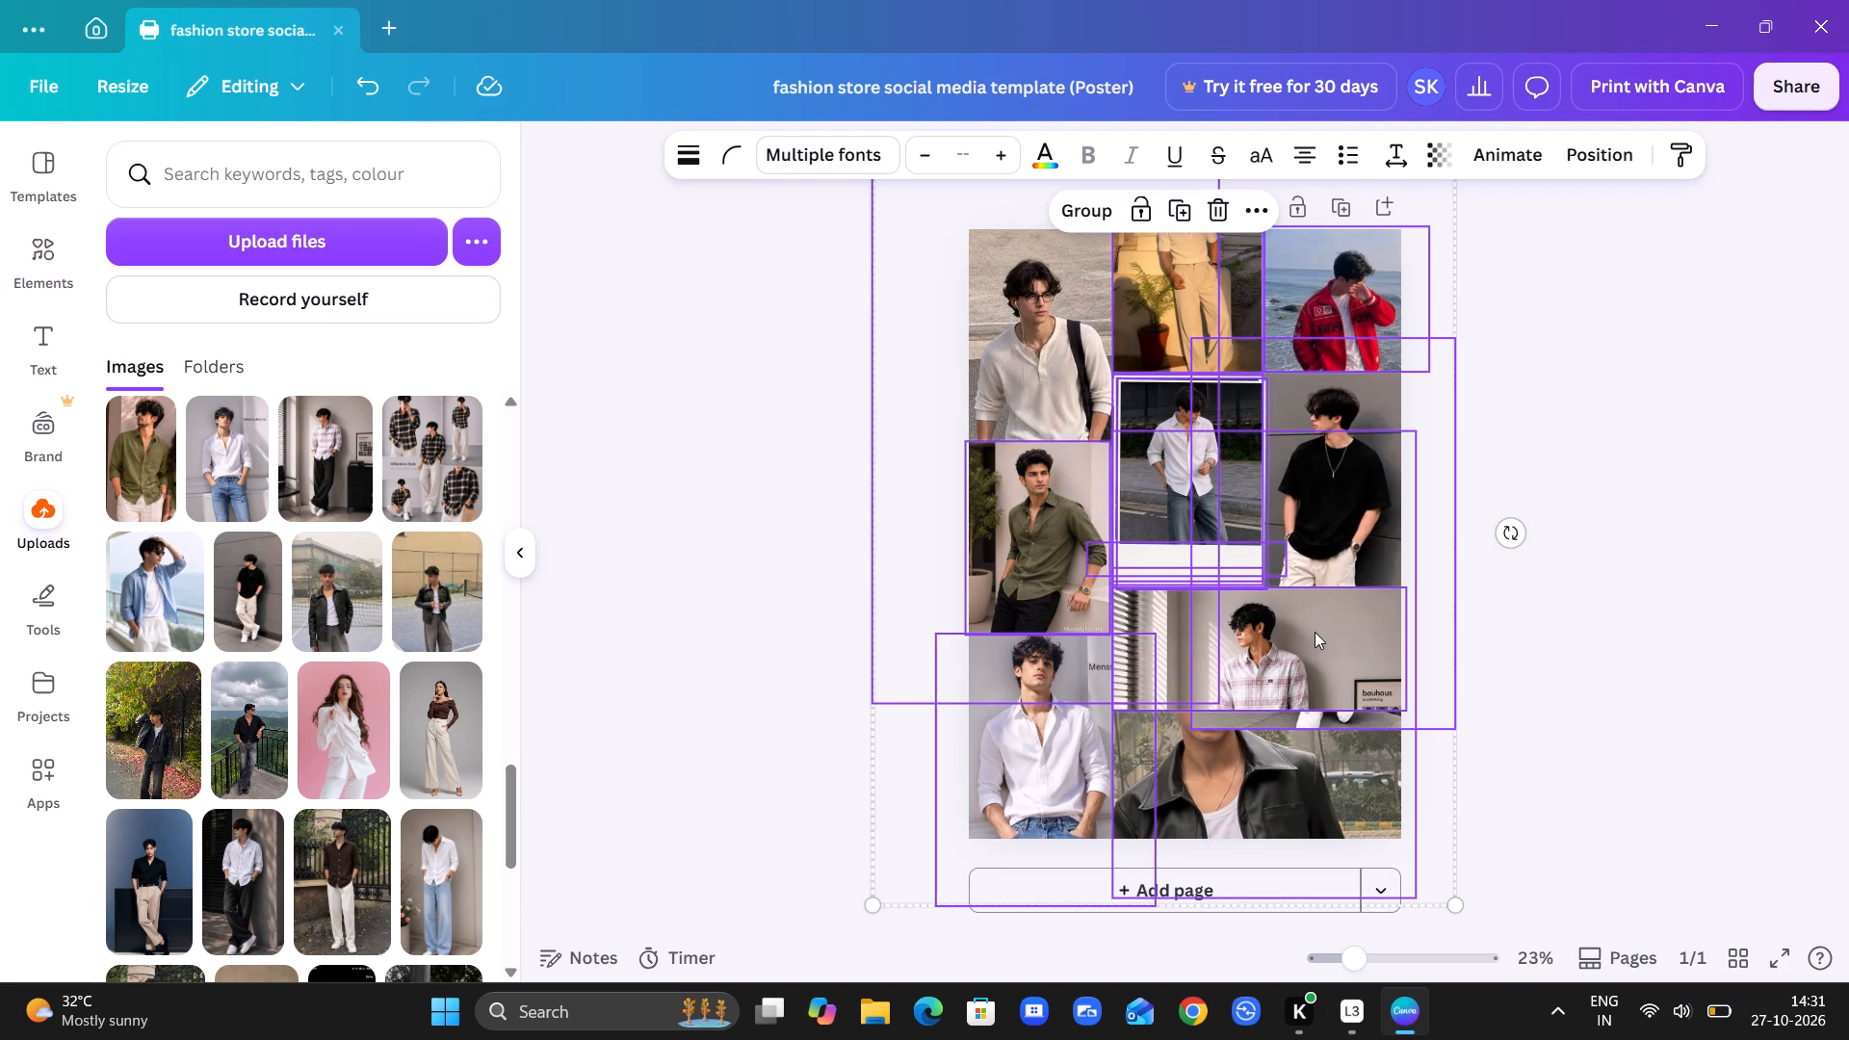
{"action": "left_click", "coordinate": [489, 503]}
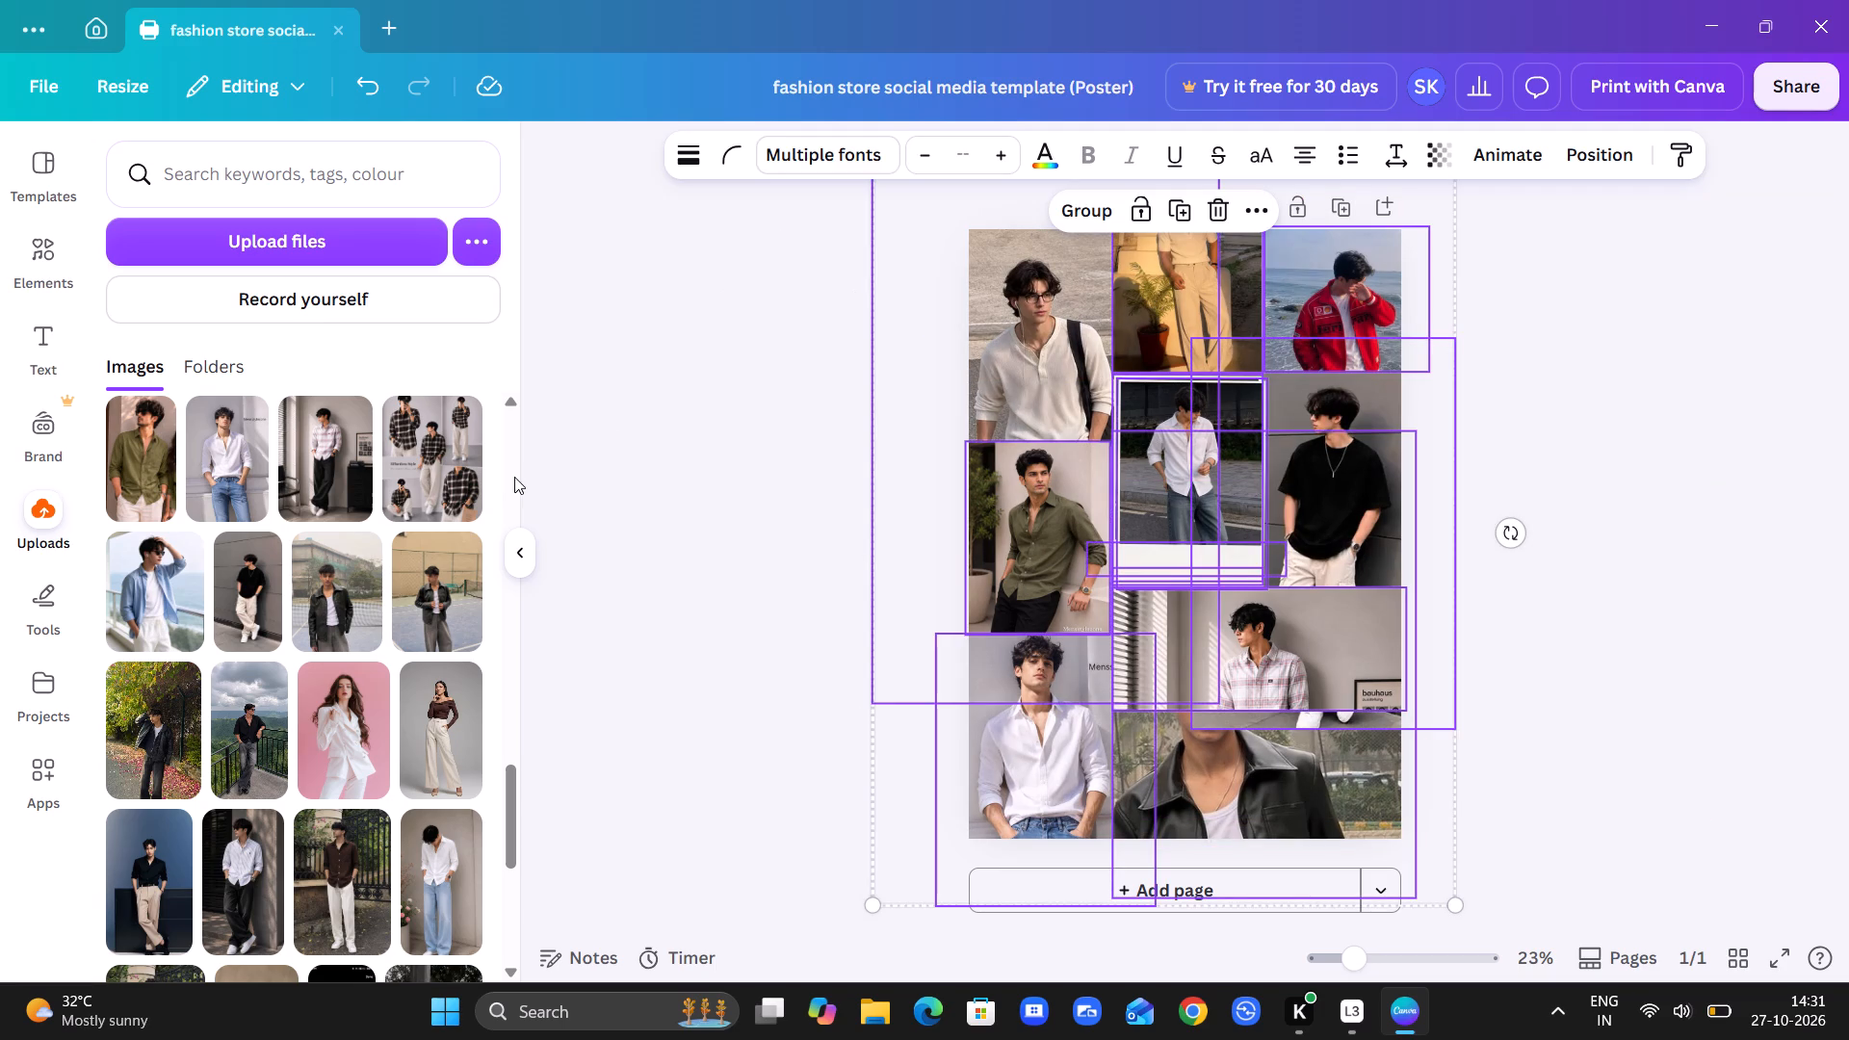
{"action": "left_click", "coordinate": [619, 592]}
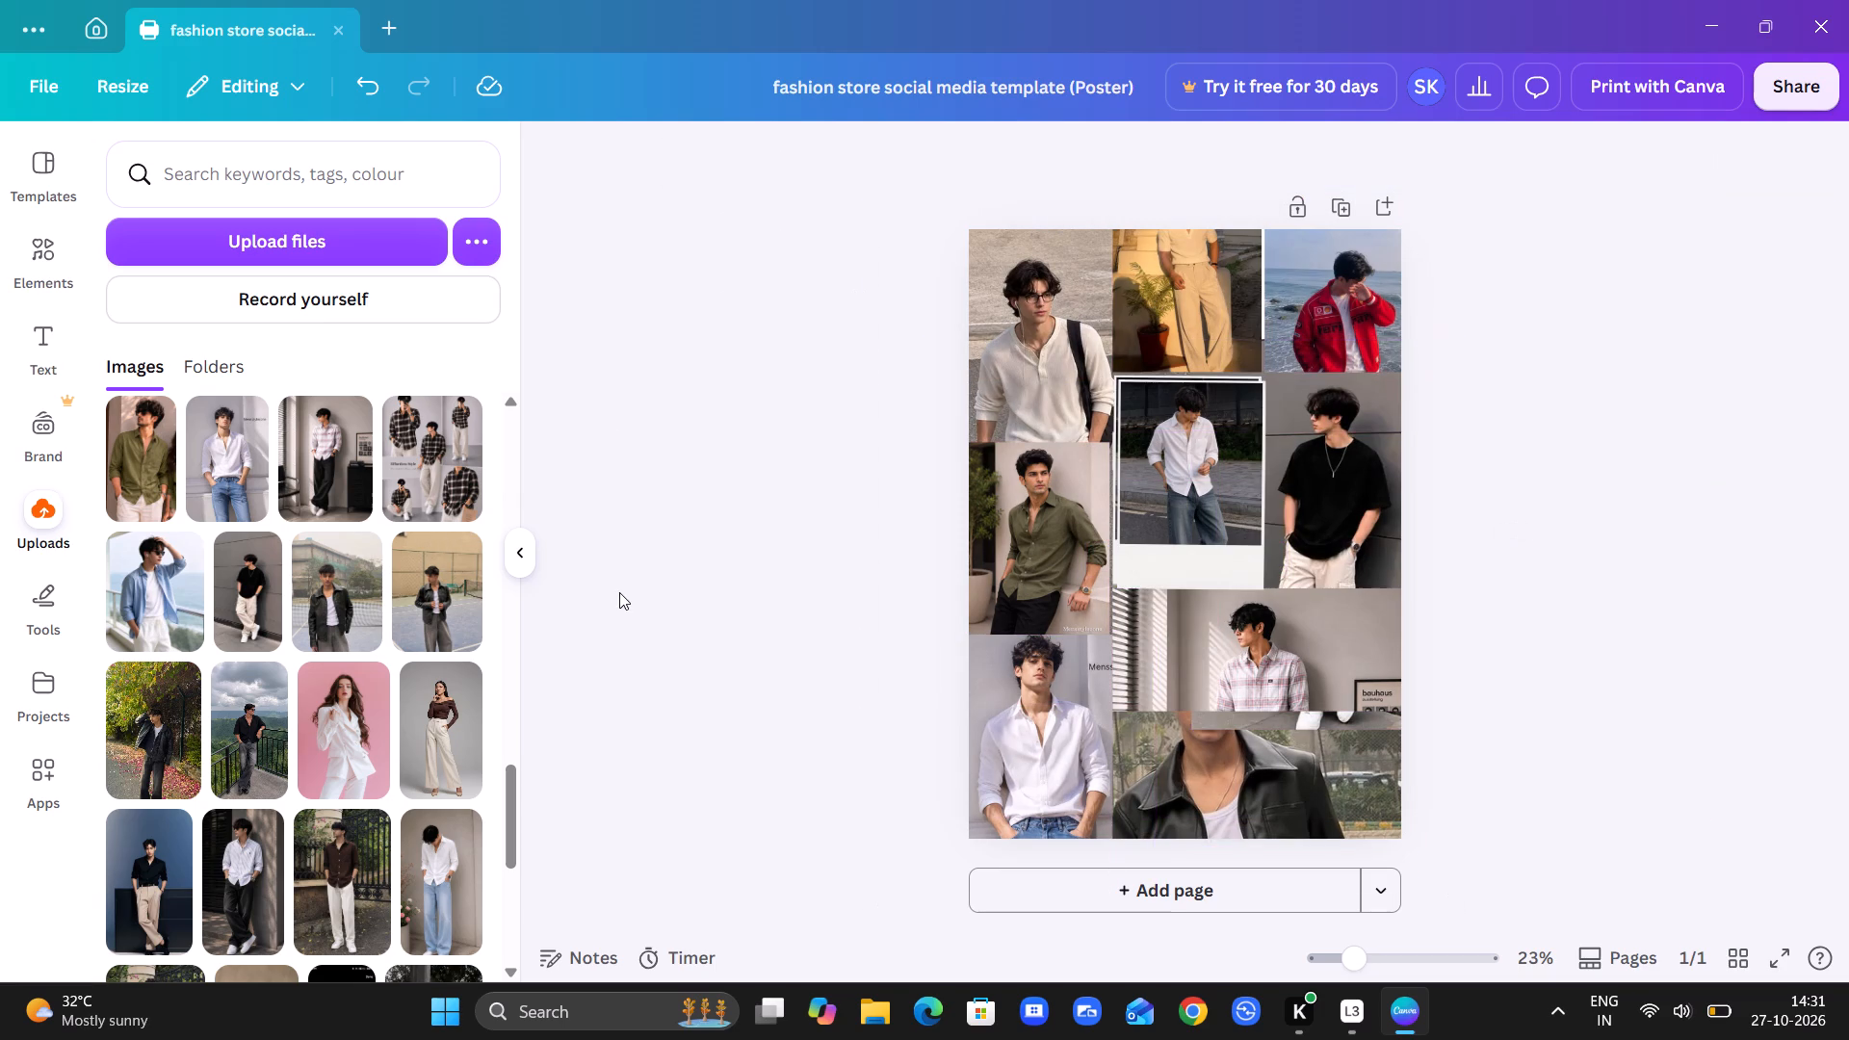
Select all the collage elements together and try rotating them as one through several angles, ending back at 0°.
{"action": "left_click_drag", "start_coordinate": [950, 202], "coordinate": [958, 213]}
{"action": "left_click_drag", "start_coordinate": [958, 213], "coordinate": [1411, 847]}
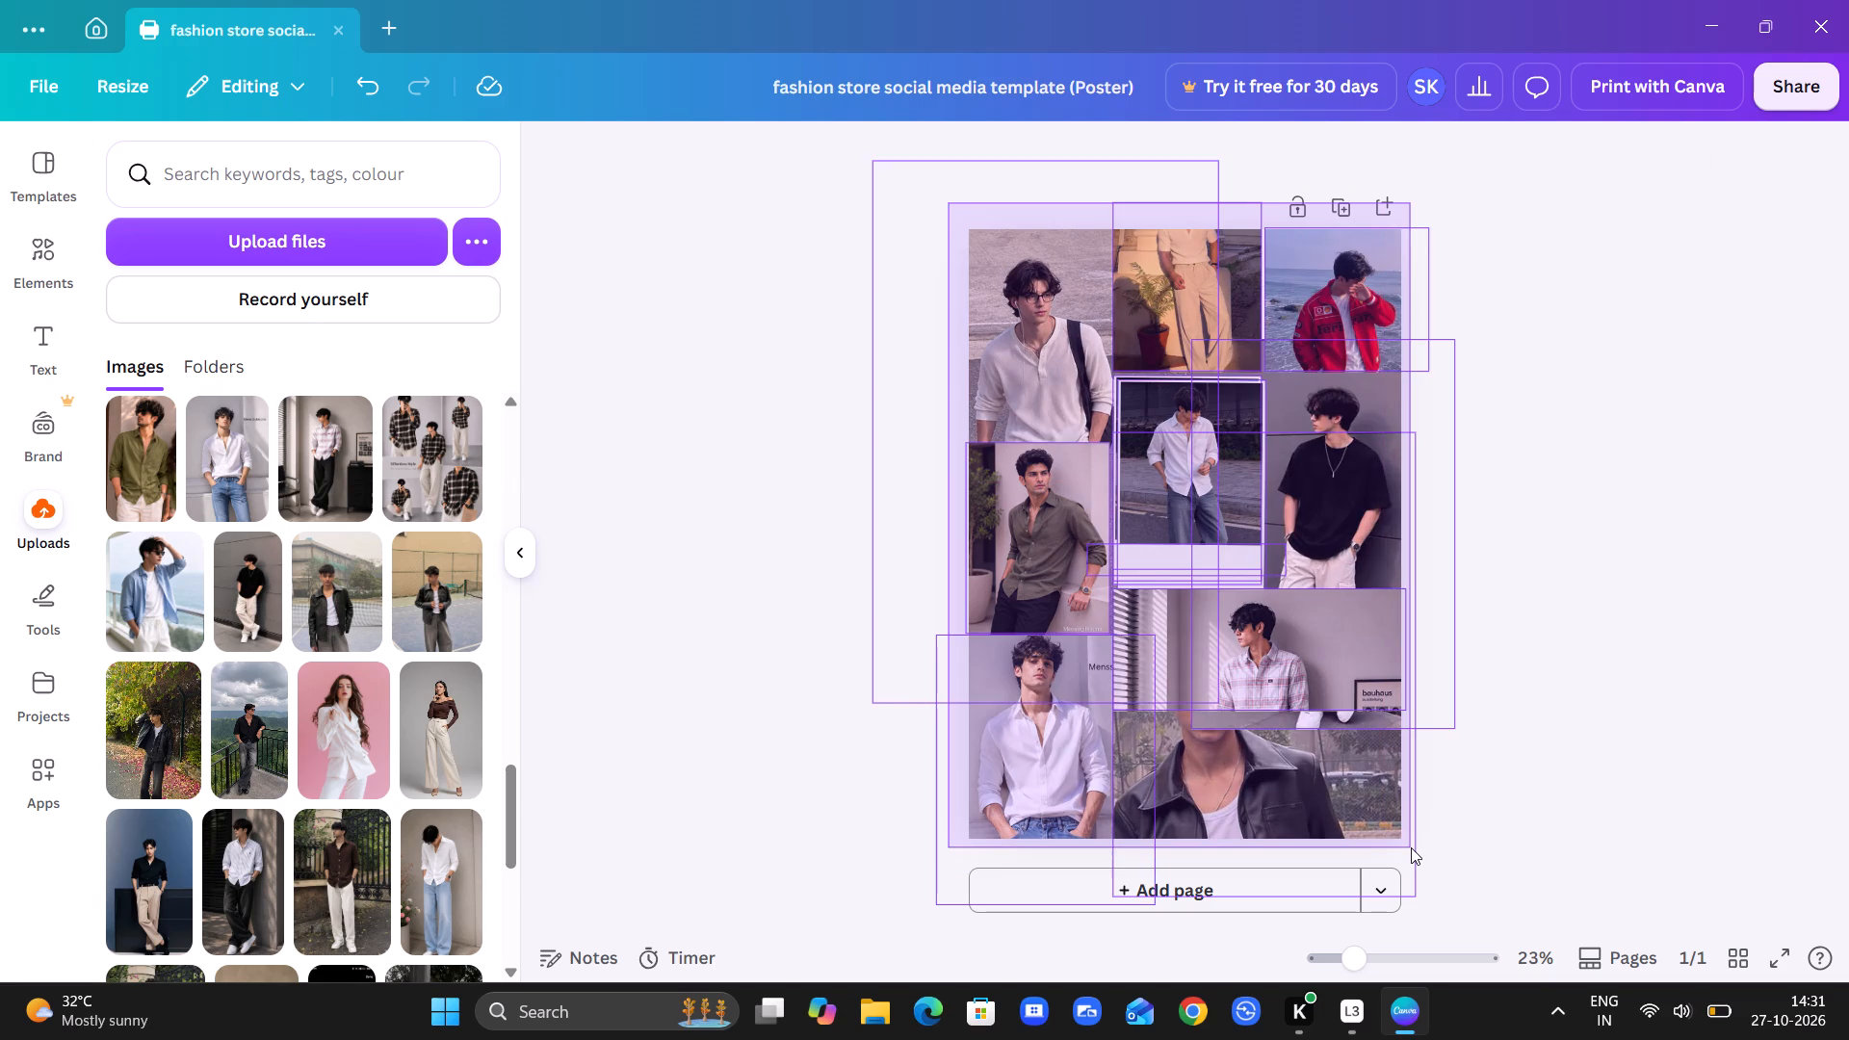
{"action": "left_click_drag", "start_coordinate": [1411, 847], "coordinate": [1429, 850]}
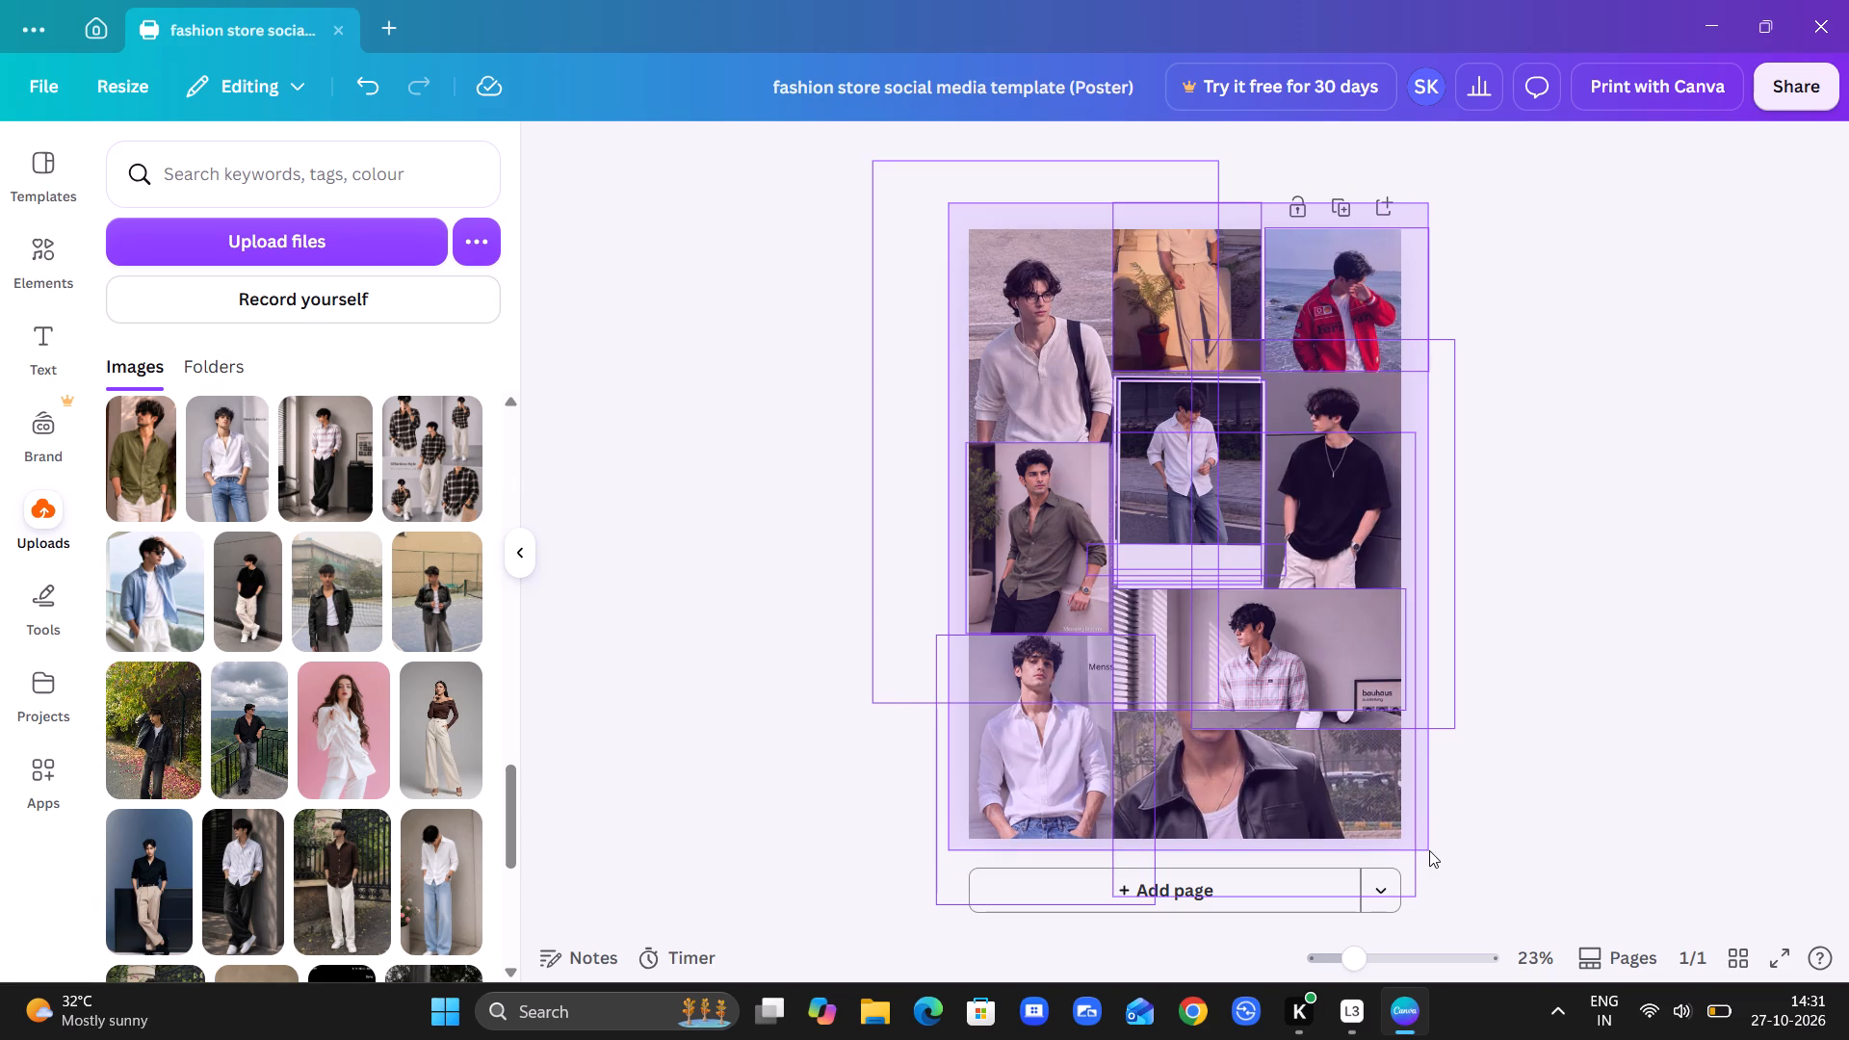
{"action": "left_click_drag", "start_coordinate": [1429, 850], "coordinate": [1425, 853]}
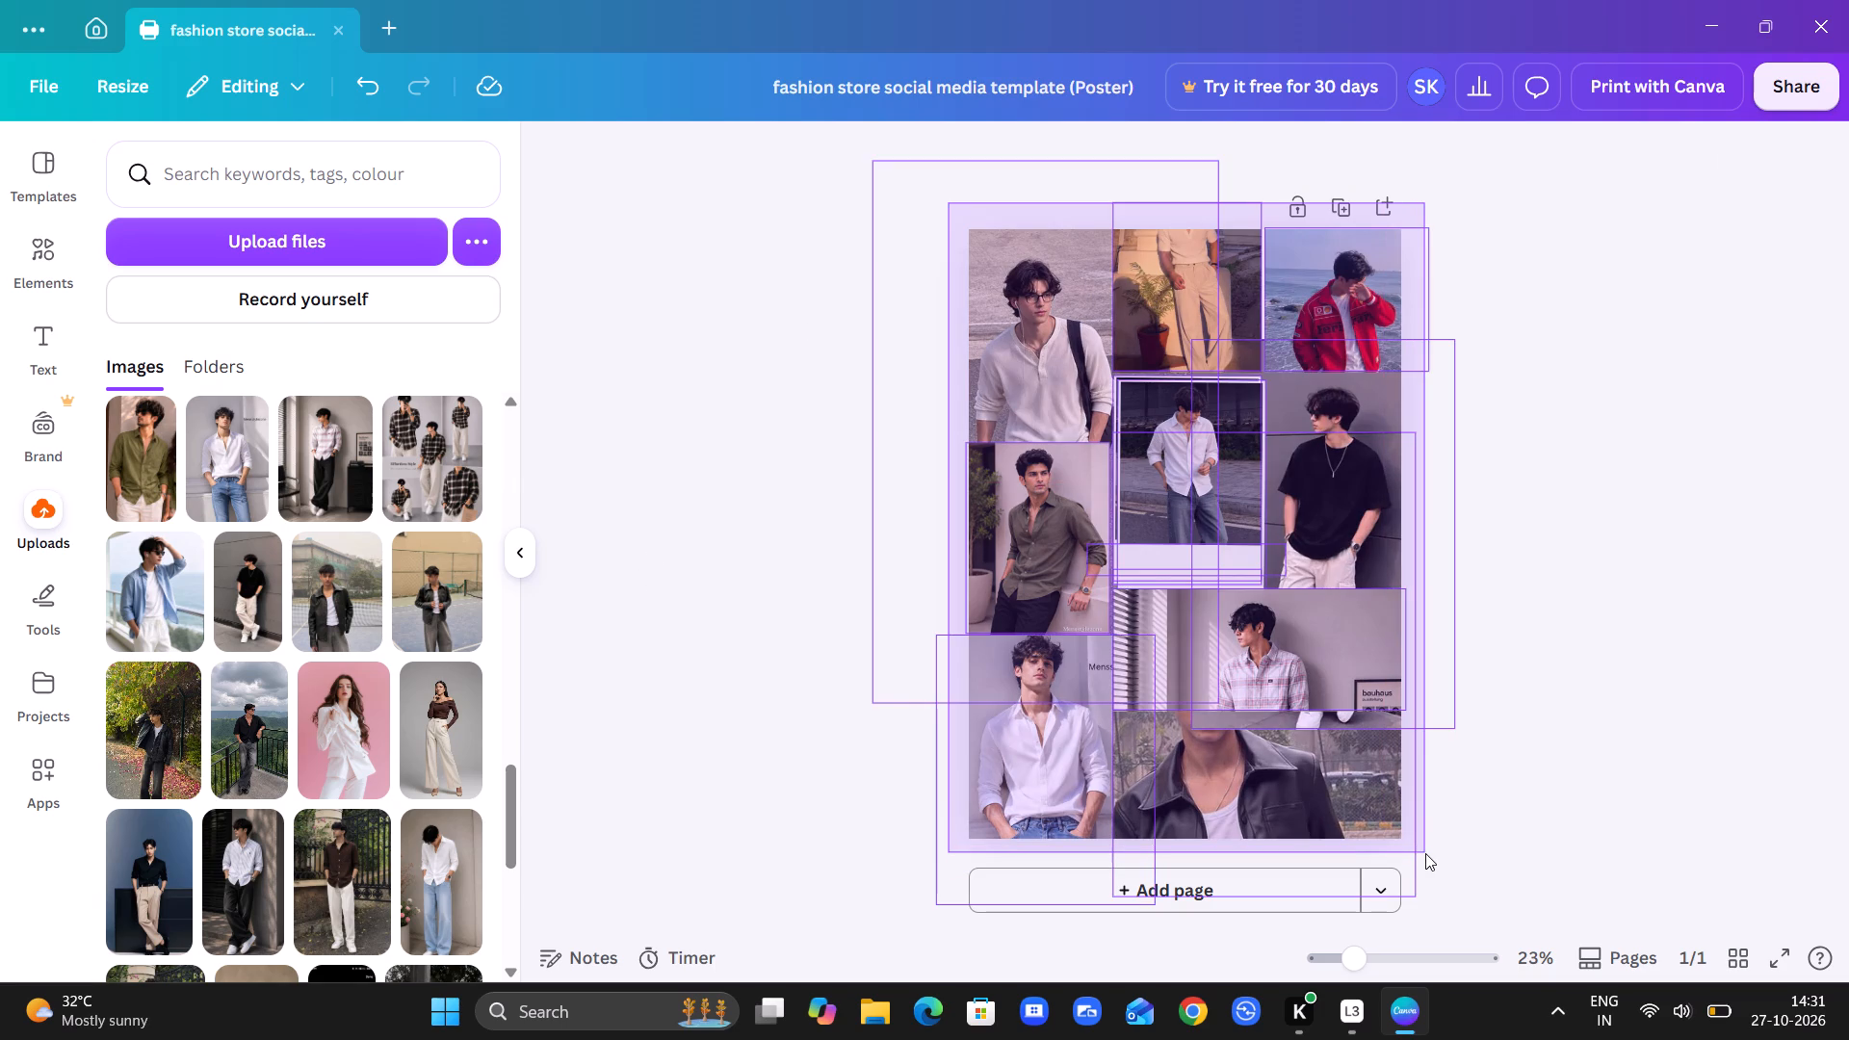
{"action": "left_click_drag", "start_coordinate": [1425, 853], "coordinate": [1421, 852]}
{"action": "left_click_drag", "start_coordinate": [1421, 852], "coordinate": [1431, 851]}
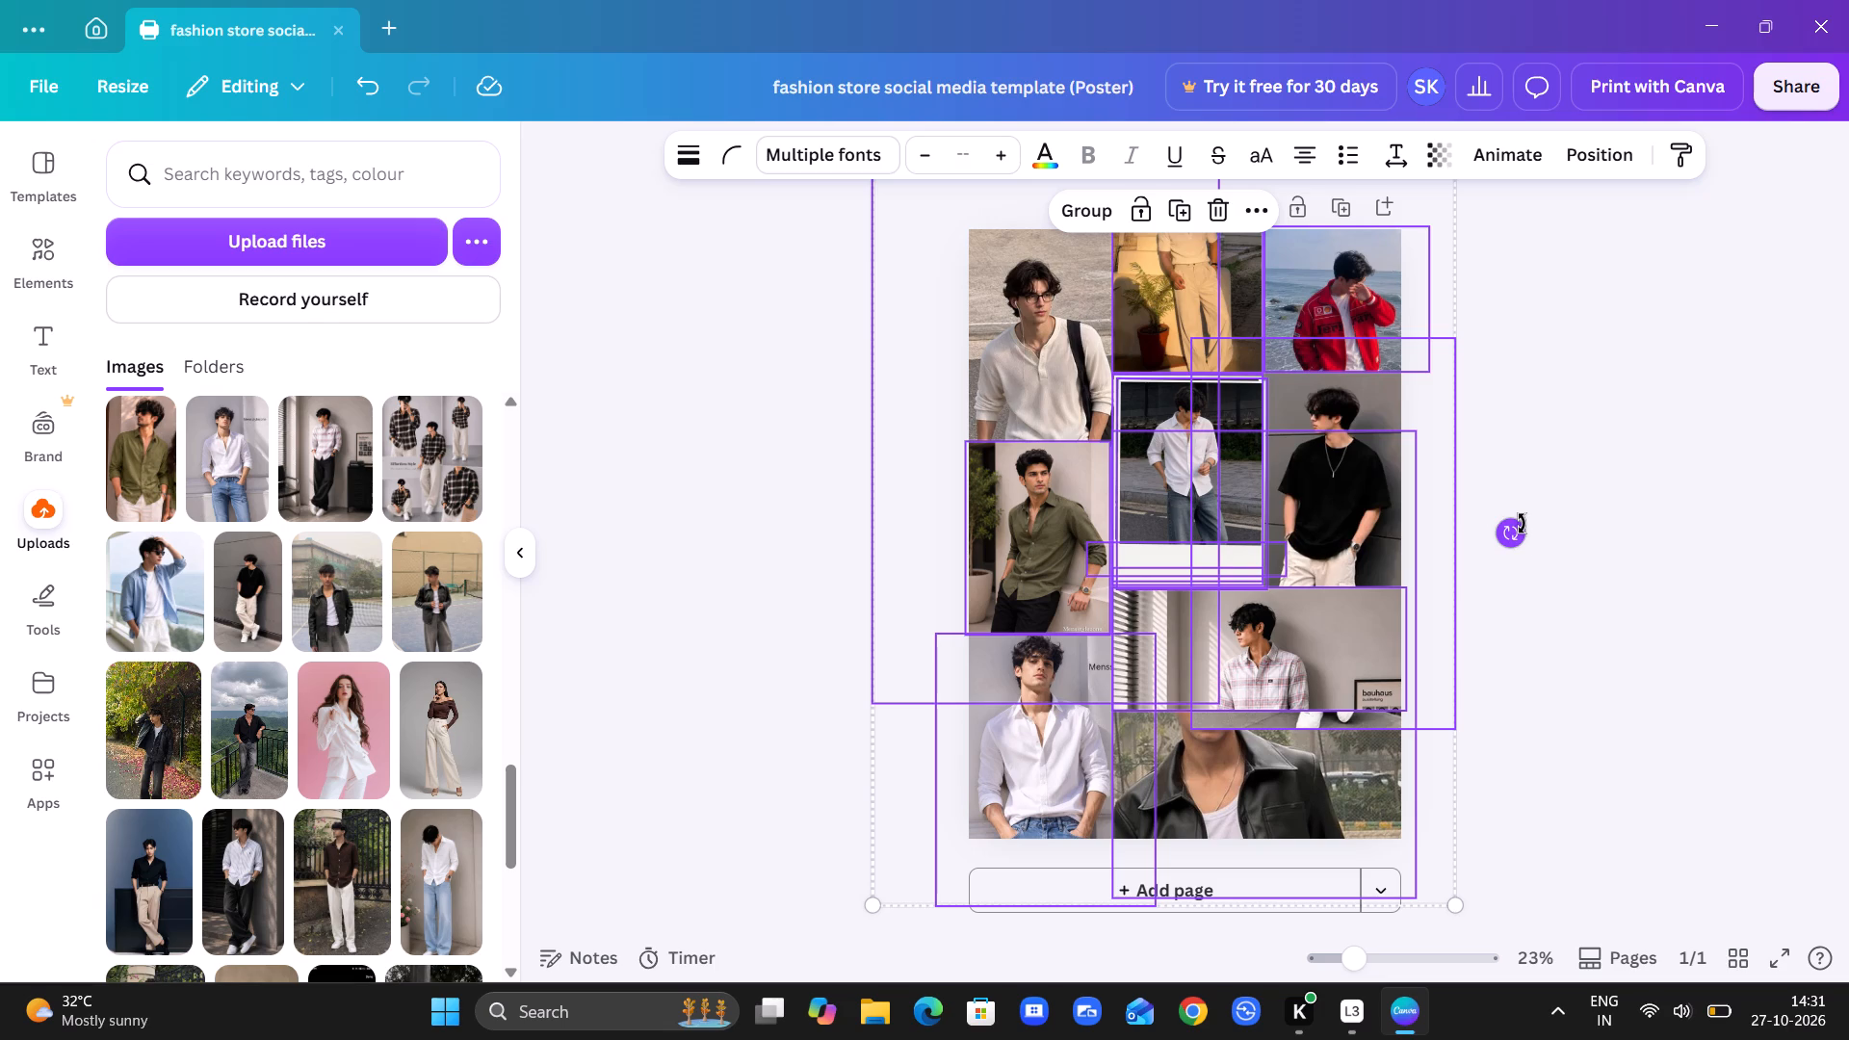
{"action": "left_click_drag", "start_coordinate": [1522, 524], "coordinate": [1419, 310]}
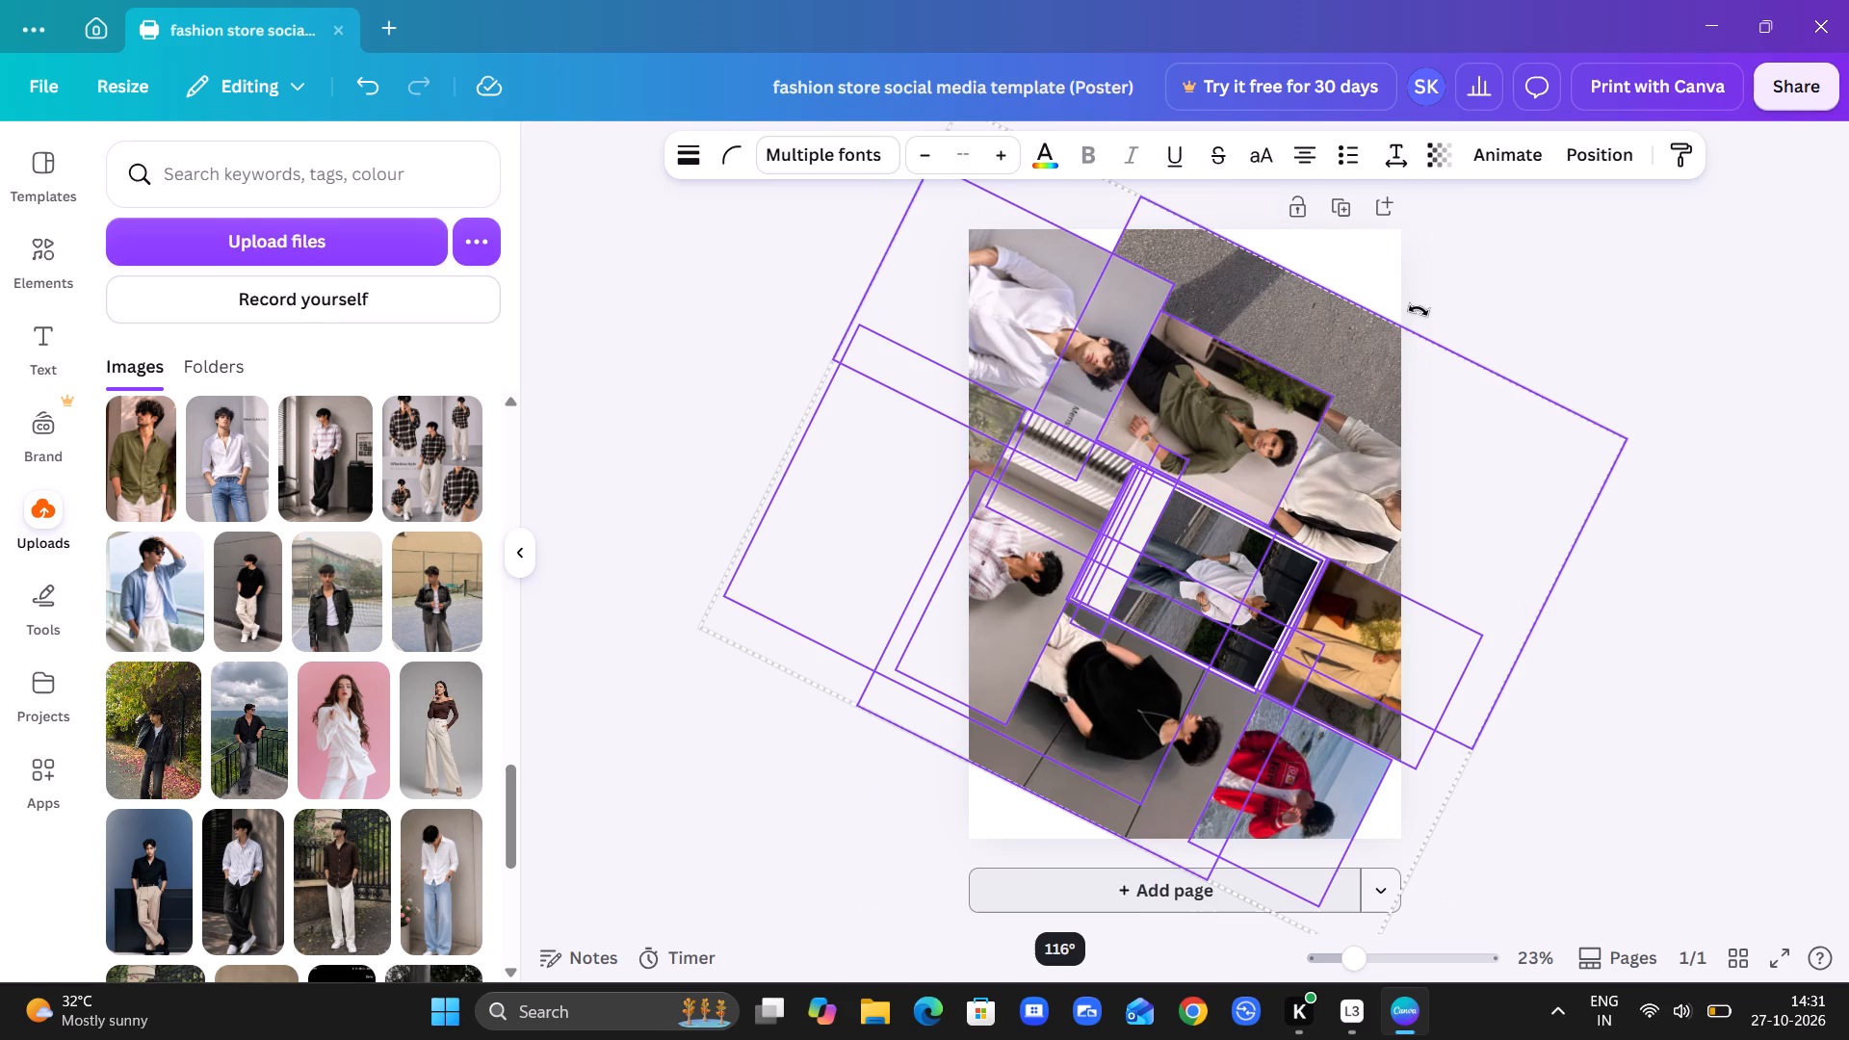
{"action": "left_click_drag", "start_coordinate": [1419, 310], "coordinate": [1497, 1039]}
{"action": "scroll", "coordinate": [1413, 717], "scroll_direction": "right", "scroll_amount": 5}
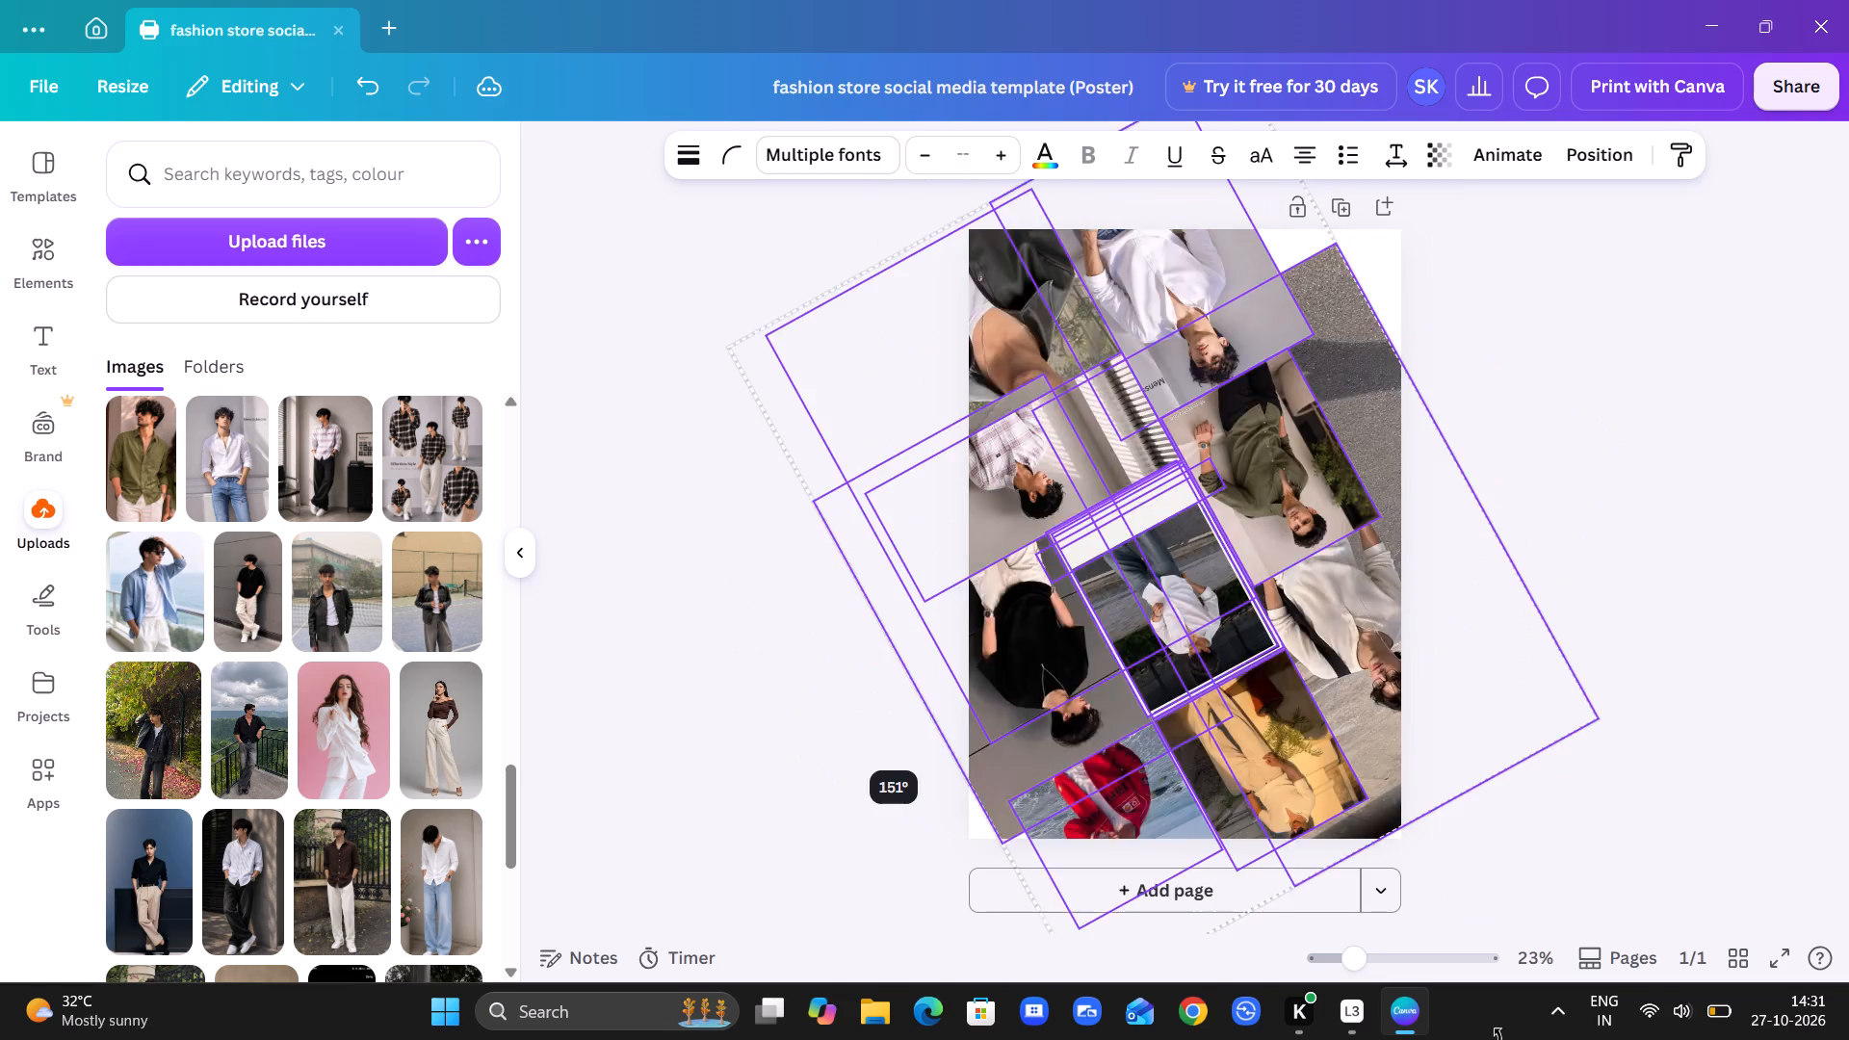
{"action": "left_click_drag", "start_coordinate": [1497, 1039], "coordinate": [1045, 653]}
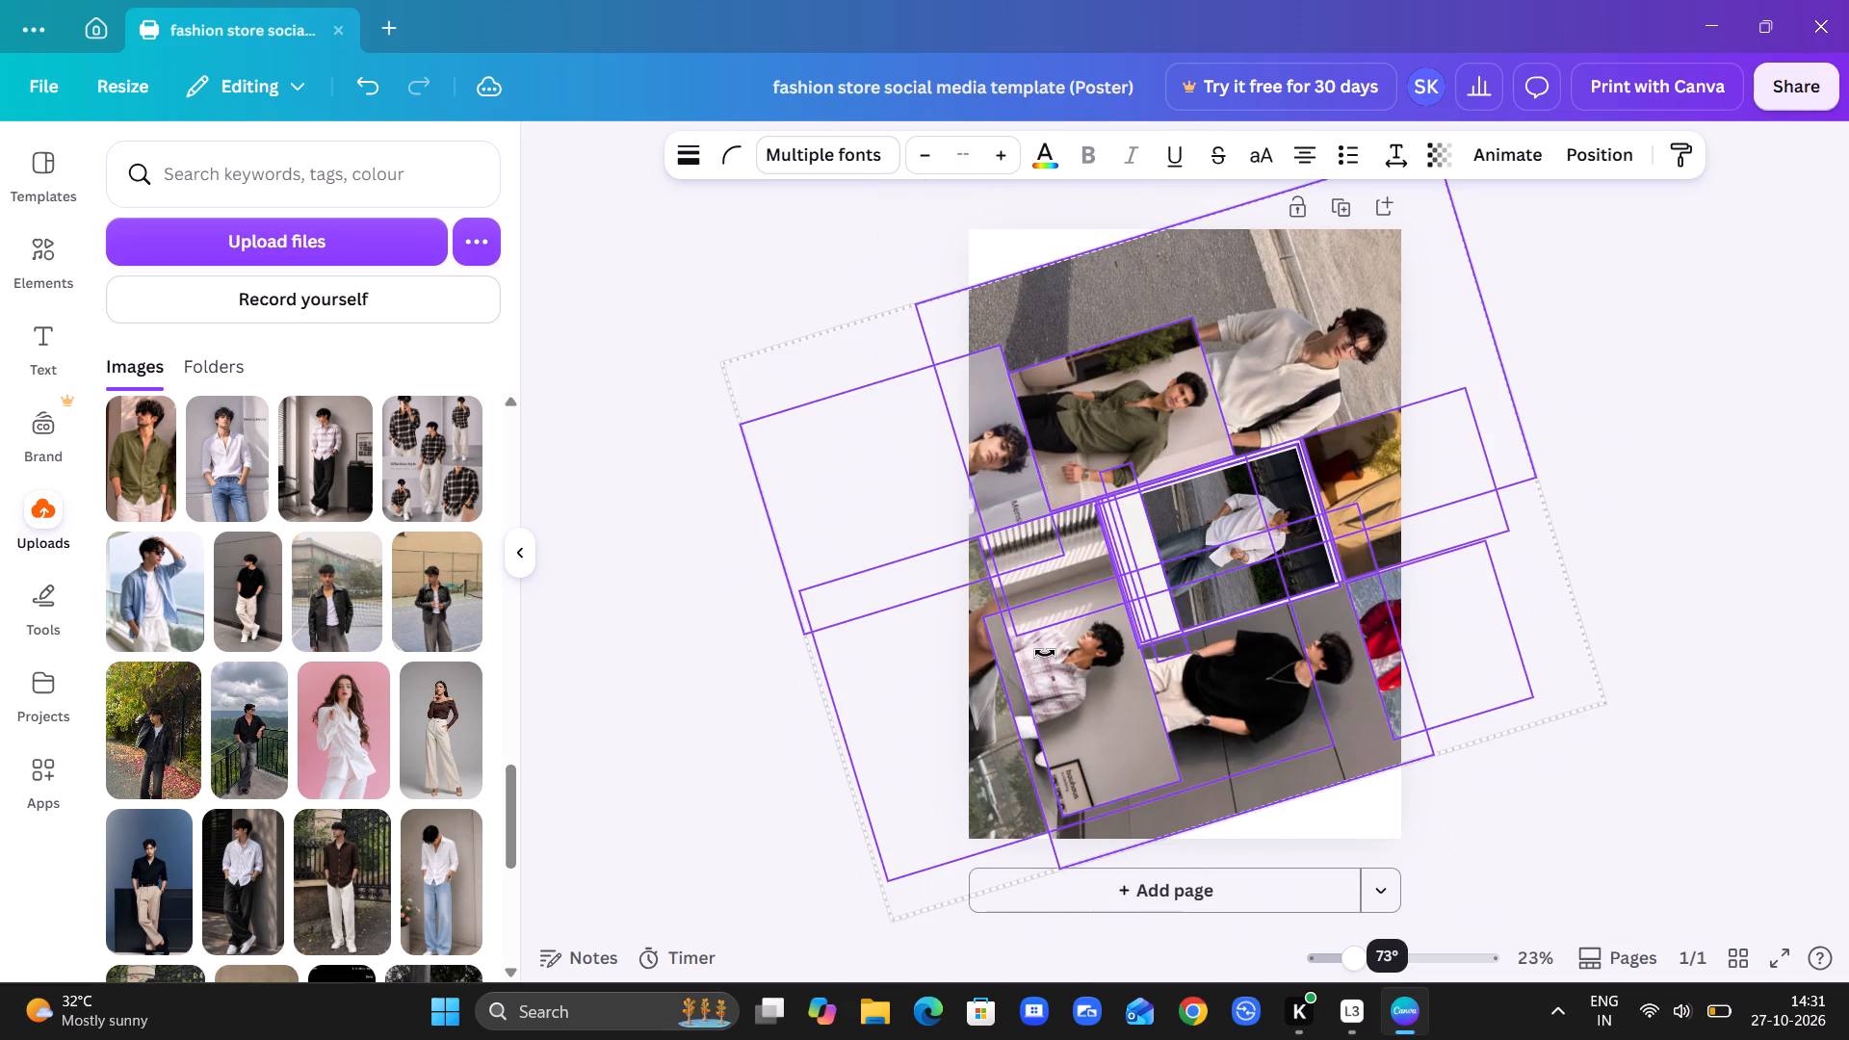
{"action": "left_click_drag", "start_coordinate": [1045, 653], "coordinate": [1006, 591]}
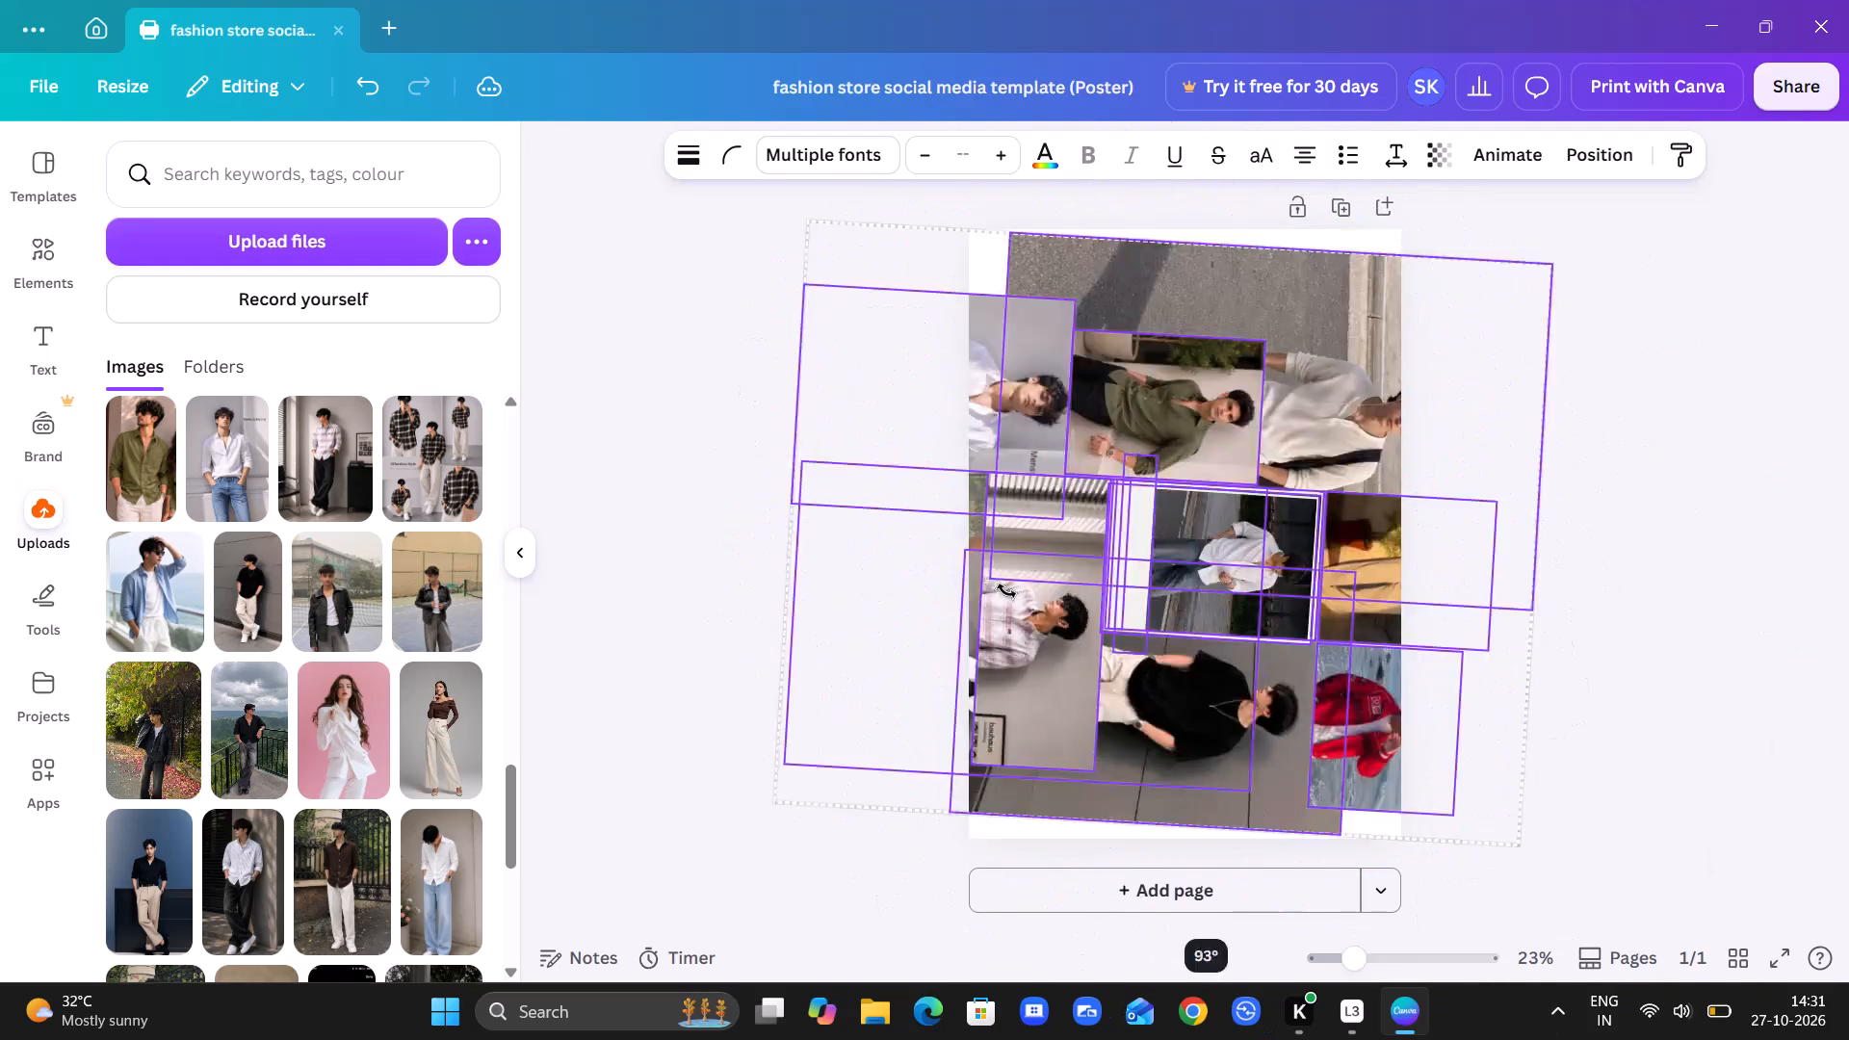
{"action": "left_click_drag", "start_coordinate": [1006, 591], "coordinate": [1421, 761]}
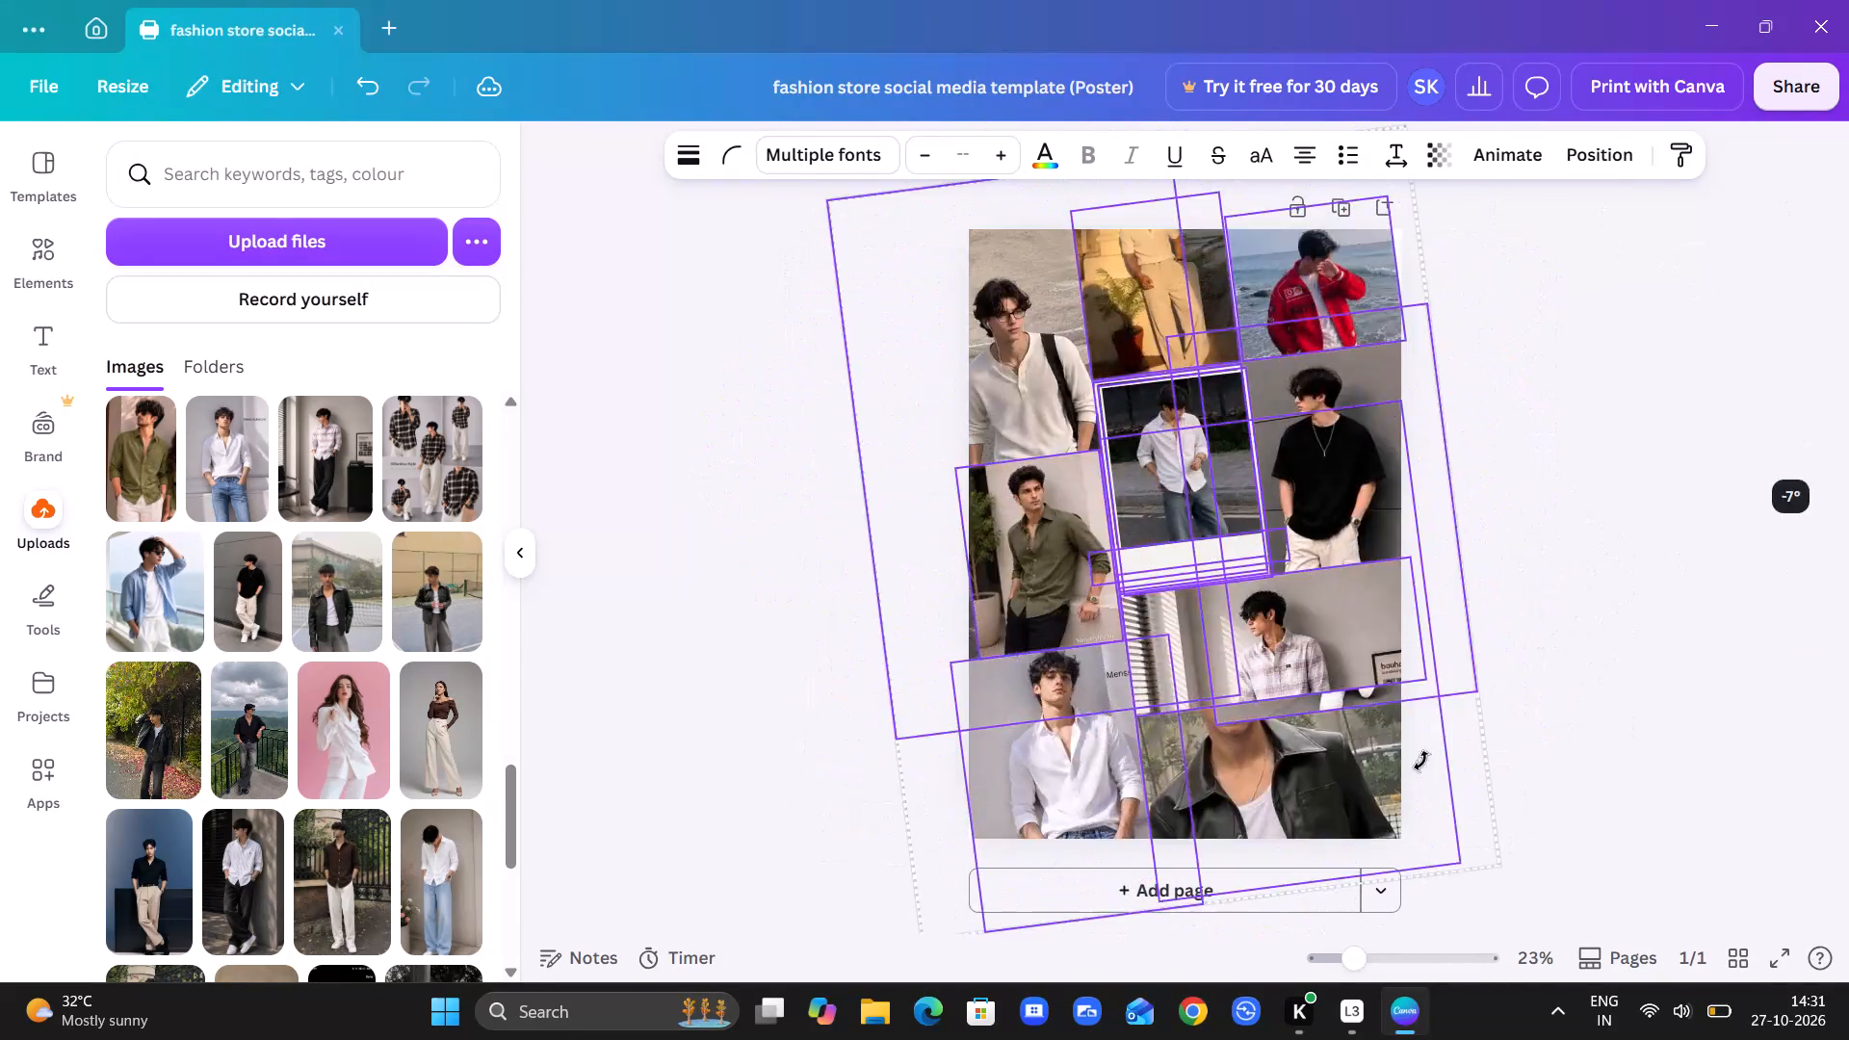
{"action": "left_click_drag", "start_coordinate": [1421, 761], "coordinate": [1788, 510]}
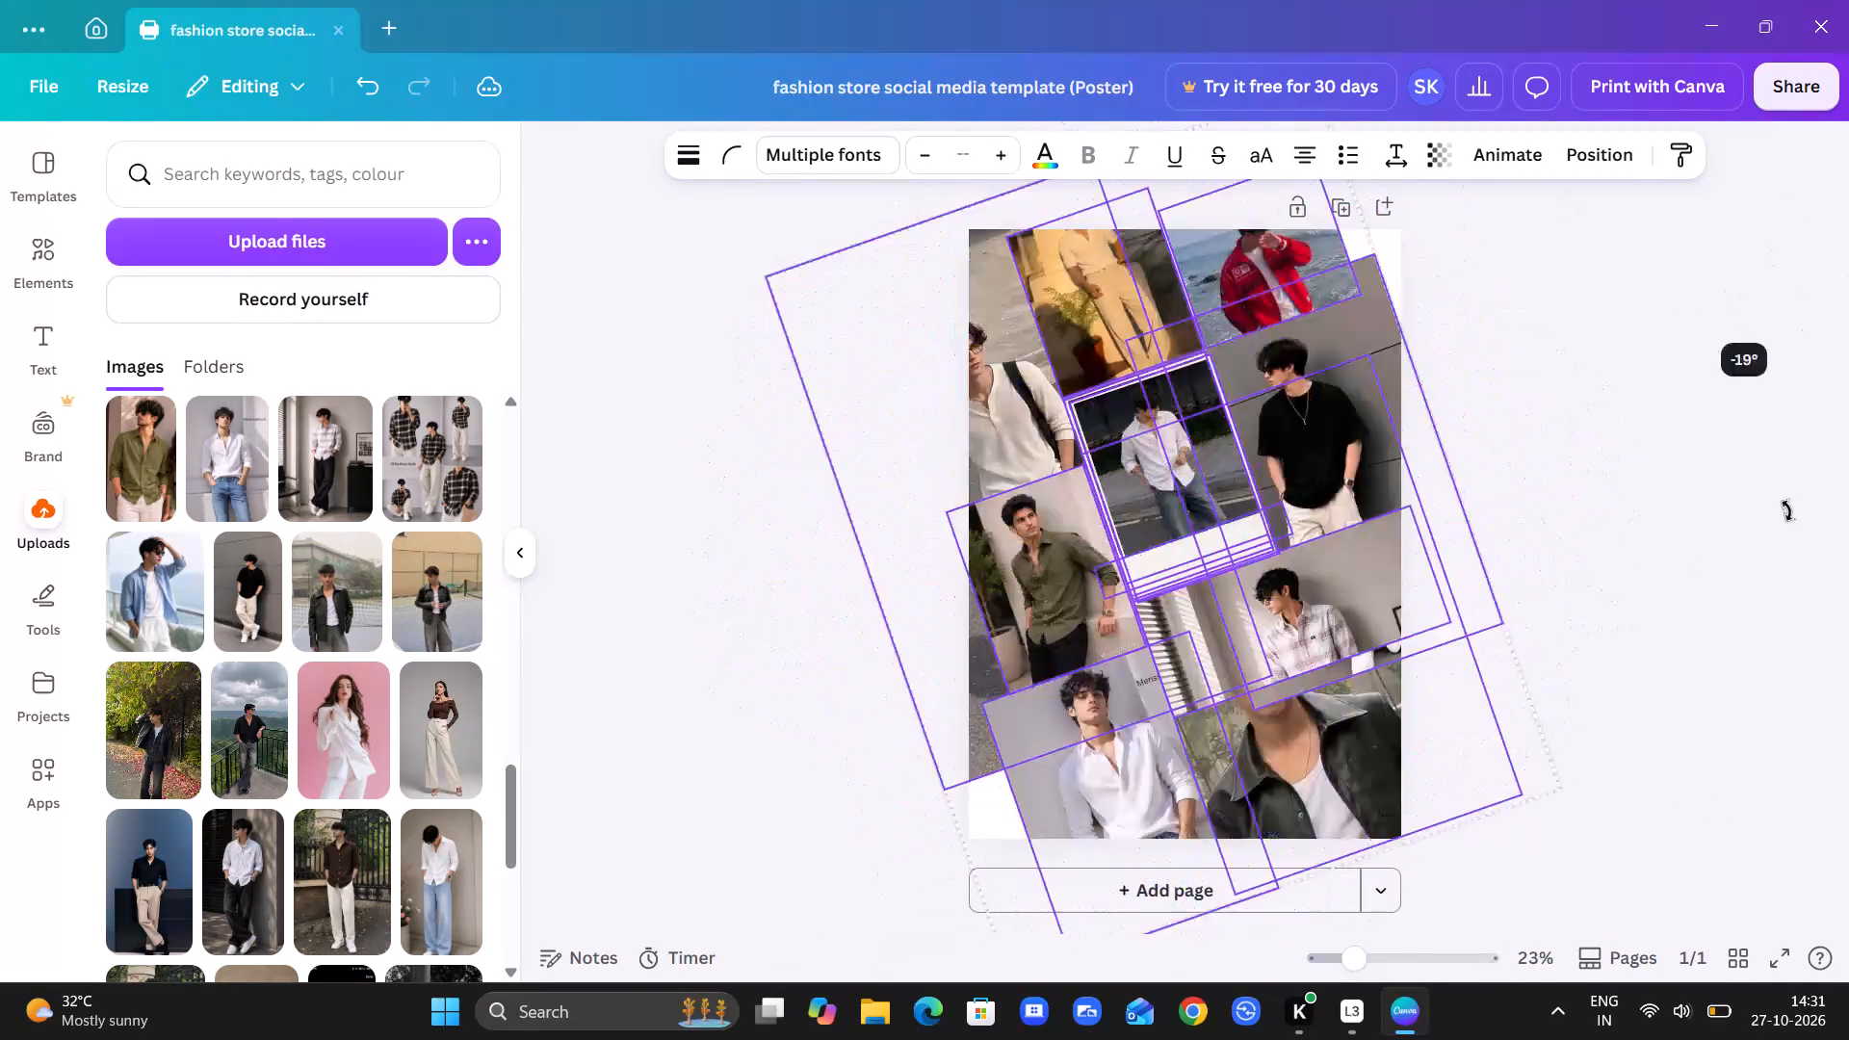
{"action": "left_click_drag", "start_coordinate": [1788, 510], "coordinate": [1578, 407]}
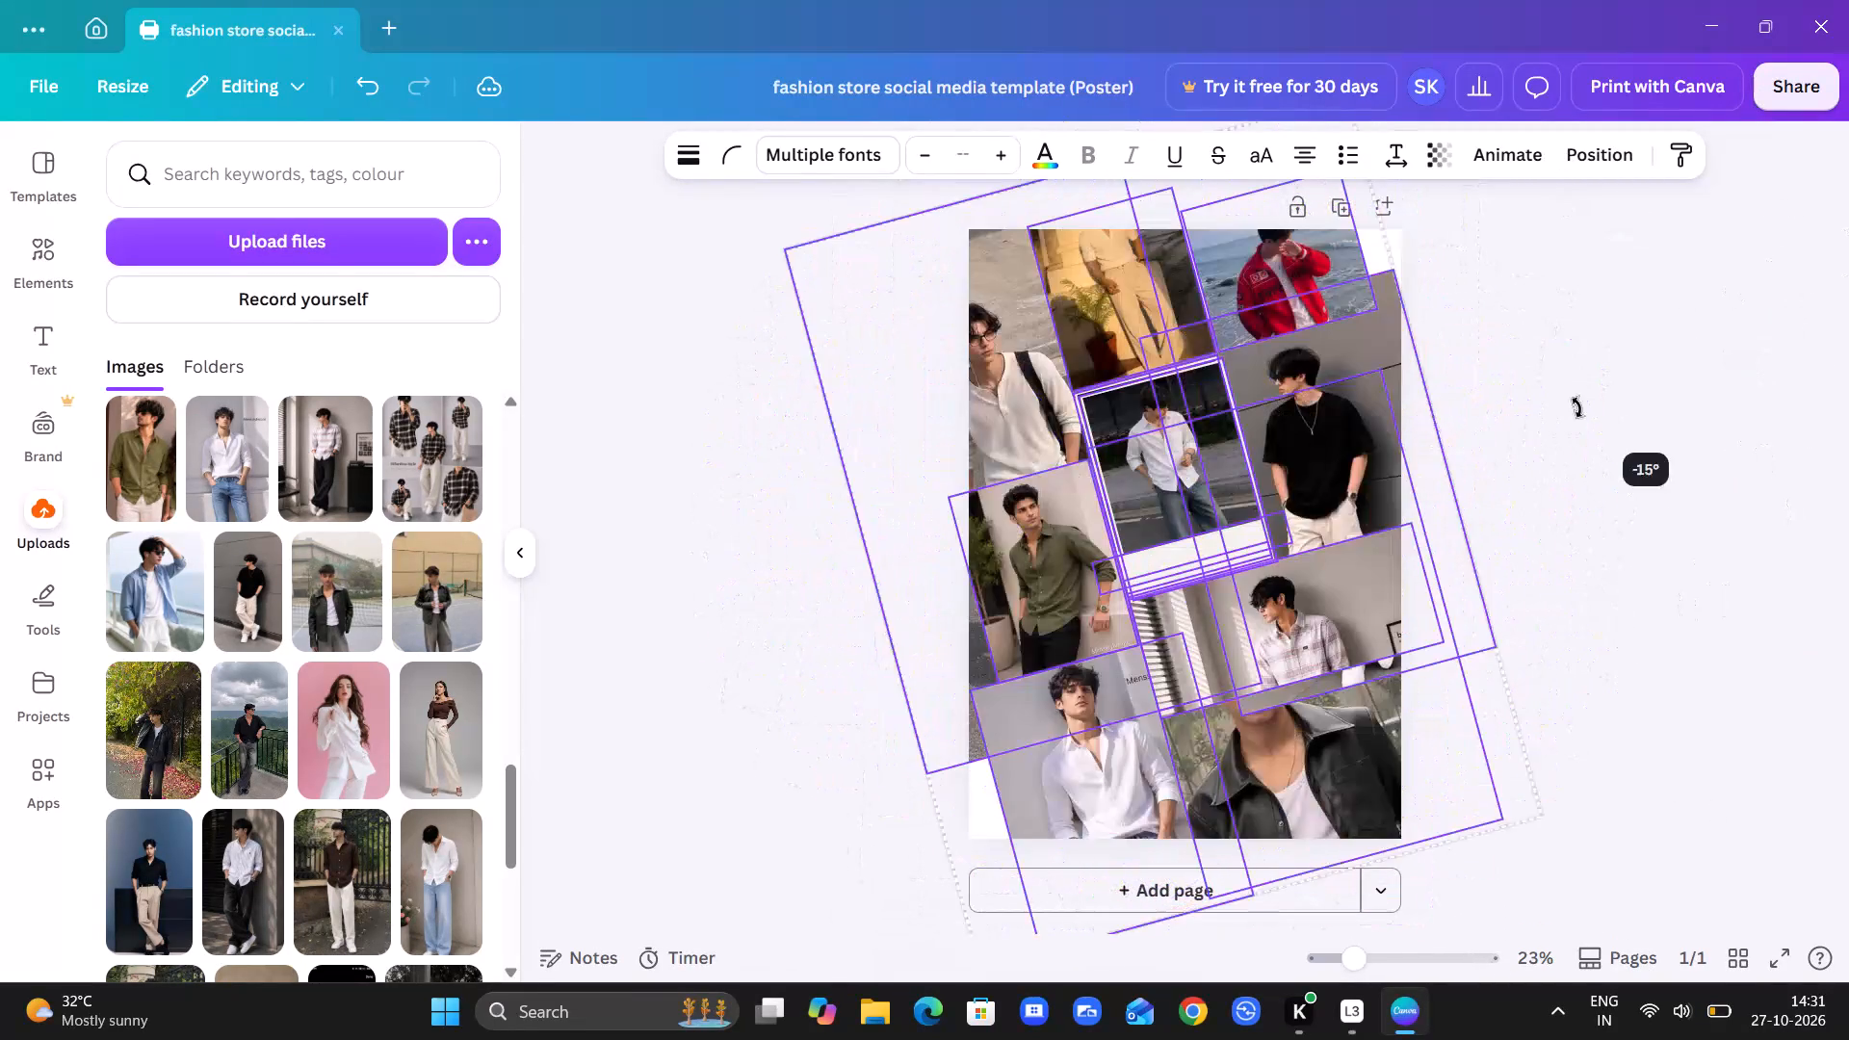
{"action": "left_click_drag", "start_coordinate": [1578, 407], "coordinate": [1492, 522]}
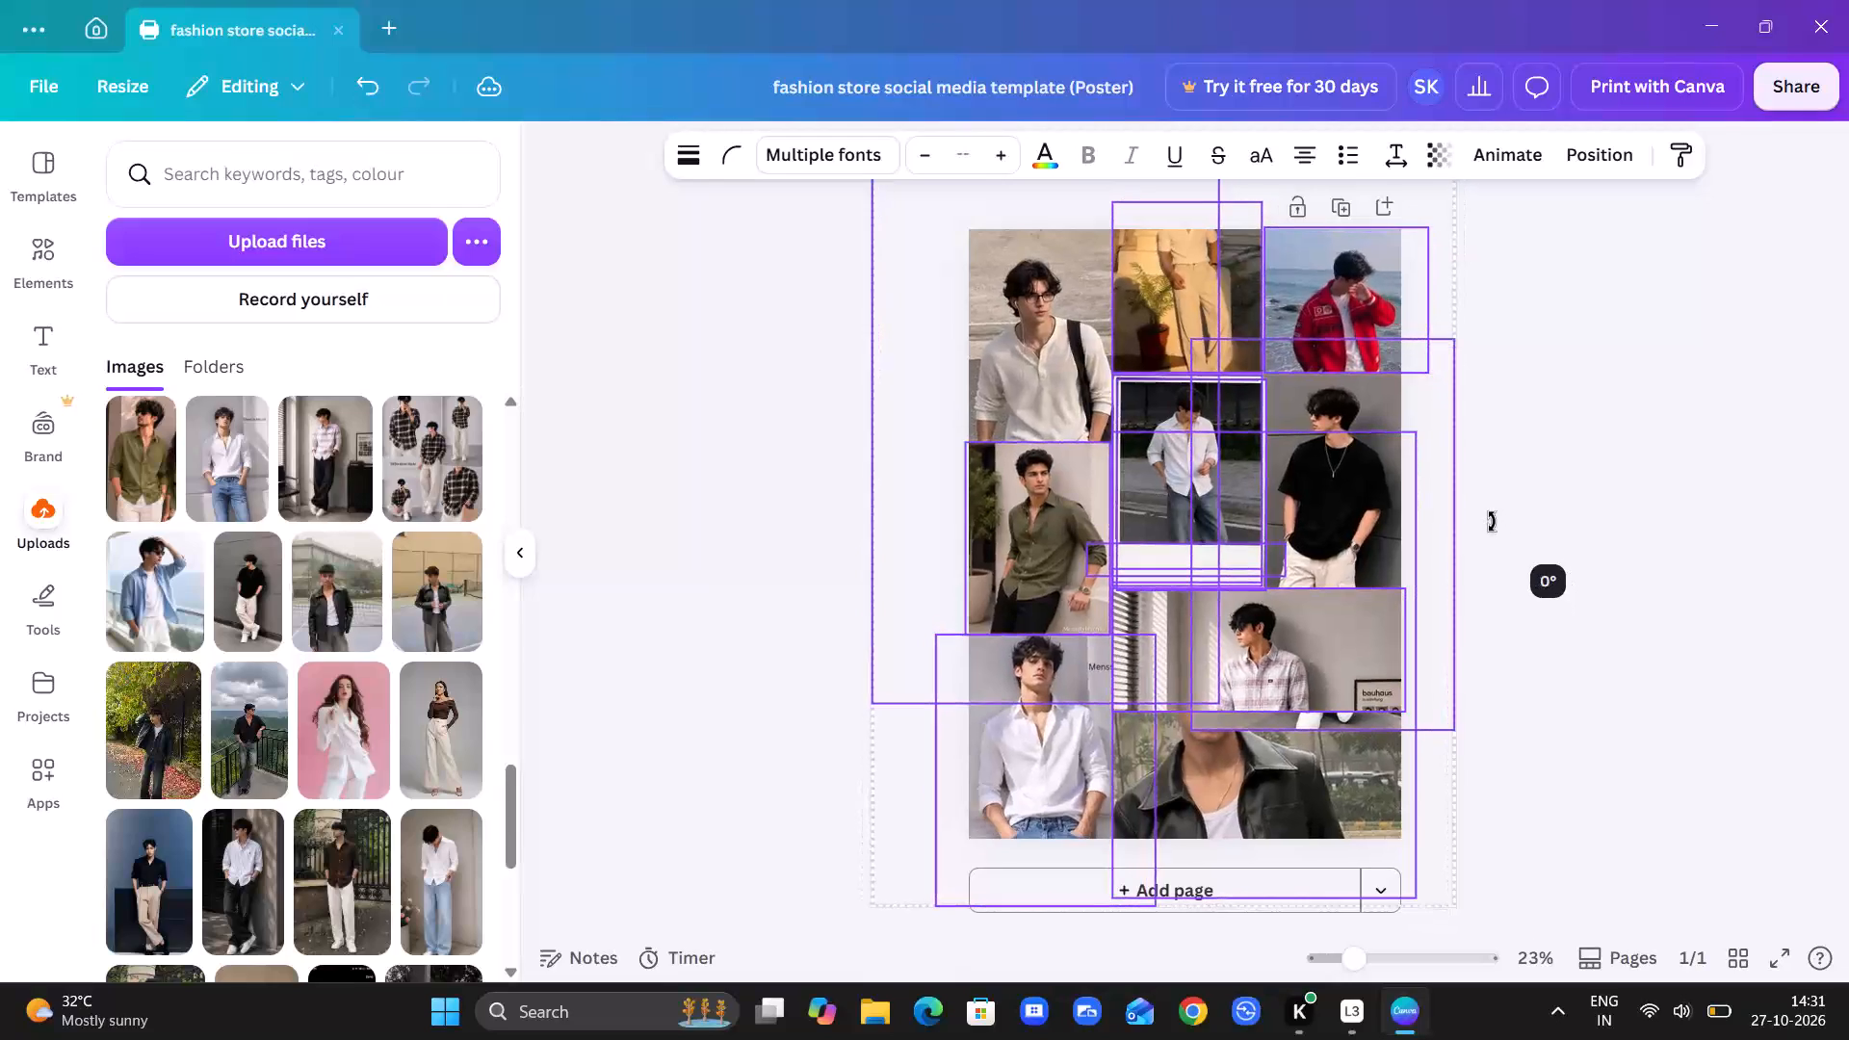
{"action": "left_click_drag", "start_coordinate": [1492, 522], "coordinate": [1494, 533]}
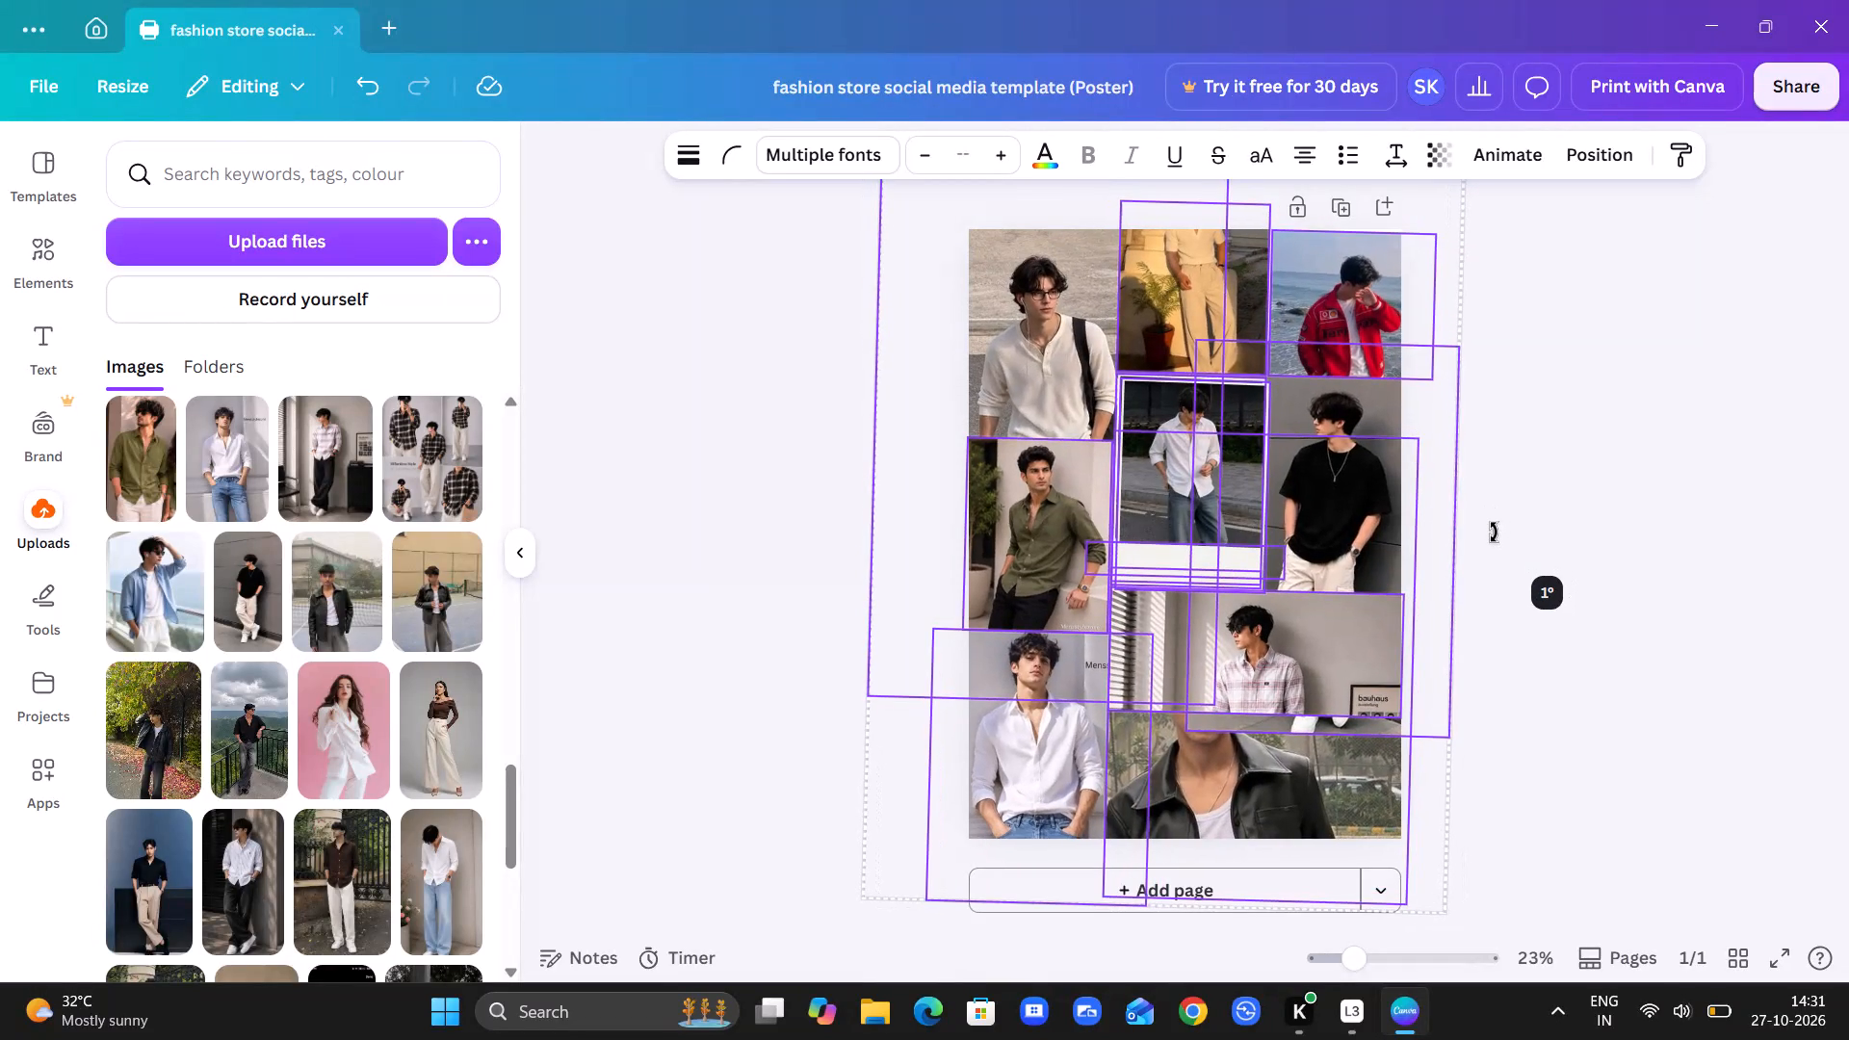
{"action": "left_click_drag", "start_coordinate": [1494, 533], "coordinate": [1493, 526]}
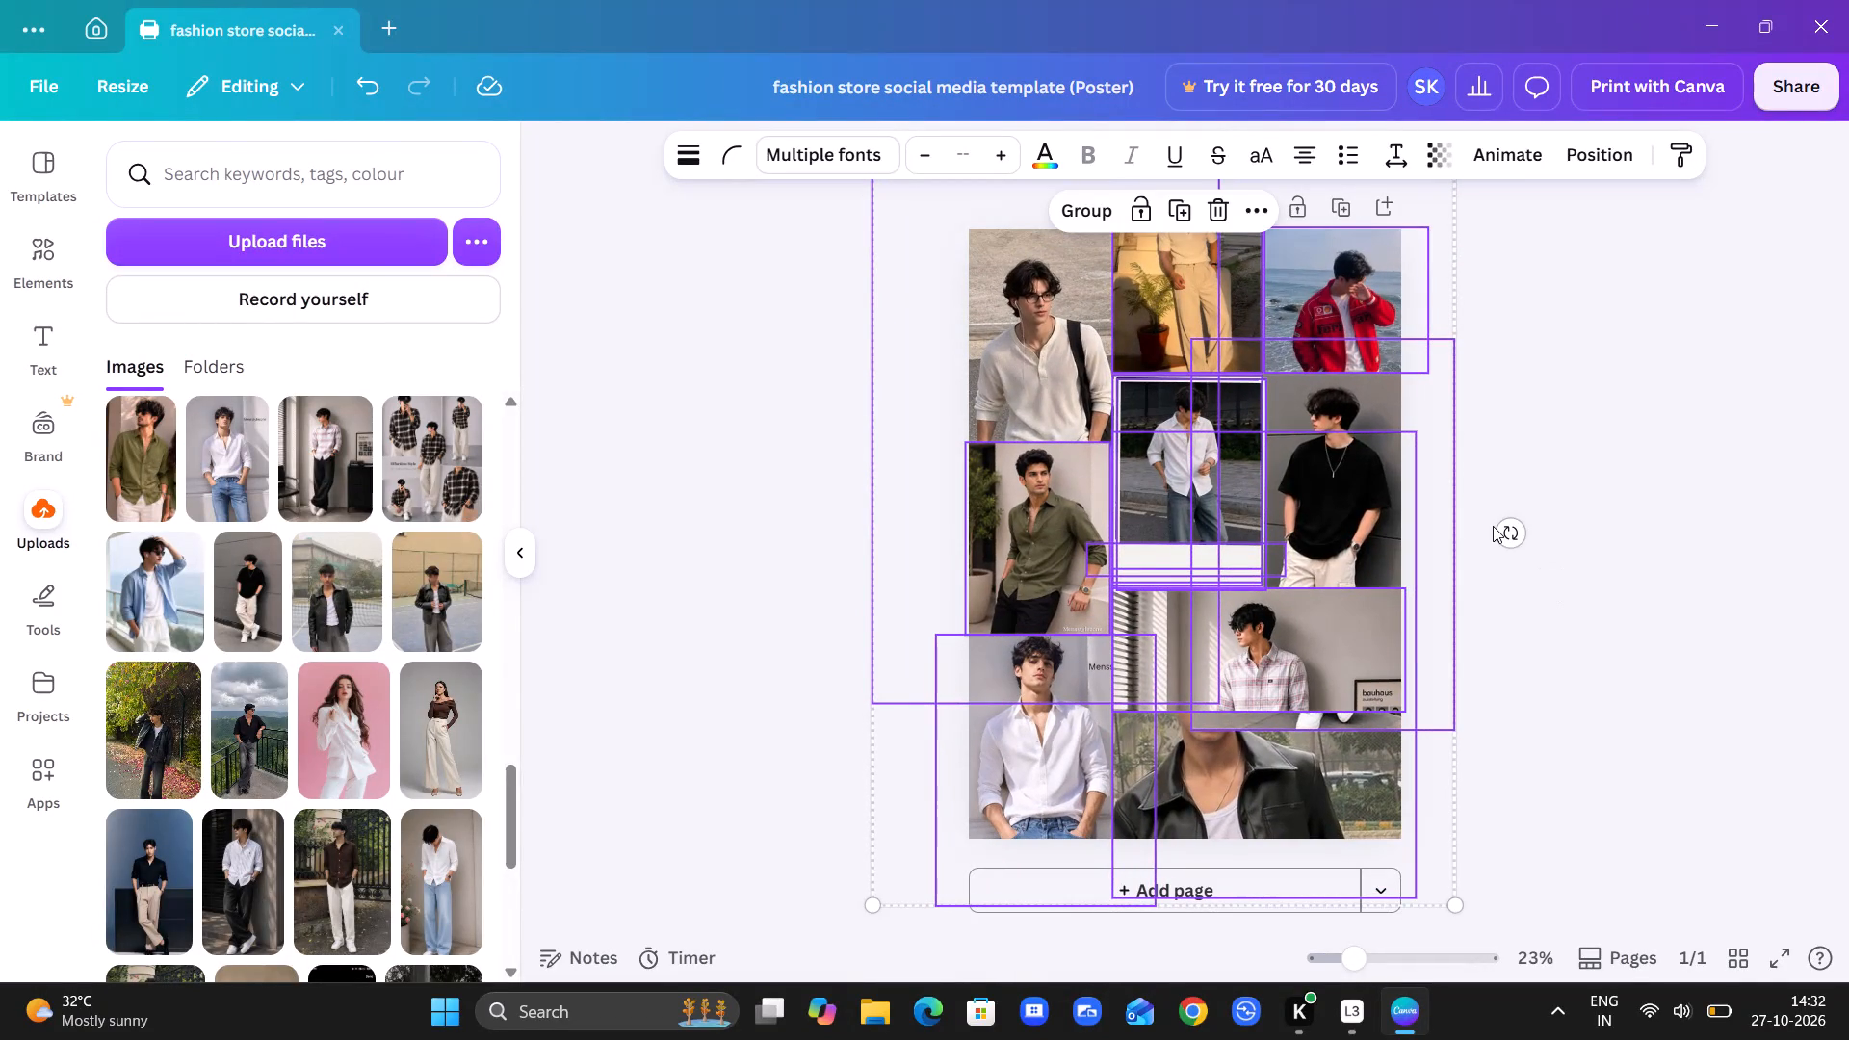
Rotate the whole selected collage anticlockwise to about -32°.
{"action": "left_click", "coordinate": [1506, 541]}
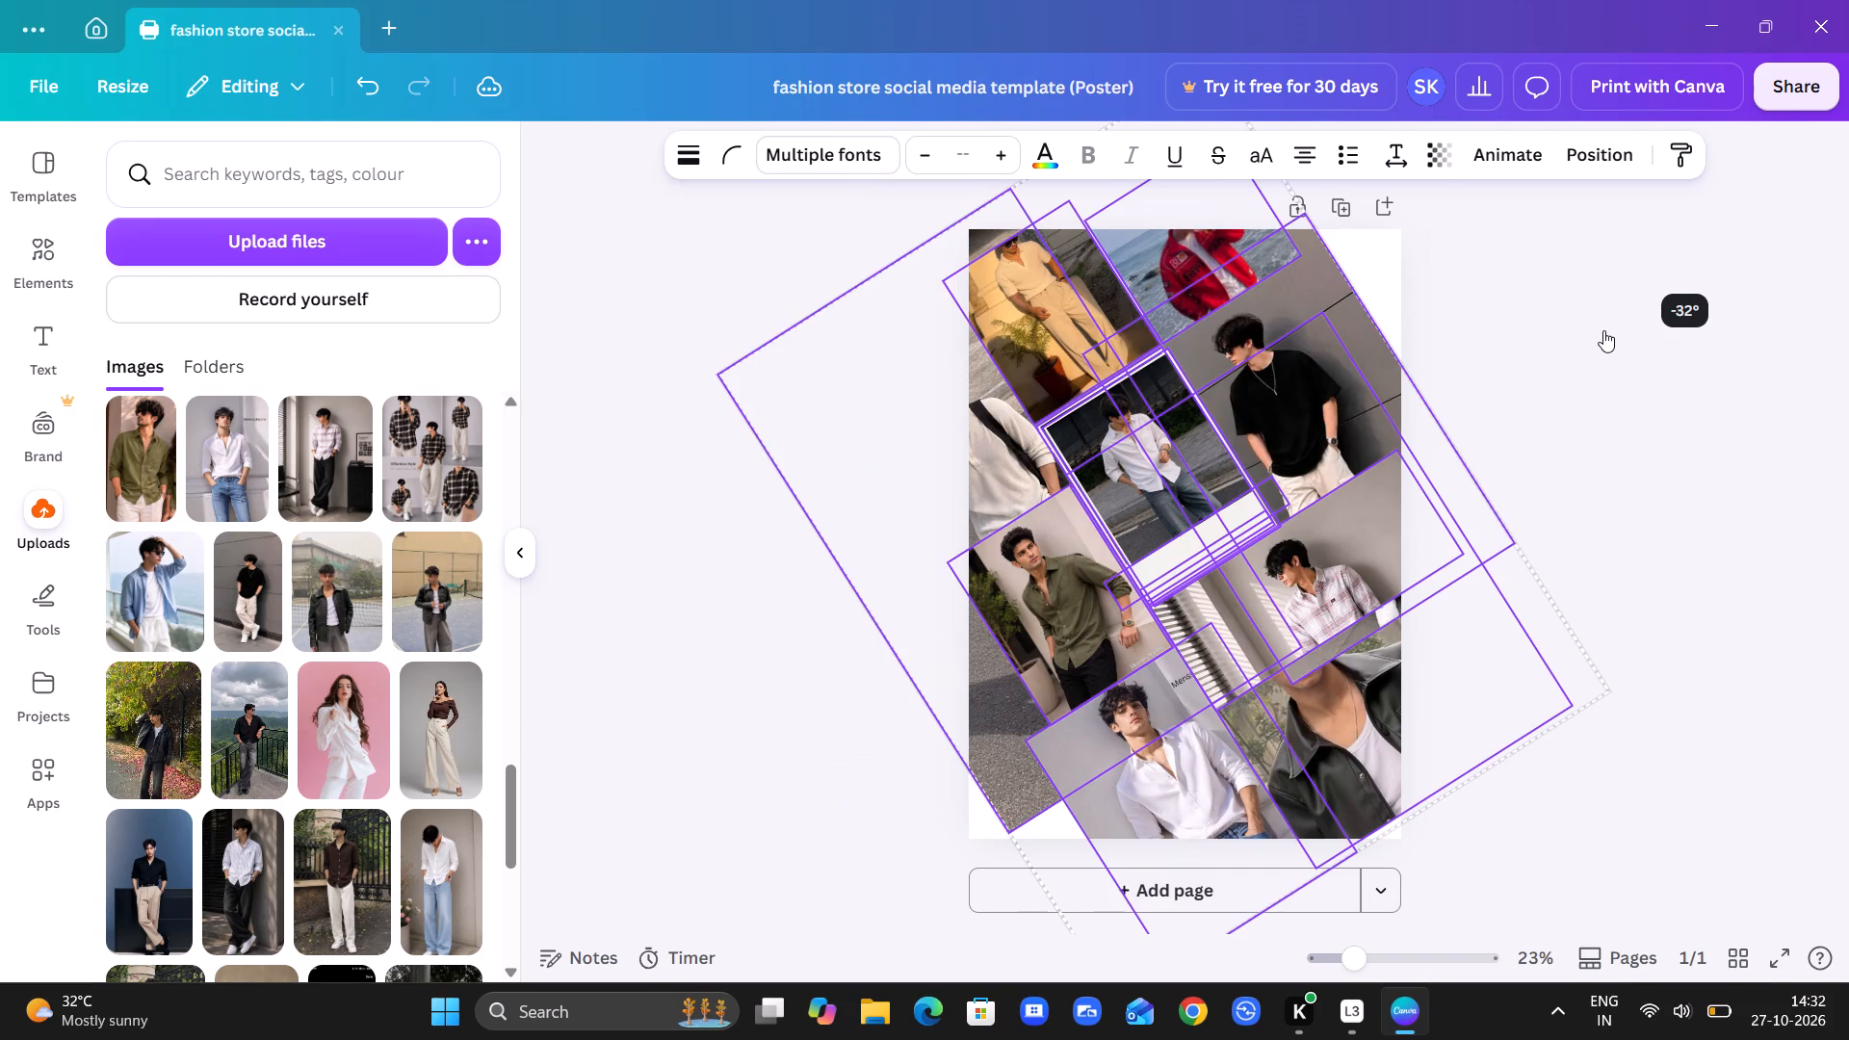
{"action": "scroll", "coordinate": [1684, 39], "scroll_direction": "right", "scroll_amount": 1}
{"action": "scroll", "coordinate": [718, 626], "scroll_direction": "right", "scroll_amount": 1}
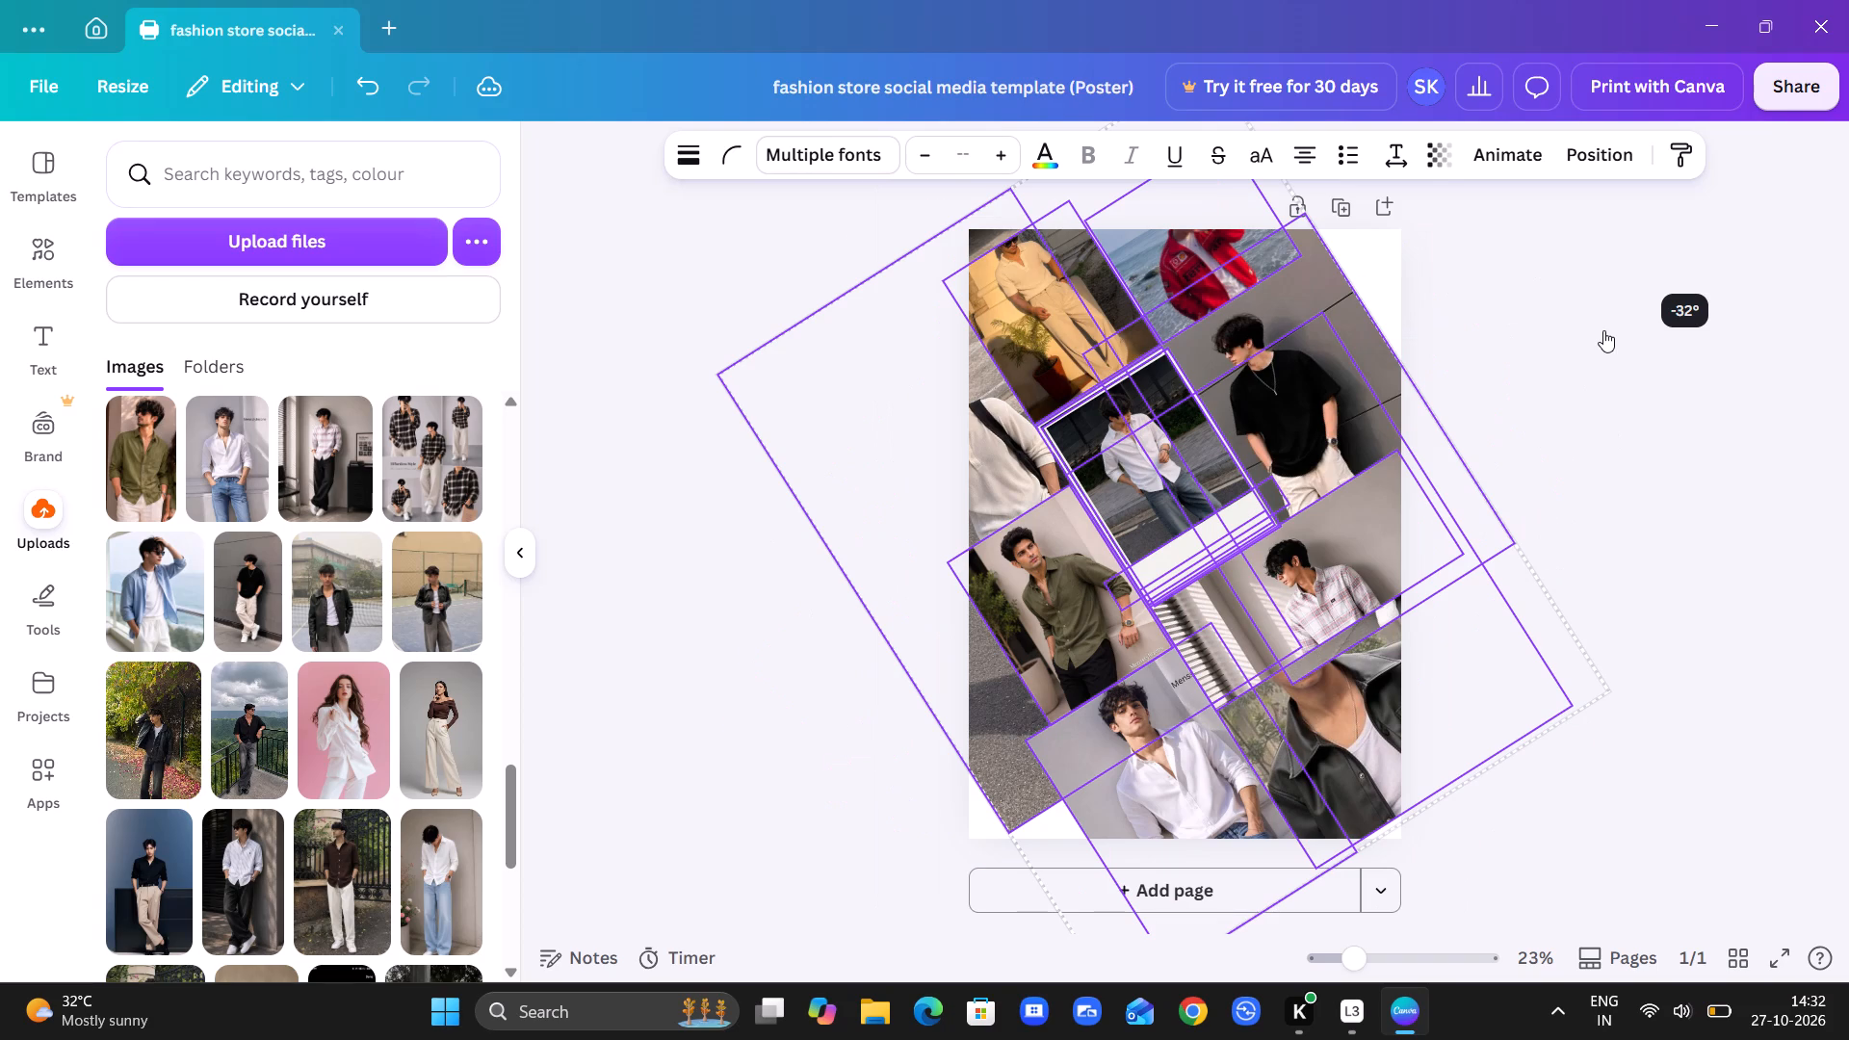